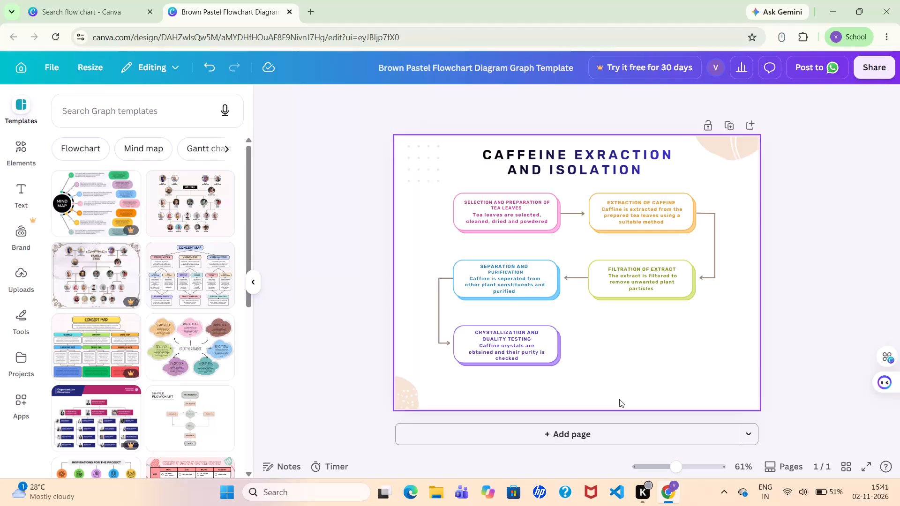
# Add a blank second page after the caffeine extraction and isolation flowchart.
pyautogui.click(589, 437)
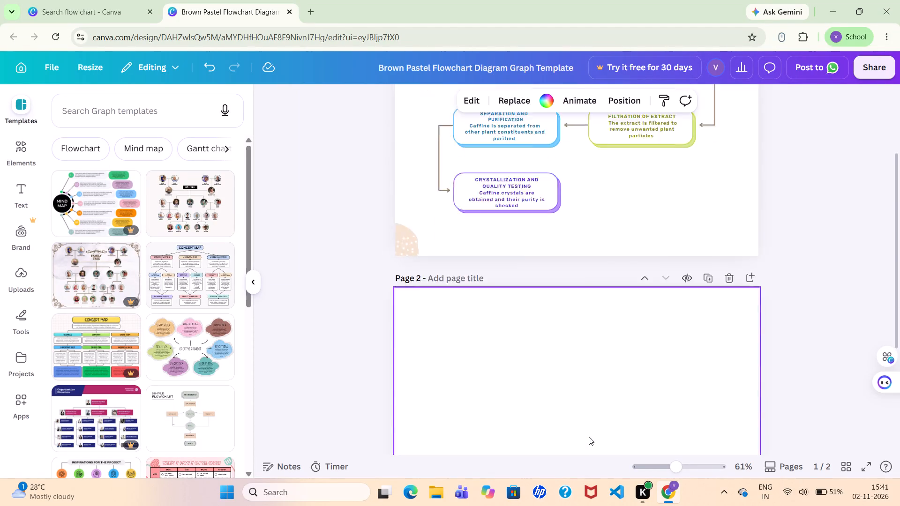
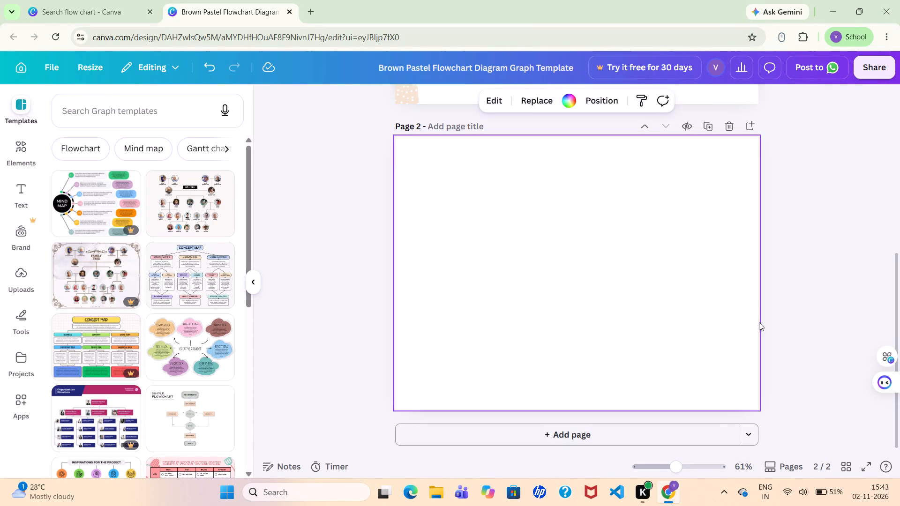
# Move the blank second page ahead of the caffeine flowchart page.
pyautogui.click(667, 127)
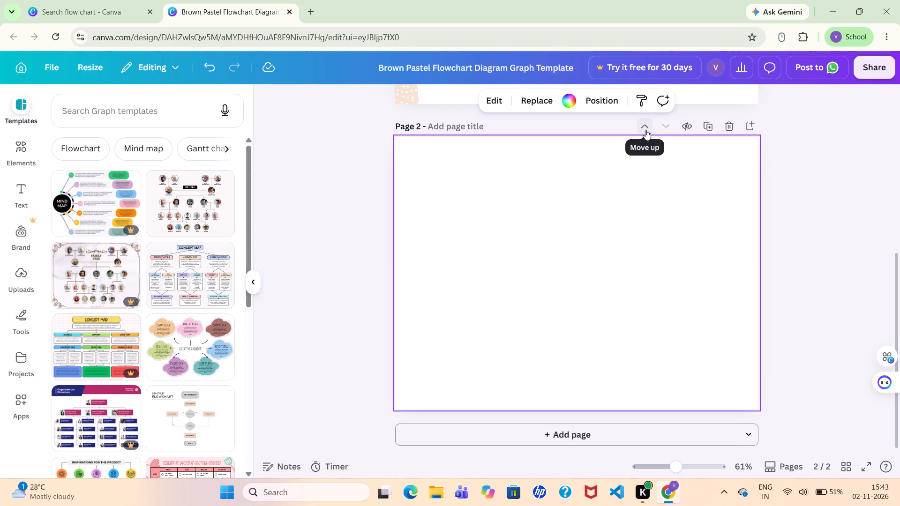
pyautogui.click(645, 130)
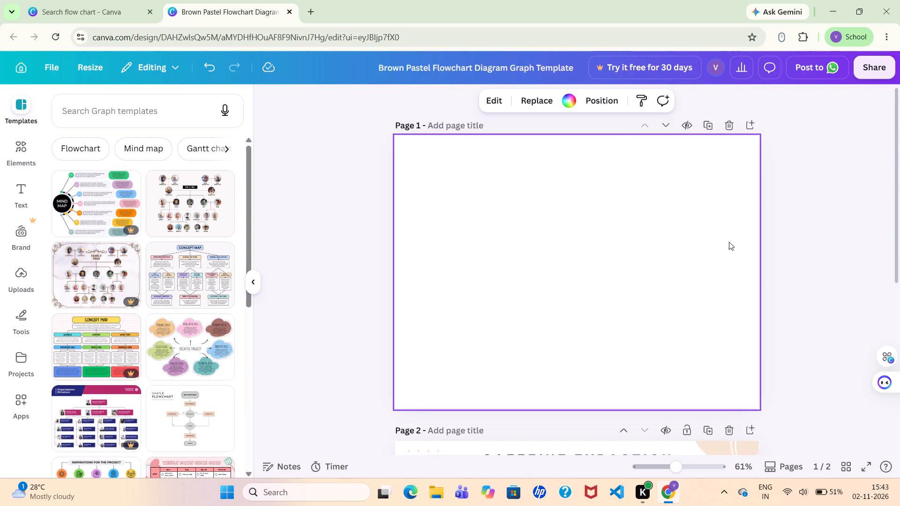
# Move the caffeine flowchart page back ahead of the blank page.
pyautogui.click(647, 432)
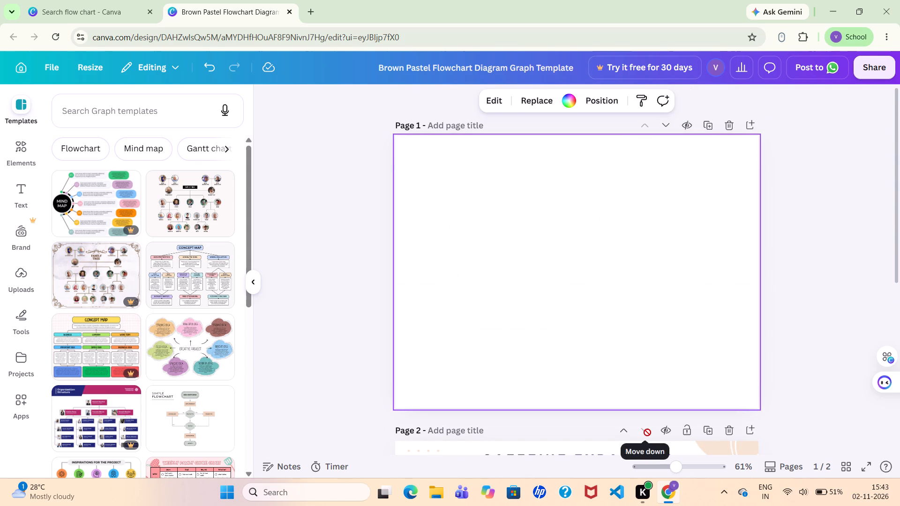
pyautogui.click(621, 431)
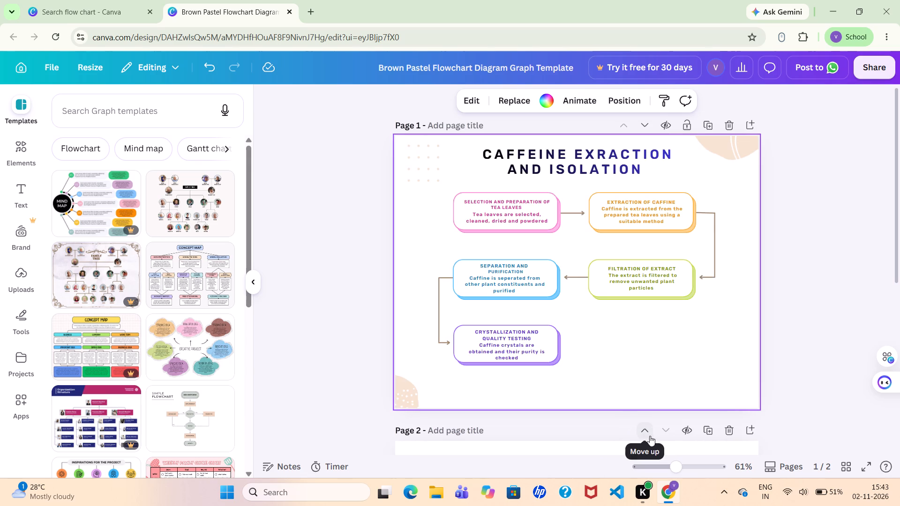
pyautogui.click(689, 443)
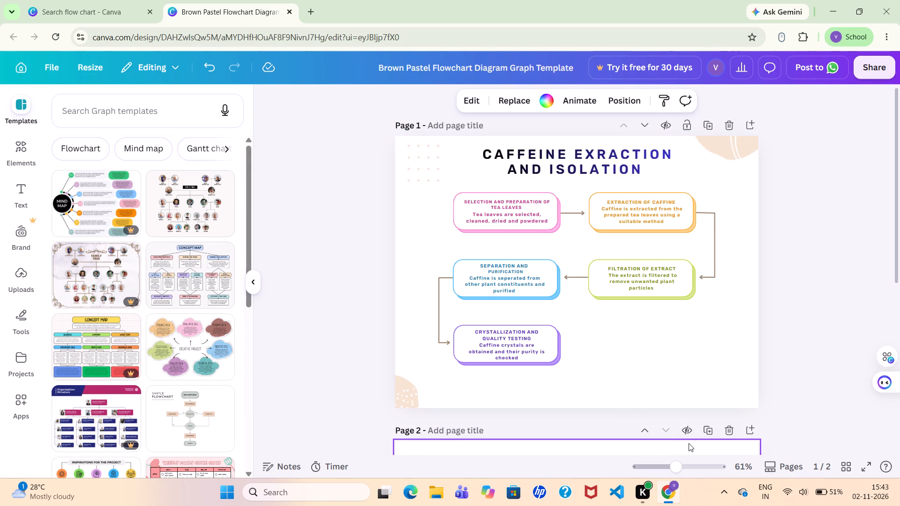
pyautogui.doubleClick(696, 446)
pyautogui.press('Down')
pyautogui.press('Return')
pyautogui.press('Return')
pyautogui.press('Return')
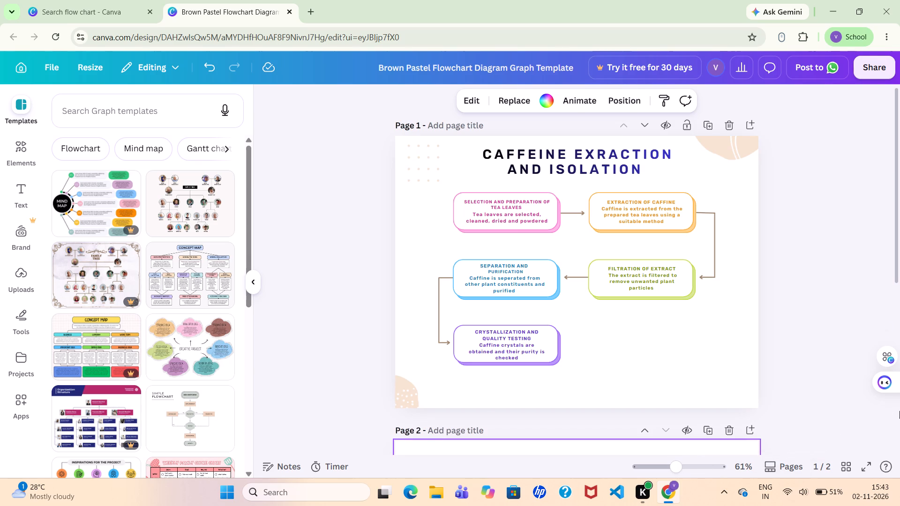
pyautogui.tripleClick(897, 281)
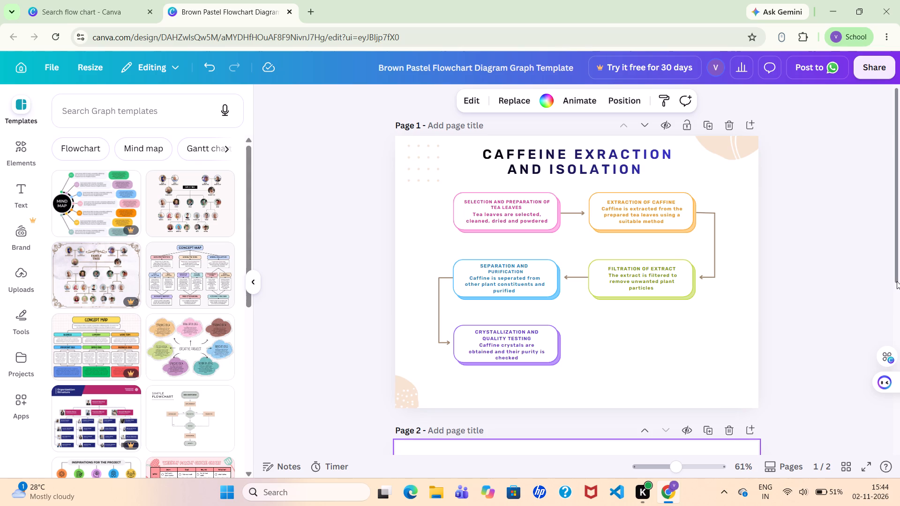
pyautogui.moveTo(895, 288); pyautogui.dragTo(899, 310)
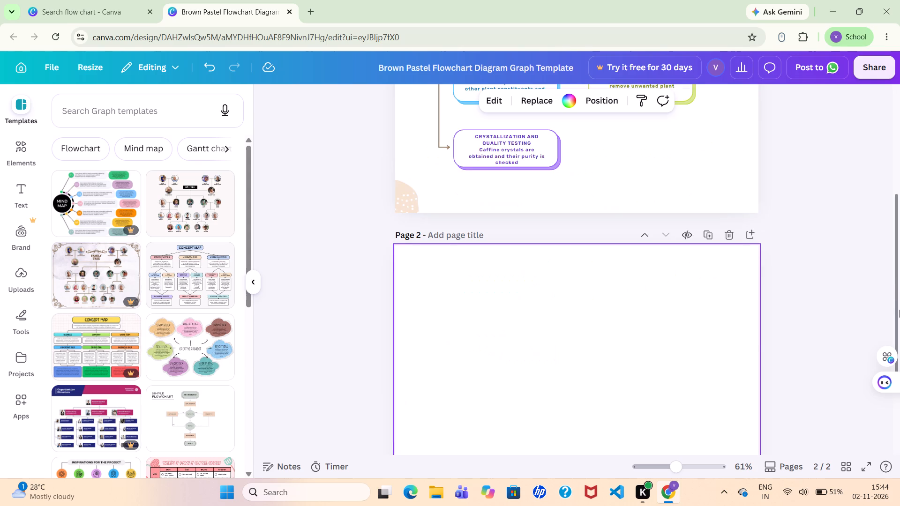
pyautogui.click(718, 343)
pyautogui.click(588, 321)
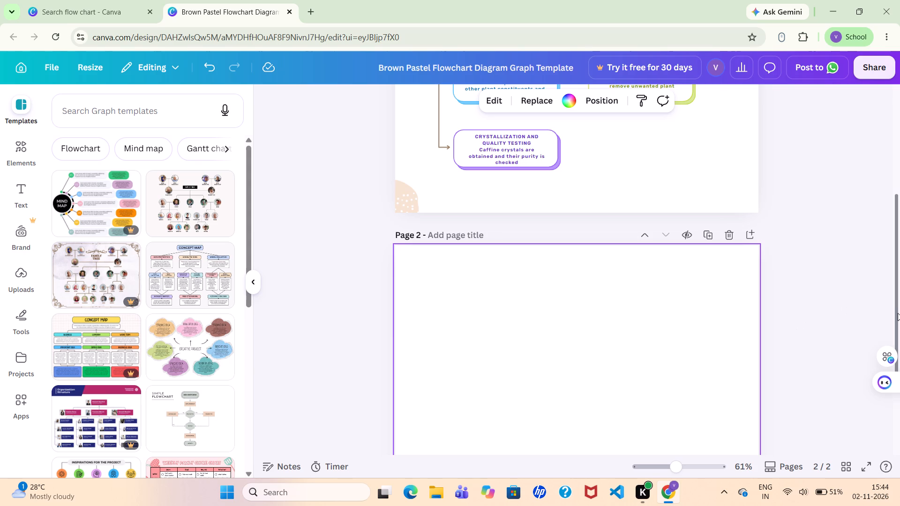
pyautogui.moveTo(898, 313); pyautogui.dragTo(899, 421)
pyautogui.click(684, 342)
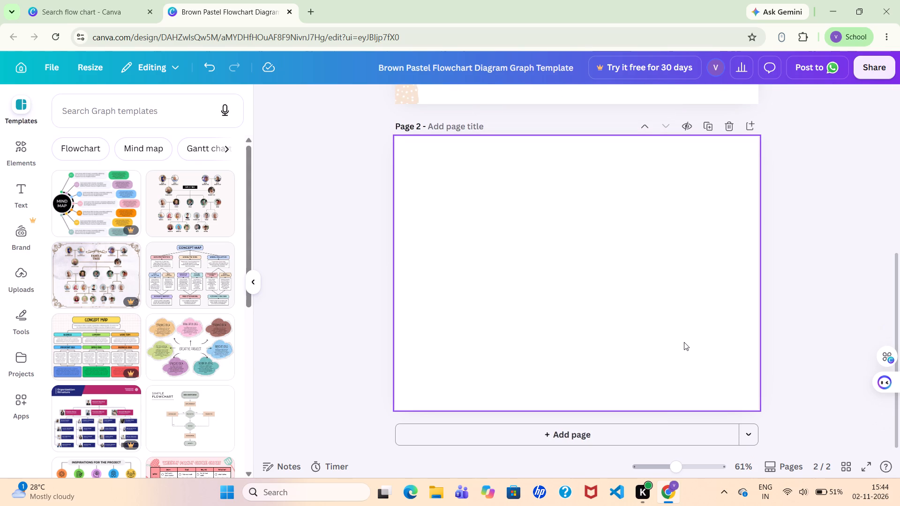
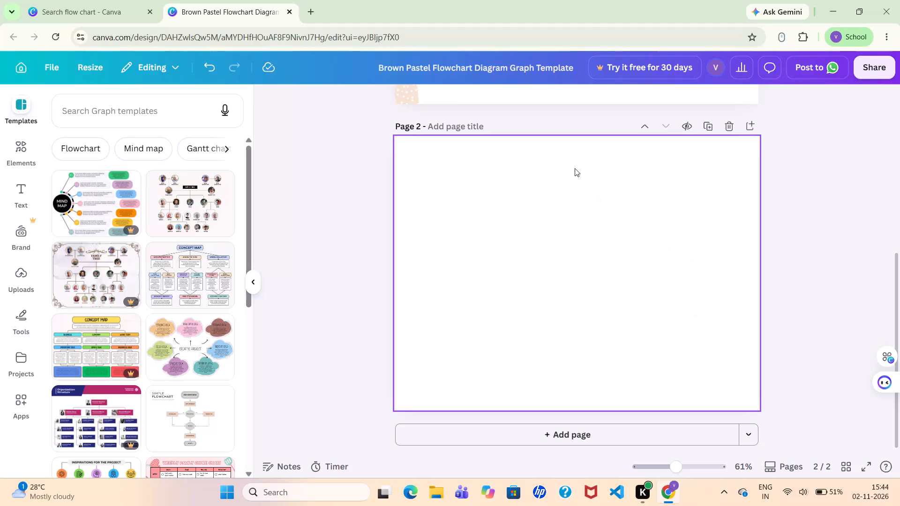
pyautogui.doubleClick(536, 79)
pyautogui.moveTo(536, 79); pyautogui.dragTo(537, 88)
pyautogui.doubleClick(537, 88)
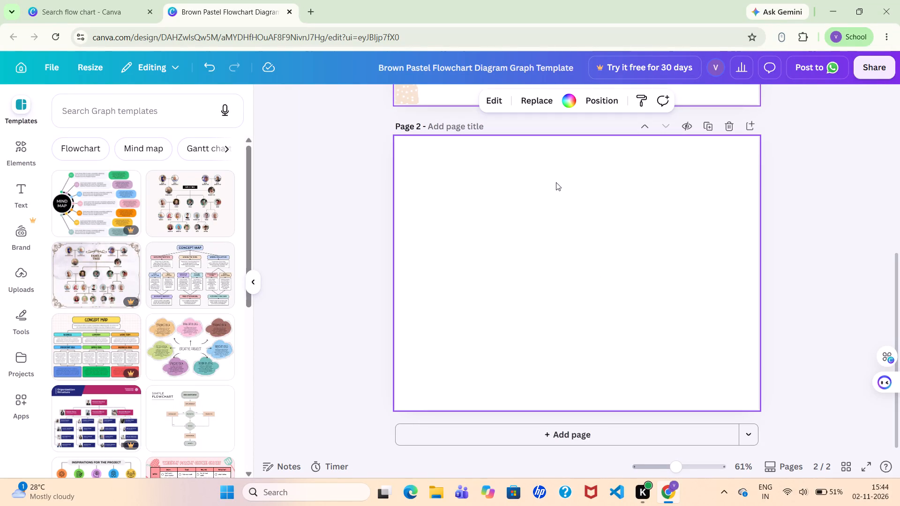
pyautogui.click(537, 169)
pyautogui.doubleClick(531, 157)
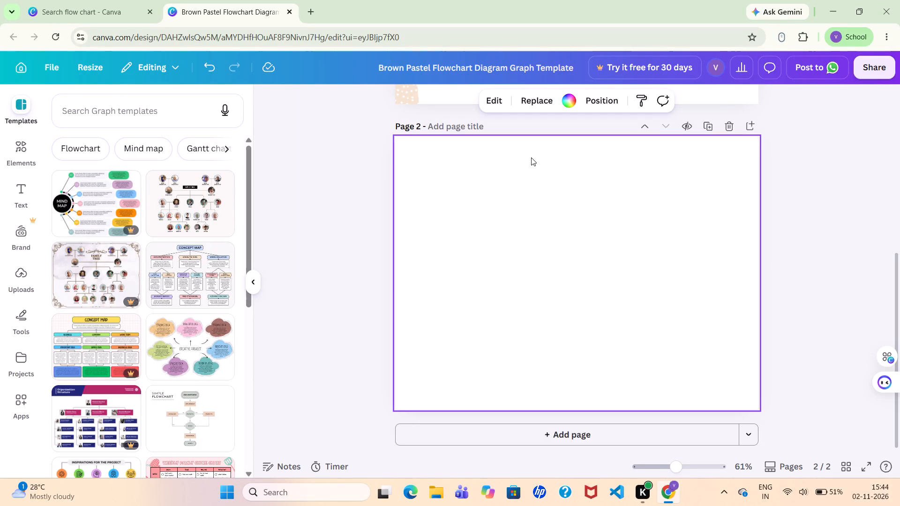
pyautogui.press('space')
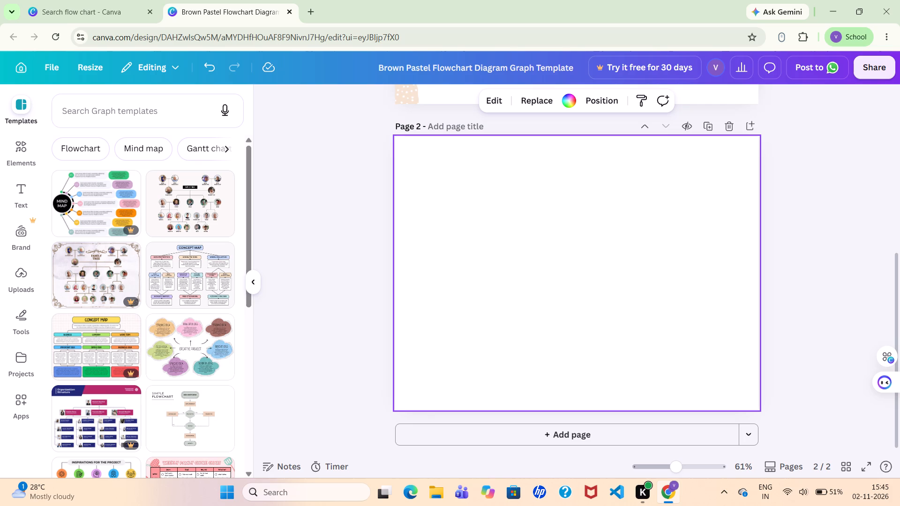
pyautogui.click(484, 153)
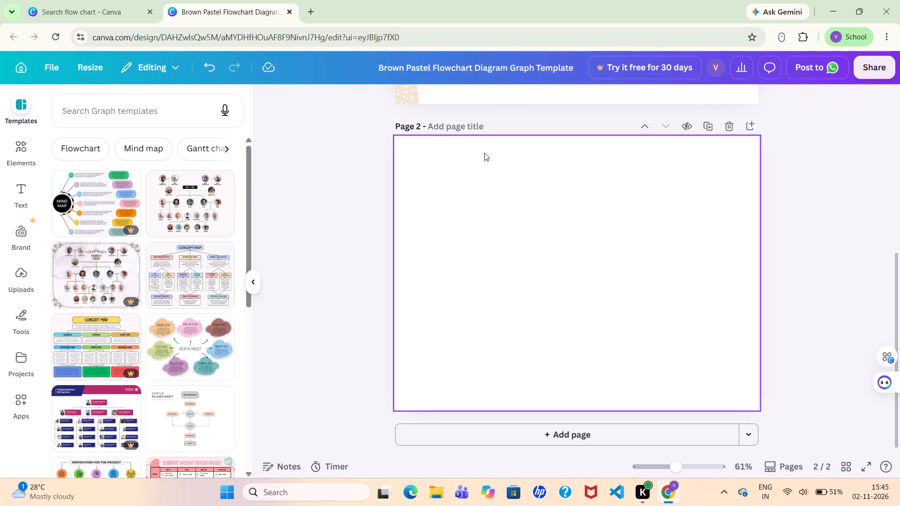
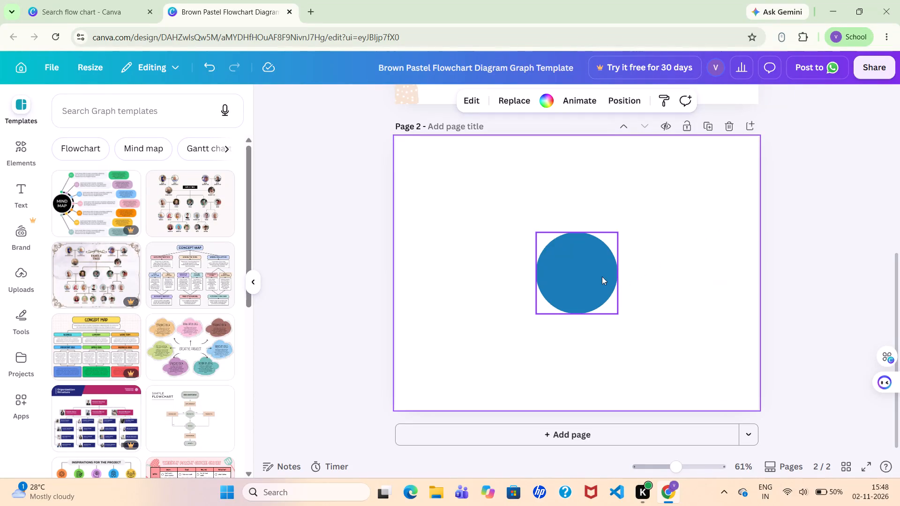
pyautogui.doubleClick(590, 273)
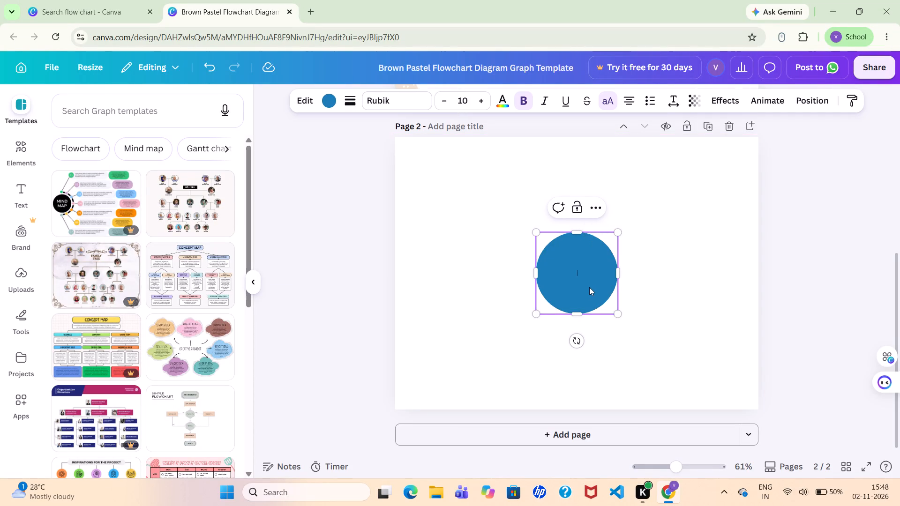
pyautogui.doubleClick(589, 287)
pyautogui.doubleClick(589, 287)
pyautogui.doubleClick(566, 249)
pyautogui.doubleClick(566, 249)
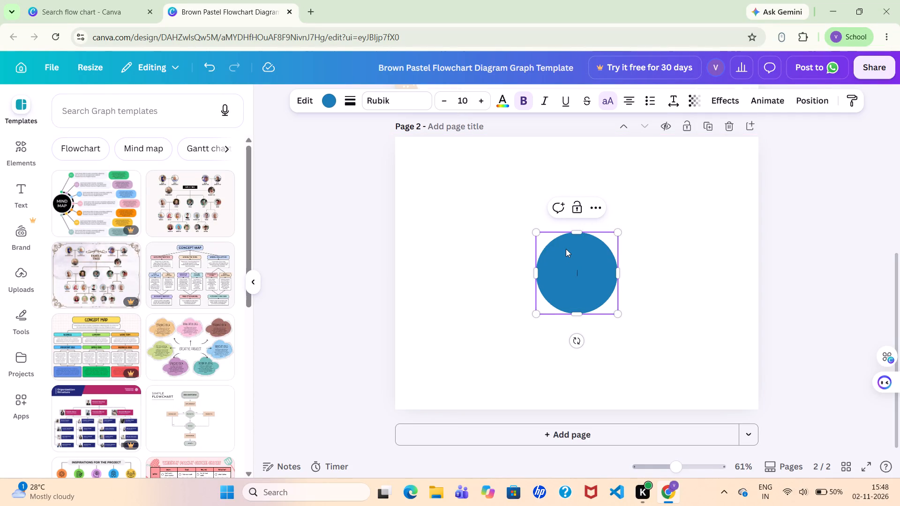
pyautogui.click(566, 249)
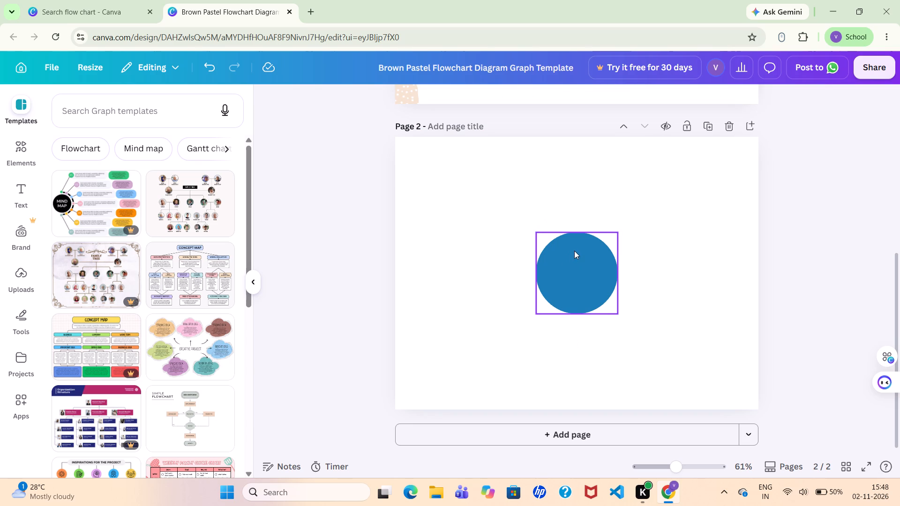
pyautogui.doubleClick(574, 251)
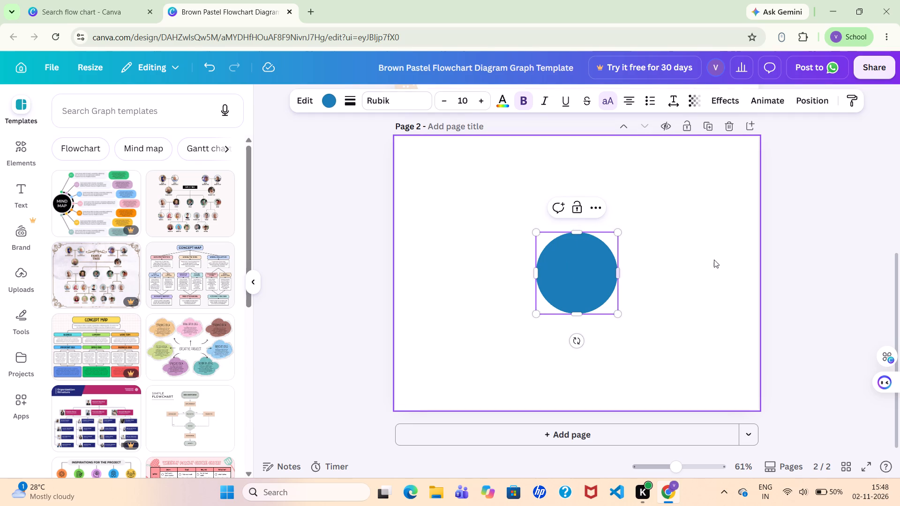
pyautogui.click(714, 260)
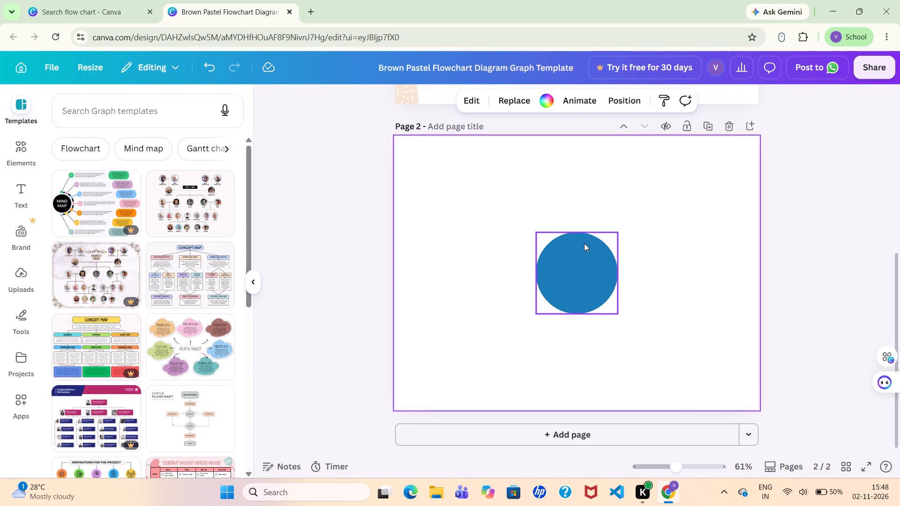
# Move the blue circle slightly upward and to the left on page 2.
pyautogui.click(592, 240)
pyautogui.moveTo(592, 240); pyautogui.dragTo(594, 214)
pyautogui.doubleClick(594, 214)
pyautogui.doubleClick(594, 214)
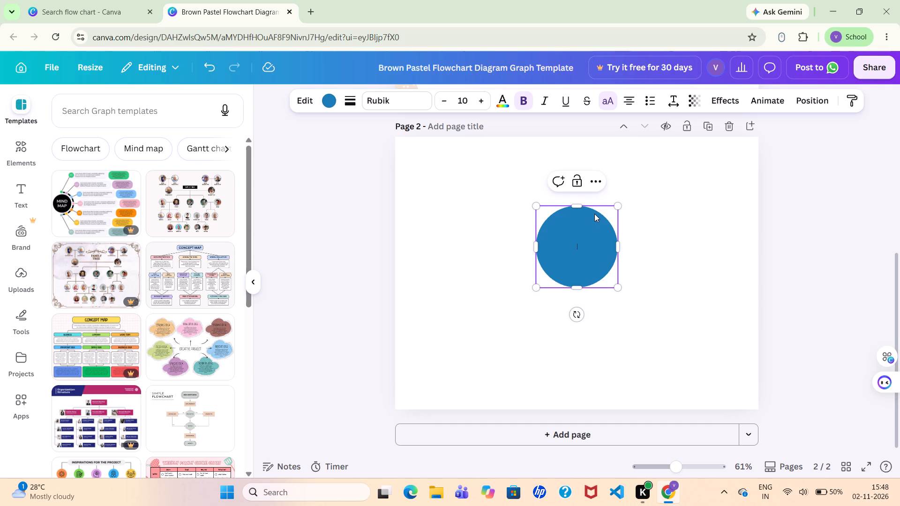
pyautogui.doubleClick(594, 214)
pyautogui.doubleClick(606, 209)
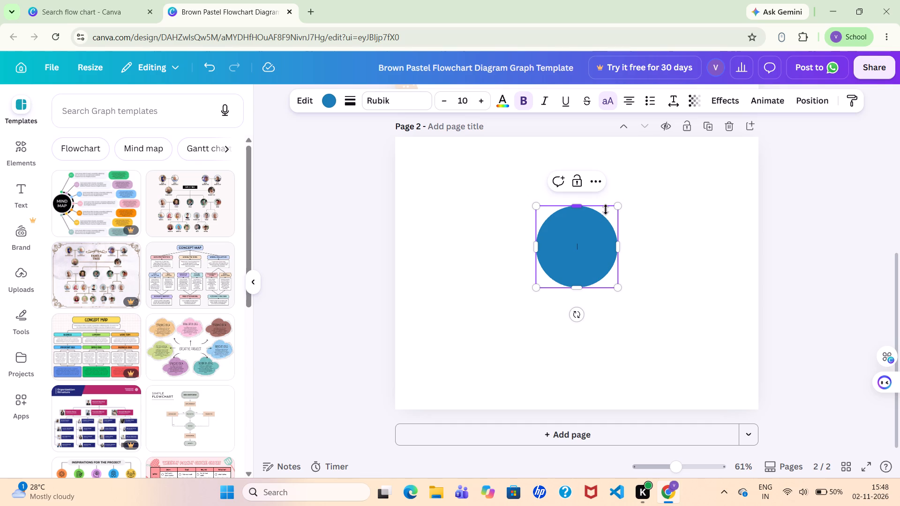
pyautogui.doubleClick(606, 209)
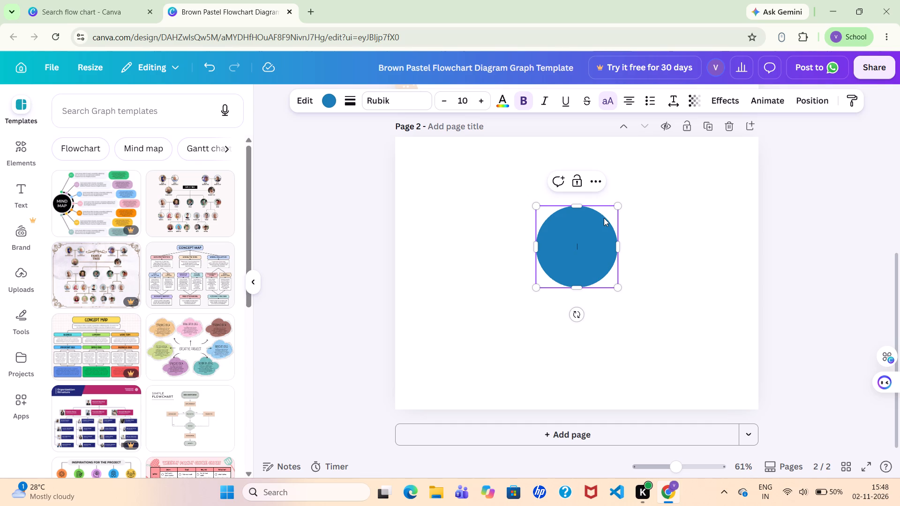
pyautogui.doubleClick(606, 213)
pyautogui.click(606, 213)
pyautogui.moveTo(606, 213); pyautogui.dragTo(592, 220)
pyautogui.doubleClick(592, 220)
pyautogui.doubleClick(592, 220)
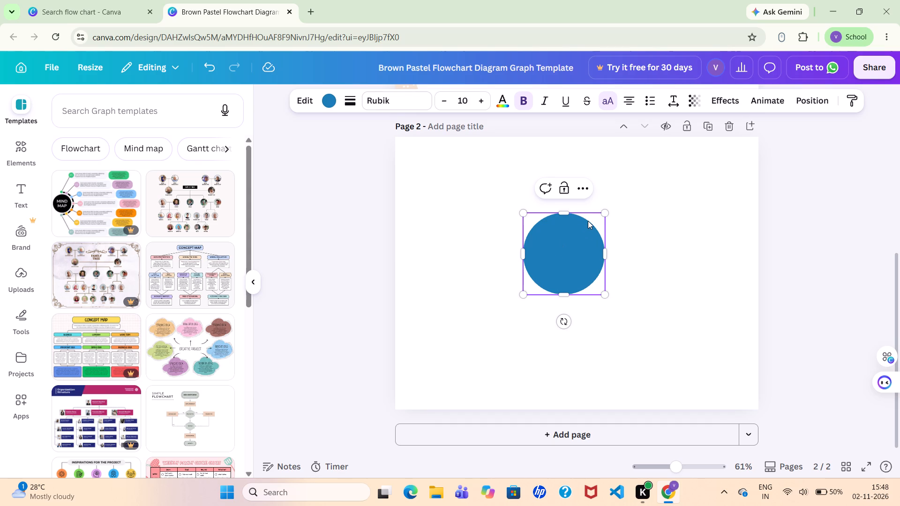
# Delete the blue circle from page 2.
pyautogui.click(582, 190)
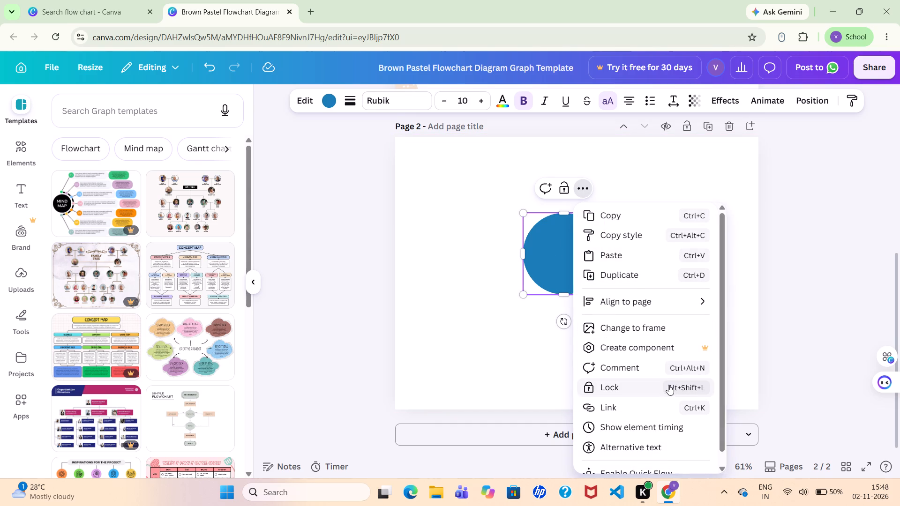
pyautogui.click(503, 363)
pyautogui.click(550, 268)
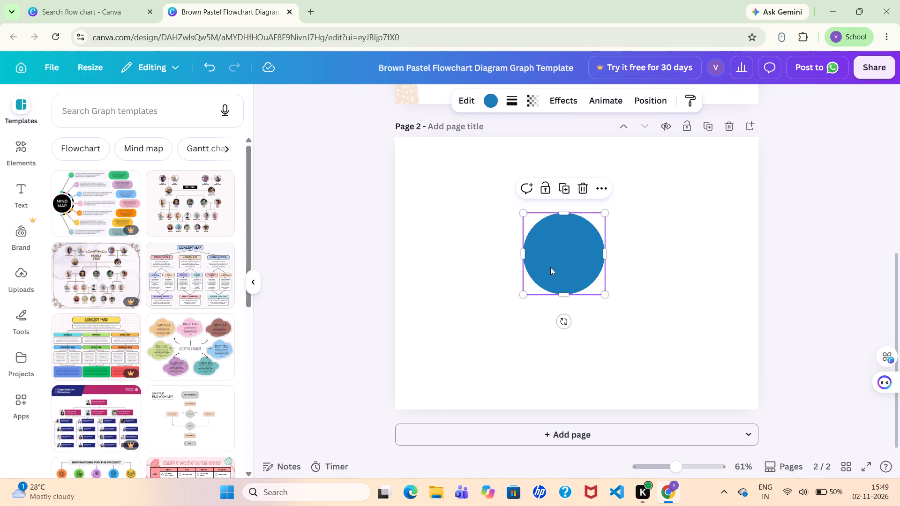
pyautogui.click(582, 193)
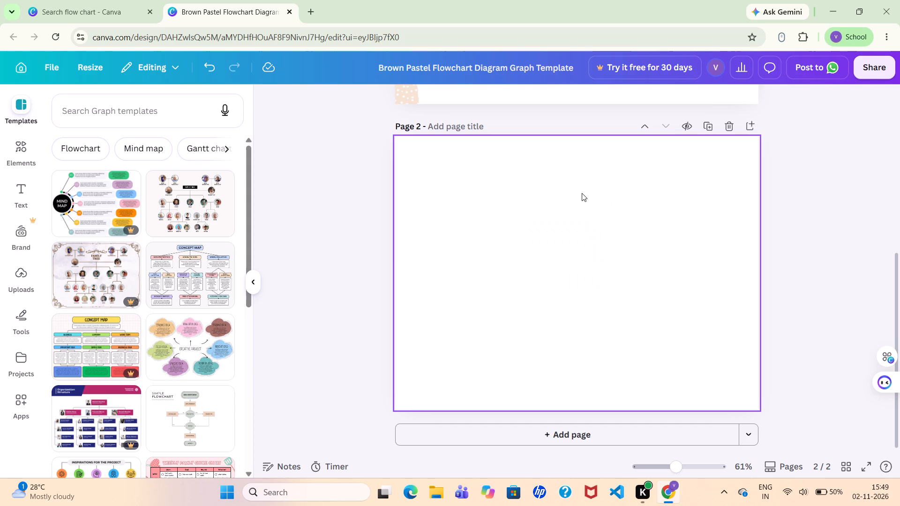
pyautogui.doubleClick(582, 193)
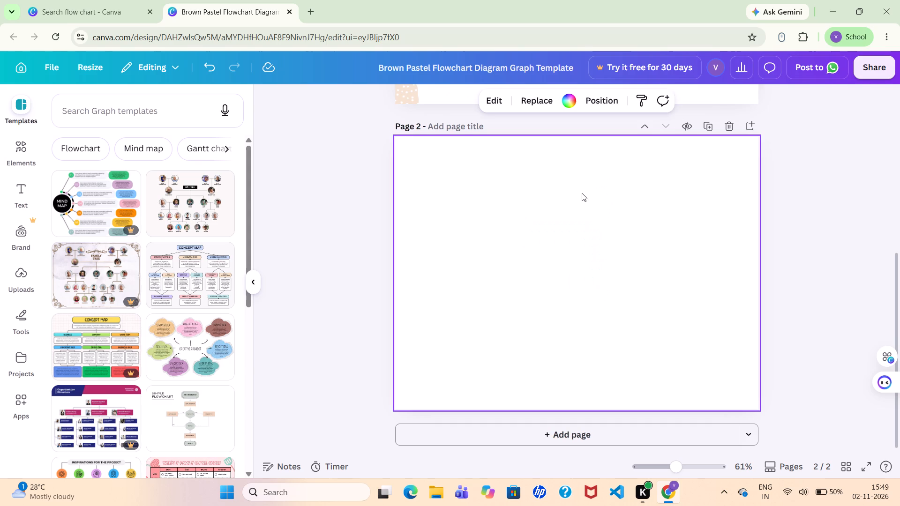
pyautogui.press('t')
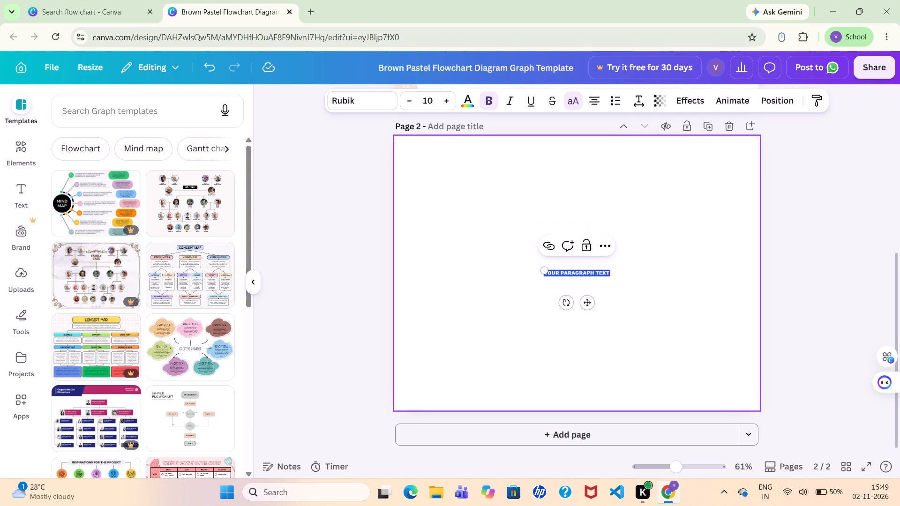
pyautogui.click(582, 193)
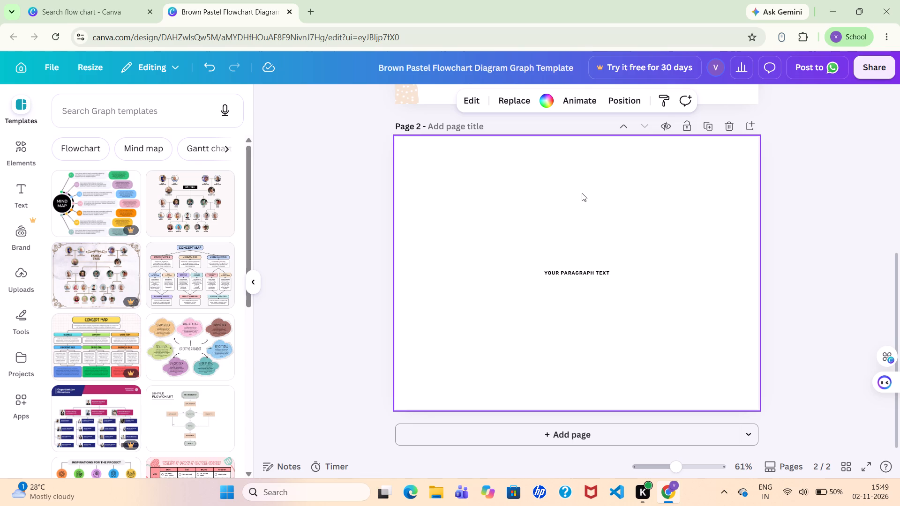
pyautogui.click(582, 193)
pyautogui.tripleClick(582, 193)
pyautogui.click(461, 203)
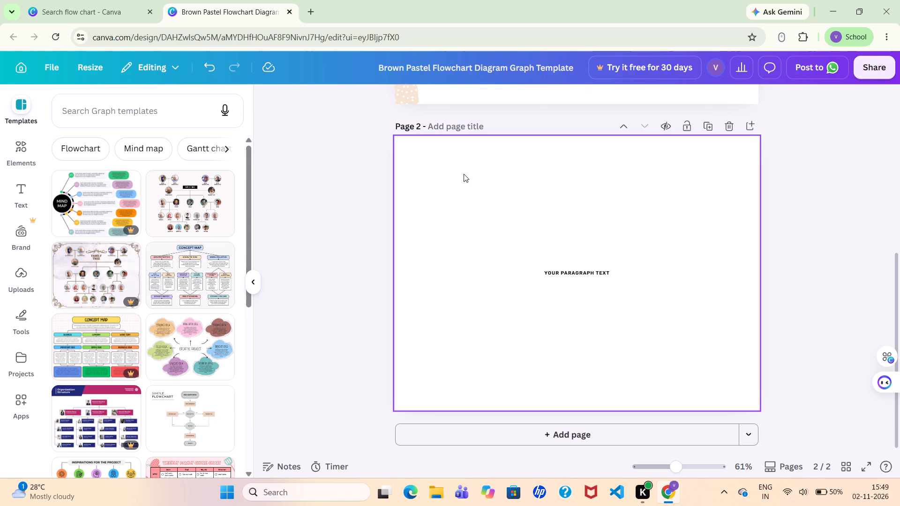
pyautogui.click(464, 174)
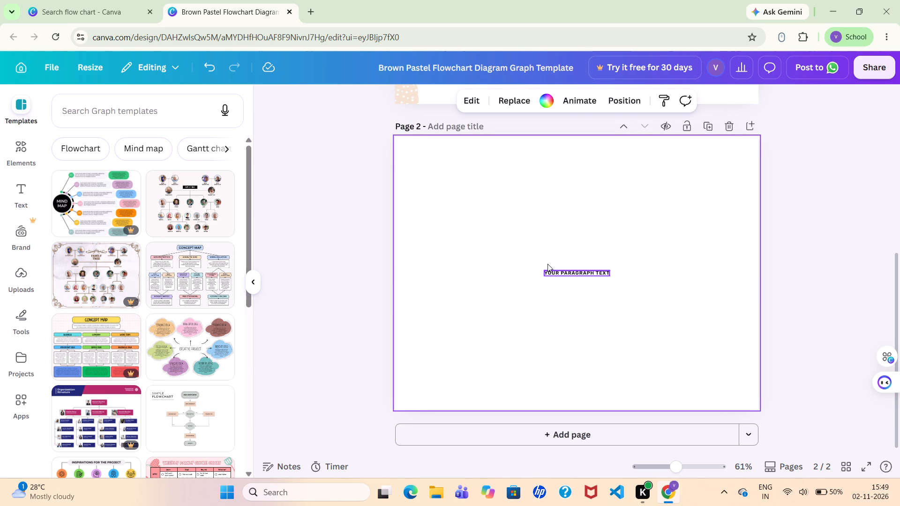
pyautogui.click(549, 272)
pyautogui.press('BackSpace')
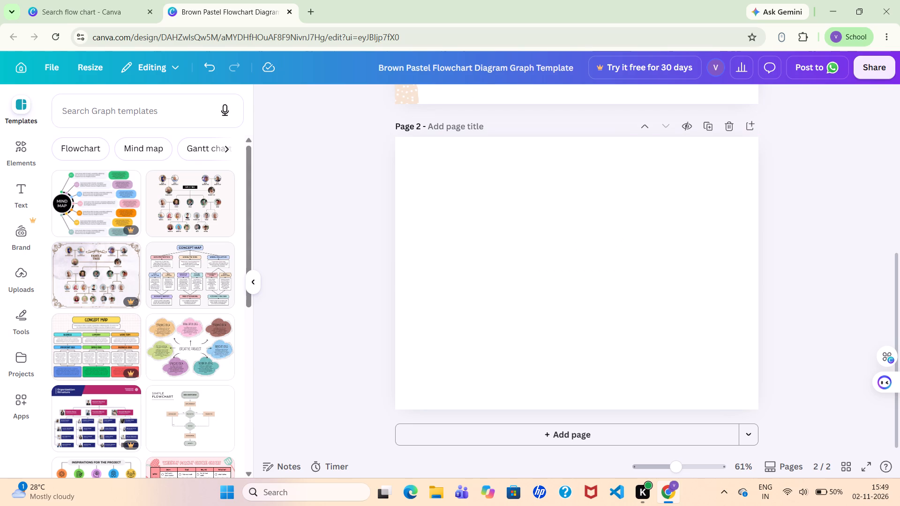
# Add a text box in the middle of page 2 and clear its placeholder text.
pyautogui.press('t')
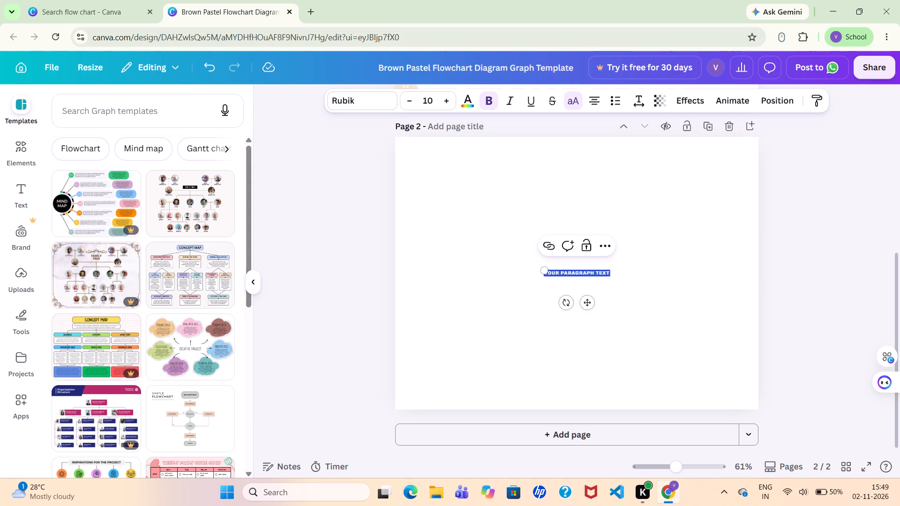
pyautogui.write('YTT')
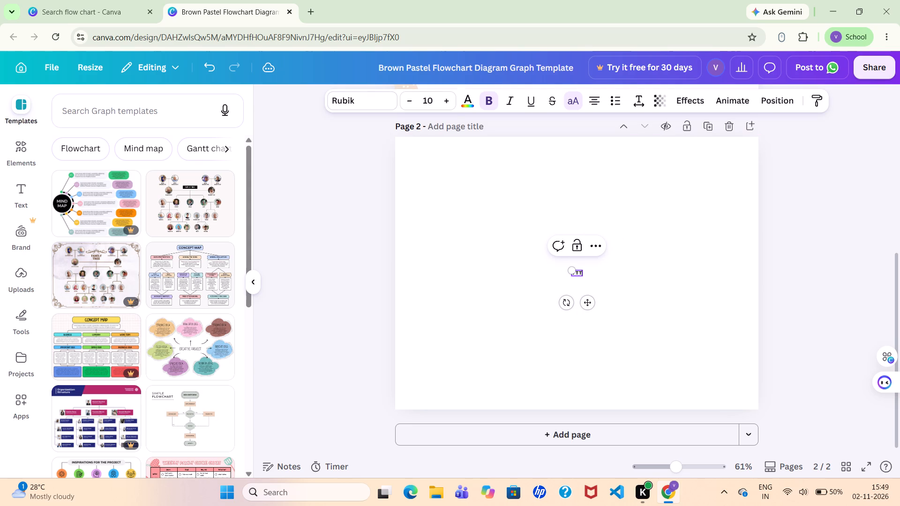
pyautogui.press('BackSpace')
pyautogui.press('BackSpace')
pyautogui.press('BackSpace')
pyautogui.press('BackSpace')
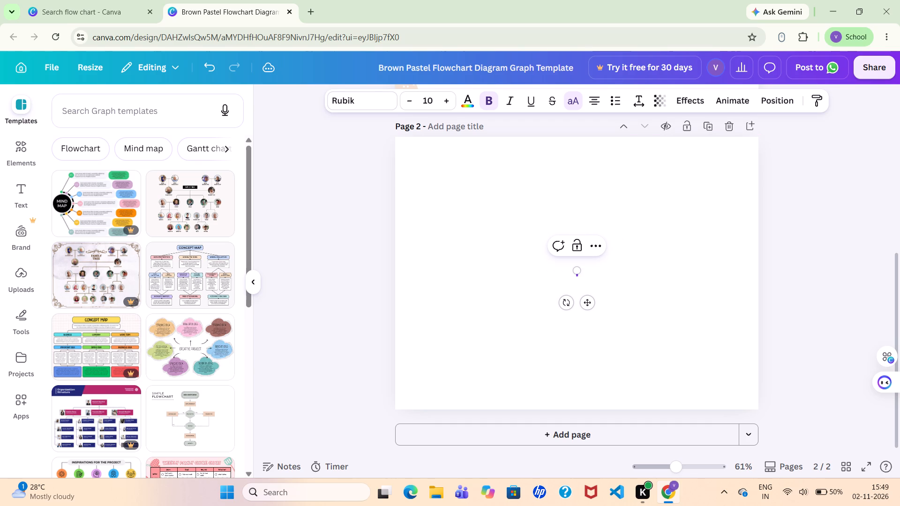
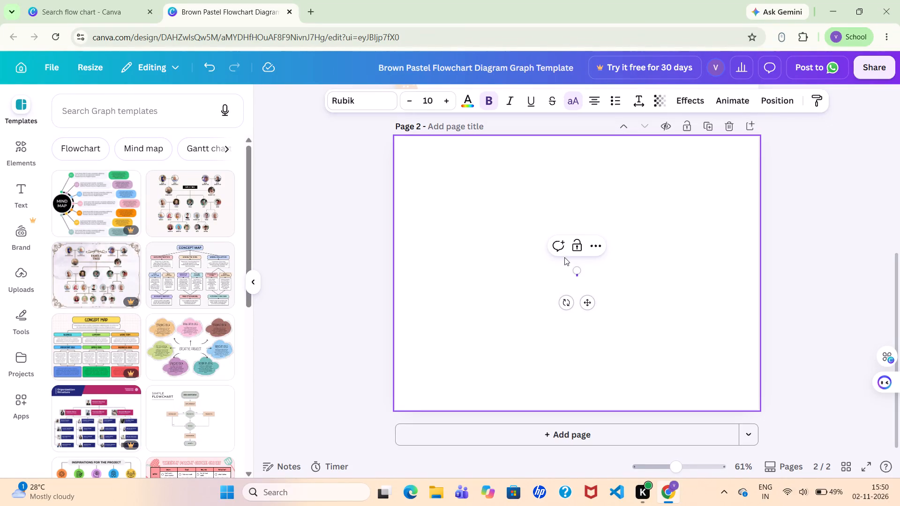
# Add a new text box in the middle of page 2 reading "CAFFEINE EXTRACTION AND ISOLATION".
pyautogui.click(567, 260)
pyautogui.click(567, 260)
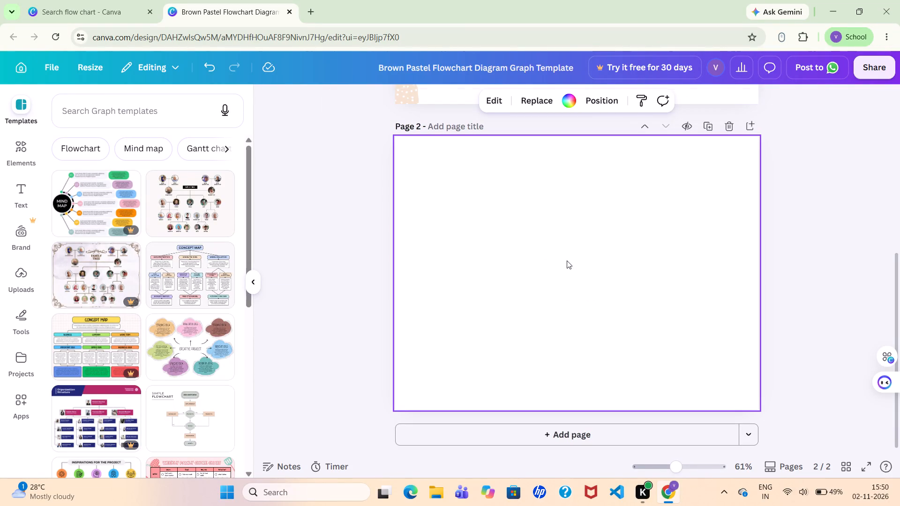
pyautogui.click(567, 260)
pyautogui.press('t')
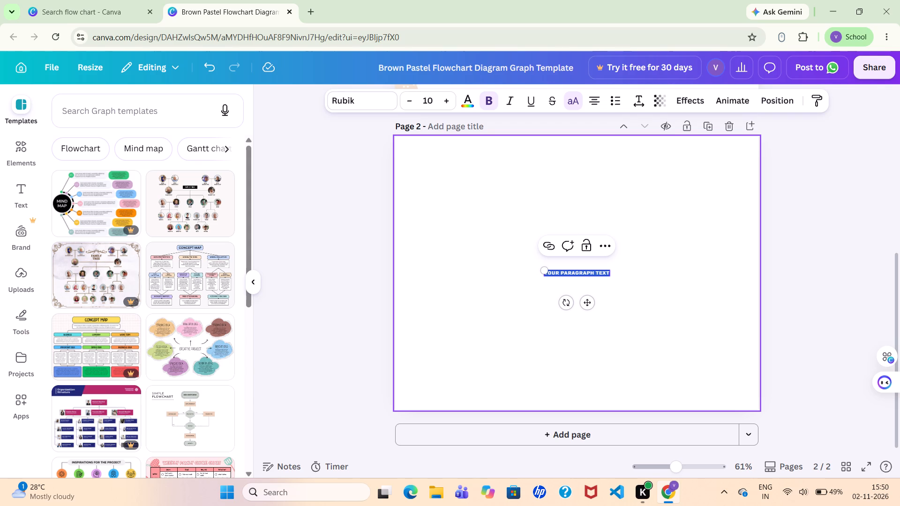
pyautogui.write('CA')
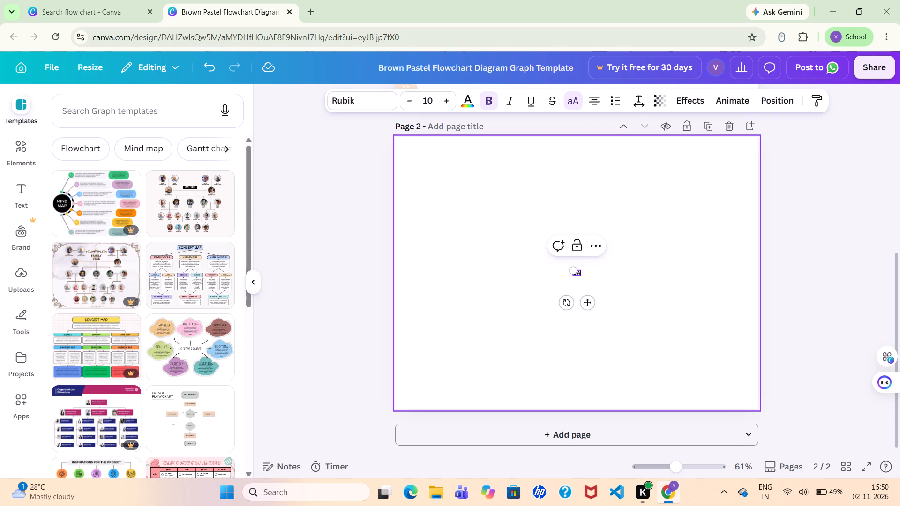
pyautogui.write('FF')
pyautogui.write('EINE EXTRACTION AND')
pyautogui.press('space')
pyautogui.write('ISOLATION')
pyautogui.press('space')
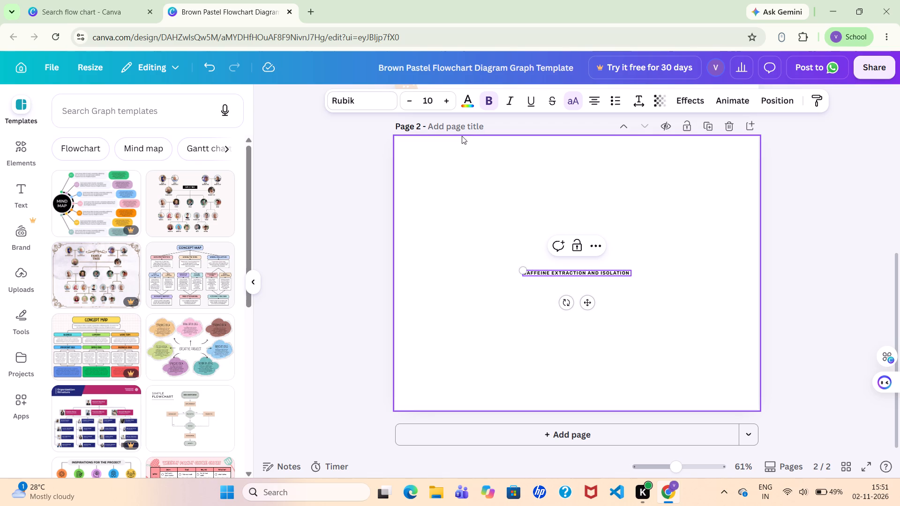
# Increase the font size of the caffeine extraction title on page 2 to 24.
pyautogui.click(443, 106)
pyautogui.click(443, 106)
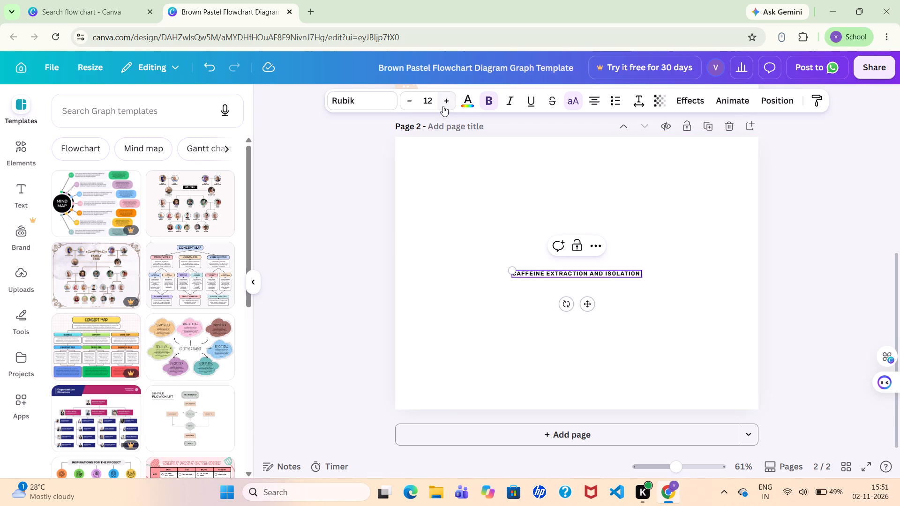
pyautogui.click(443, 106)
pyautogui.click(443, 106)
pyautogui.click(443, 106)
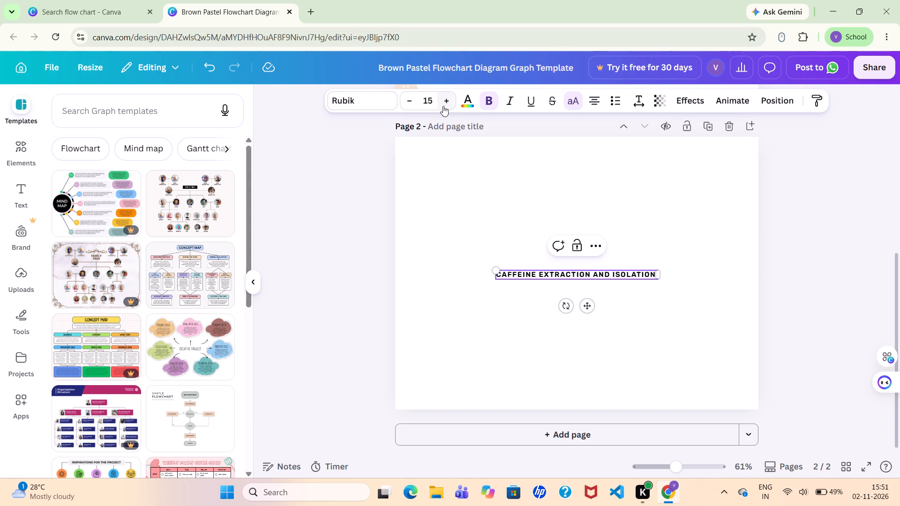
pyautogui.click(445, 101)
pyautogui.click(445, 101)
pyautogui.click(445, 101)
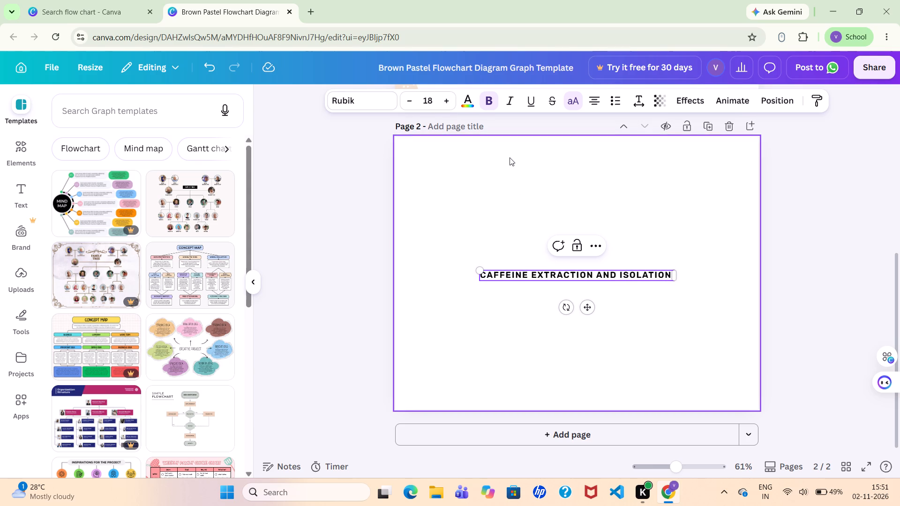
pyautogui.click(450, 96)
pyautogui.click(450, 96)
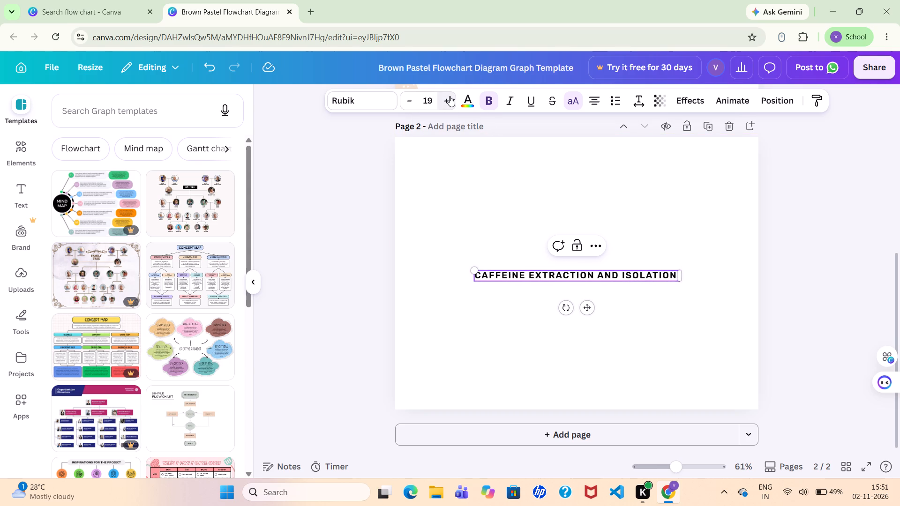
pyautogui.click(450, 96)
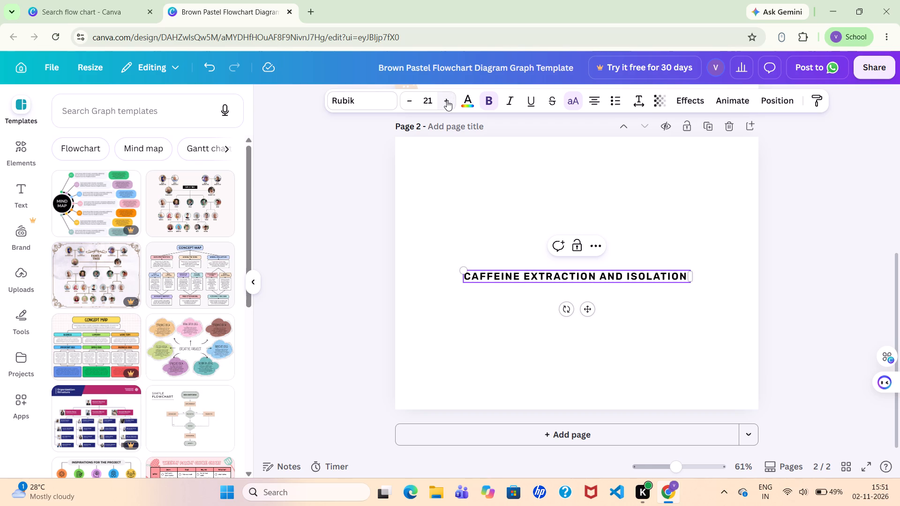
pyautogui.click(447, 100)
pyautogui.click(447, 100)
pyautogui.click(447, 100)
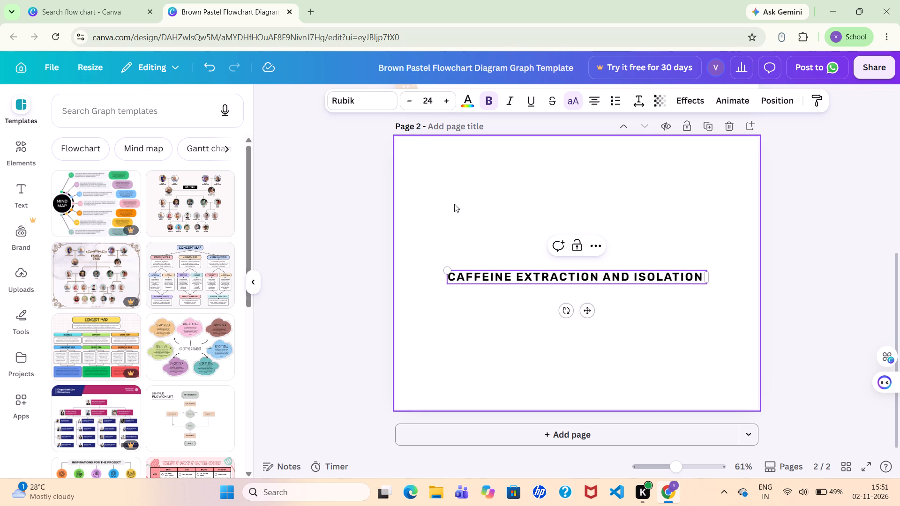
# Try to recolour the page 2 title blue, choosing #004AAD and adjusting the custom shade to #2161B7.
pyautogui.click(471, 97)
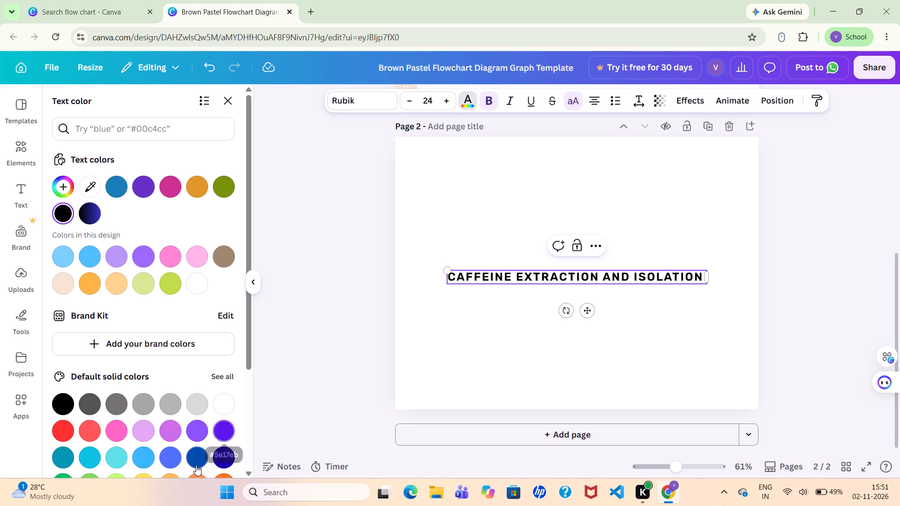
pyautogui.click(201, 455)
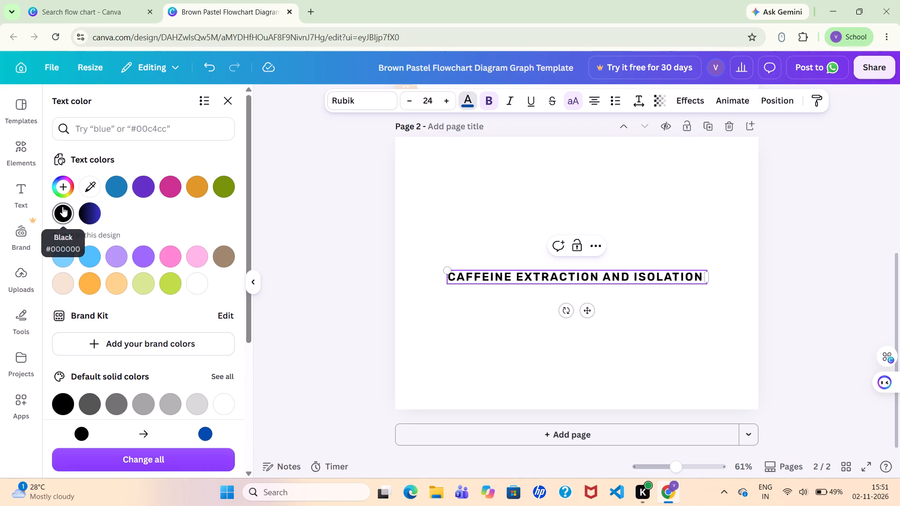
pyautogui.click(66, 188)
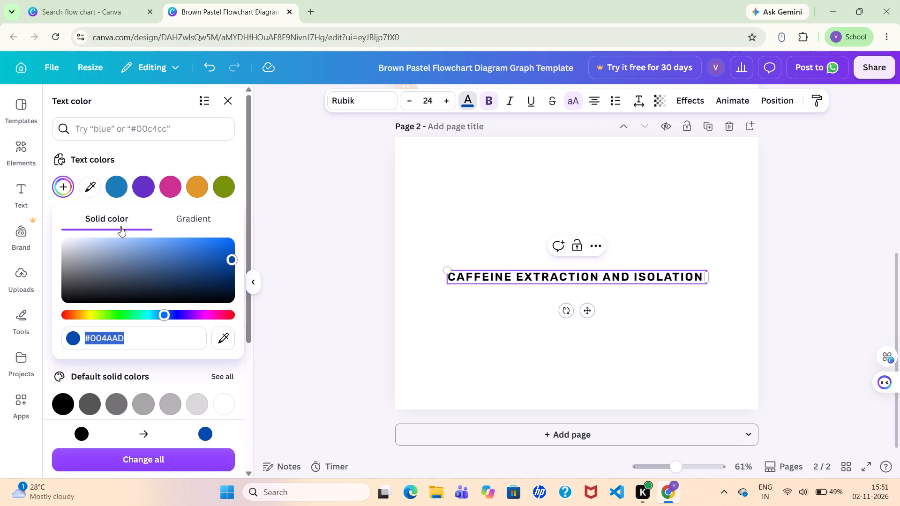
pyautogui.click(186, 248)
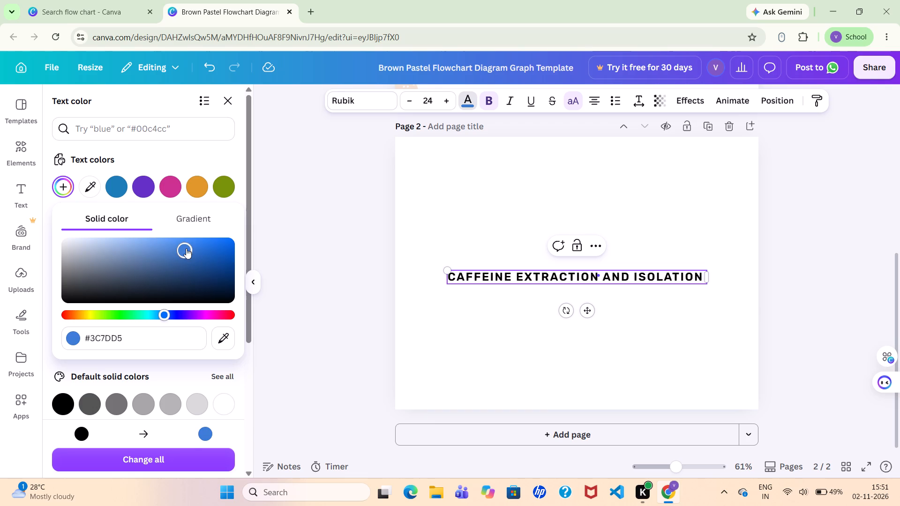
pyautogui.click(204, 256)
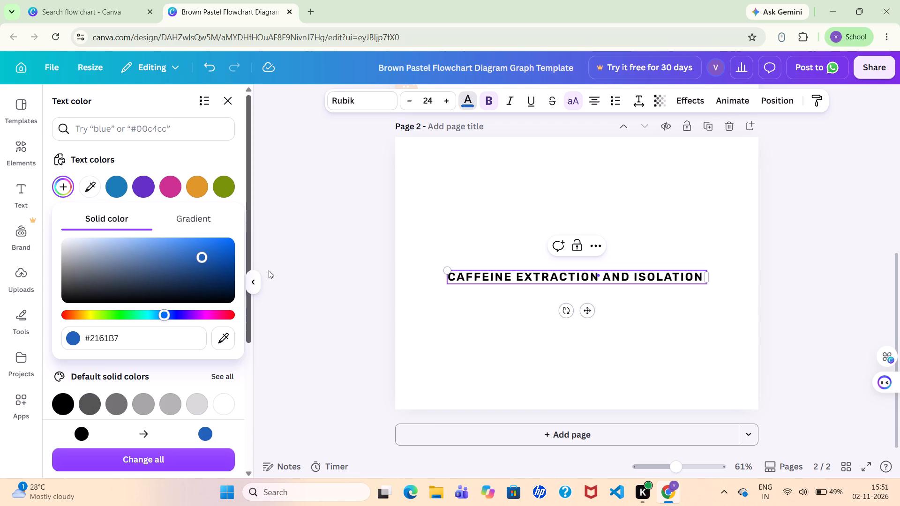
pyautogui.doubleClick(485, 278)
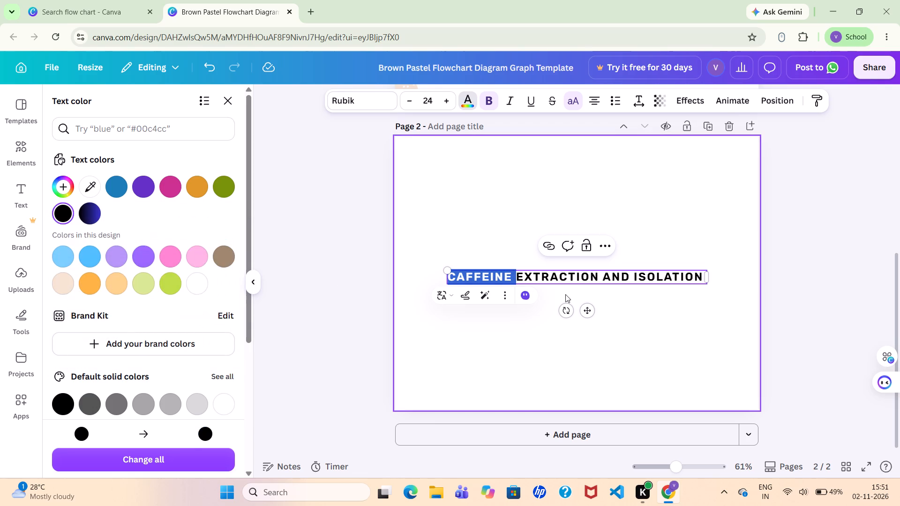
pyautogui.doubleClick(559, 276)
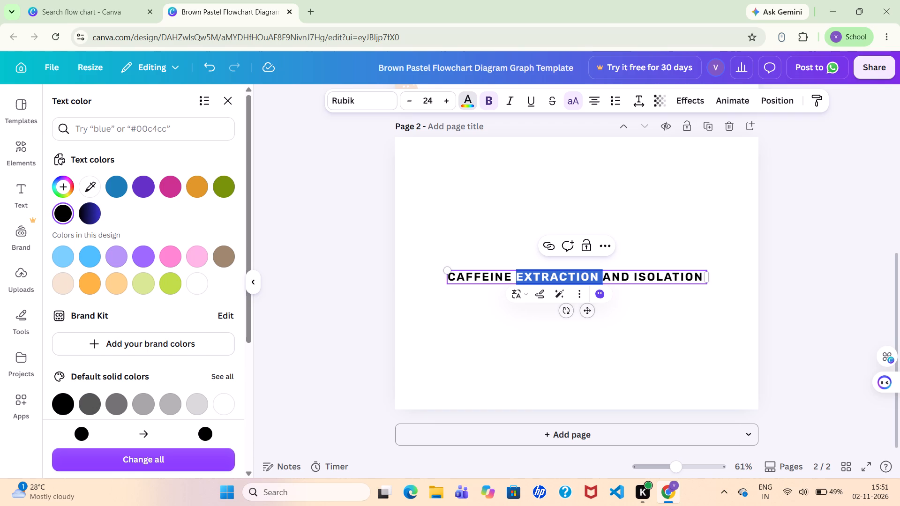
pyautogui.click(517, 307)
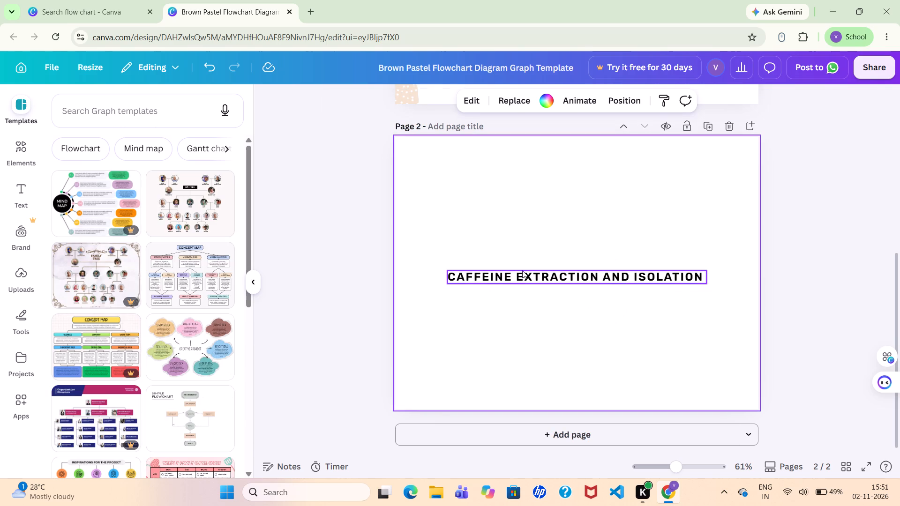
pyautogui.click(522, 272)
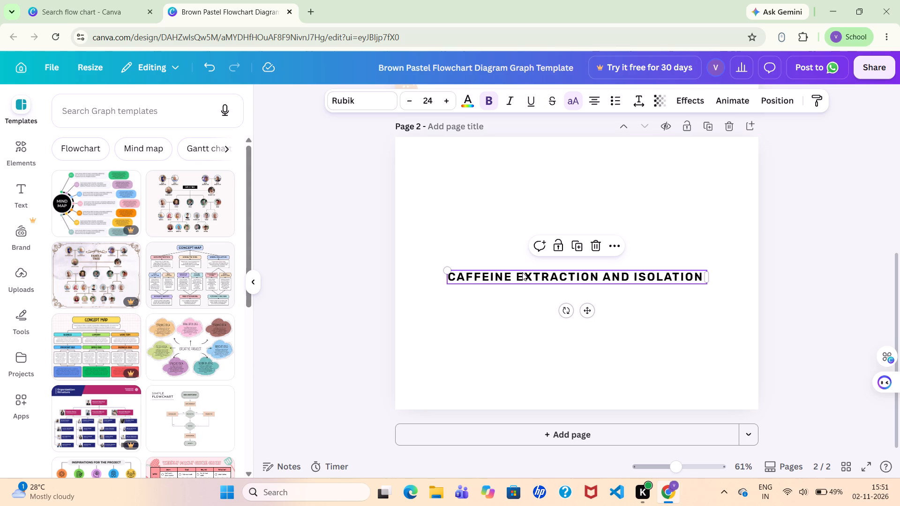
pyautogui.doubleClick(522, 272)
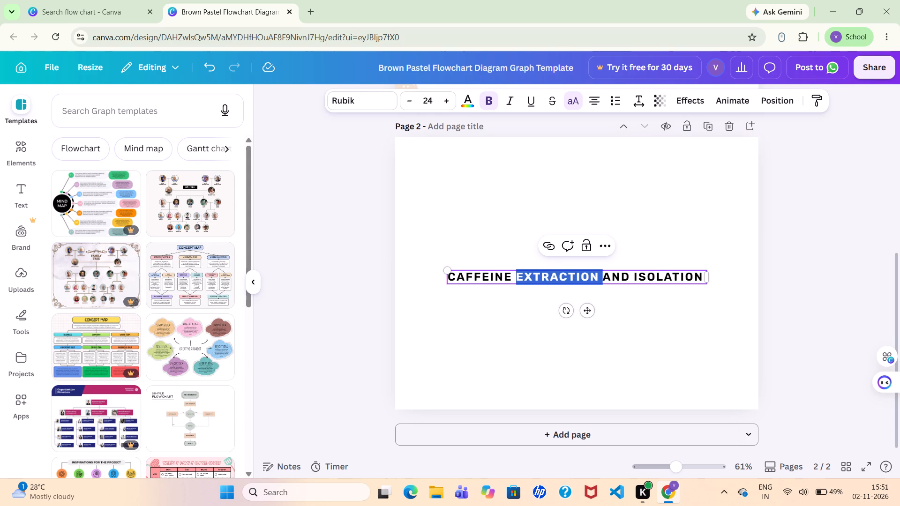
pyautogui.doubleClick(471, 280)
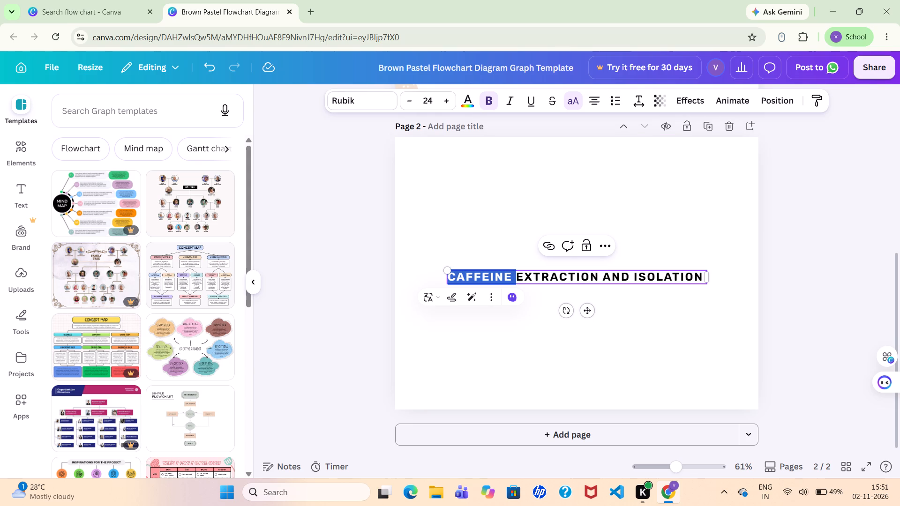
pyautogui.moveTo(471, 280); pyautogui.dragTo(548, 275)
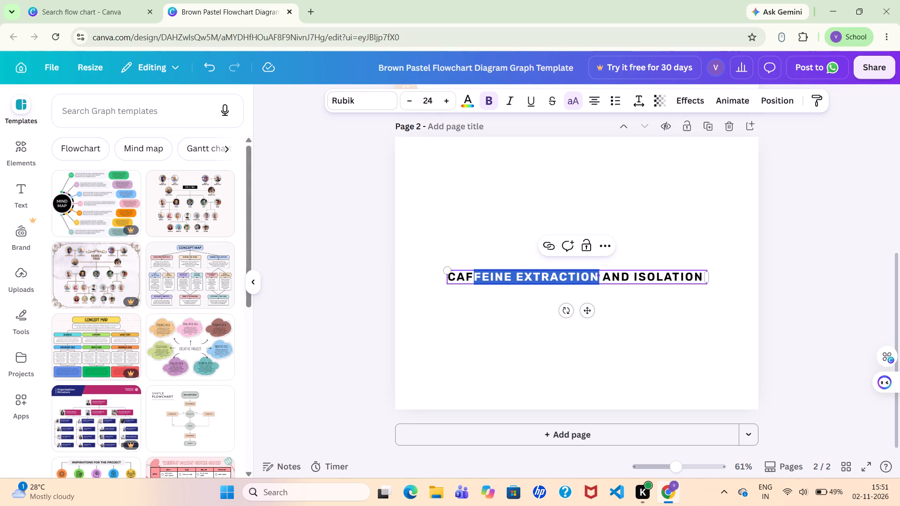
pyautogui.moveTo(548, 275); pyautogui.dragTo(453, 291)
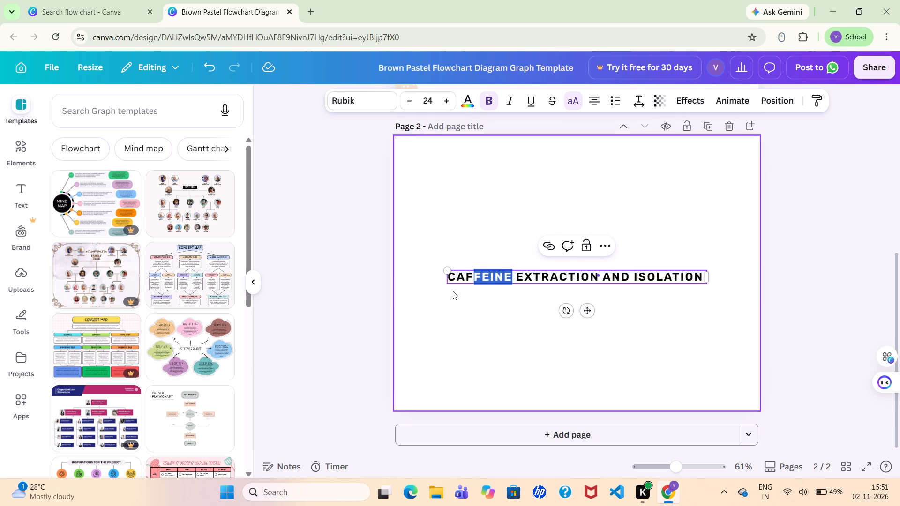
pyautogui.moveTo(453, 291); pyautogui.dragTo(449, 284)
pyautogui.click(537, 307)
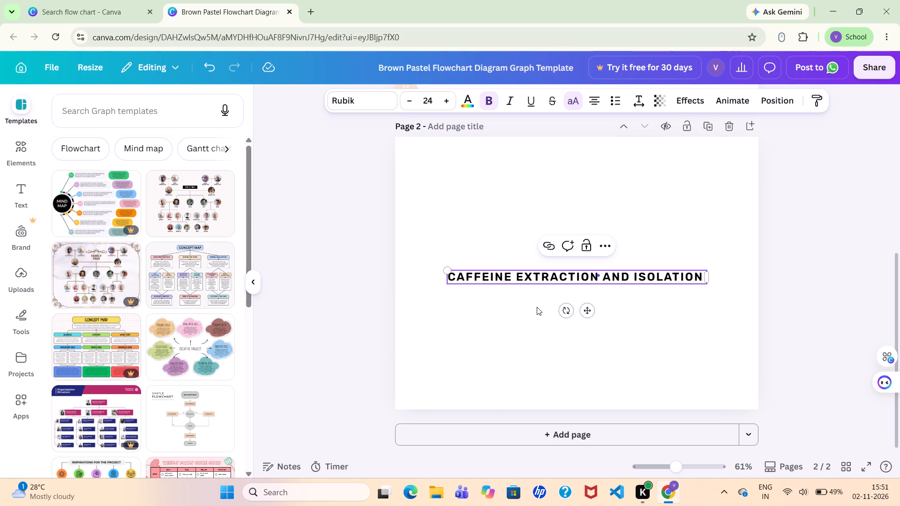
# Recolour the whole page 2 title from azure #197CB5 to the custom darker blue #146695.
pyautogui.click(536, 276)
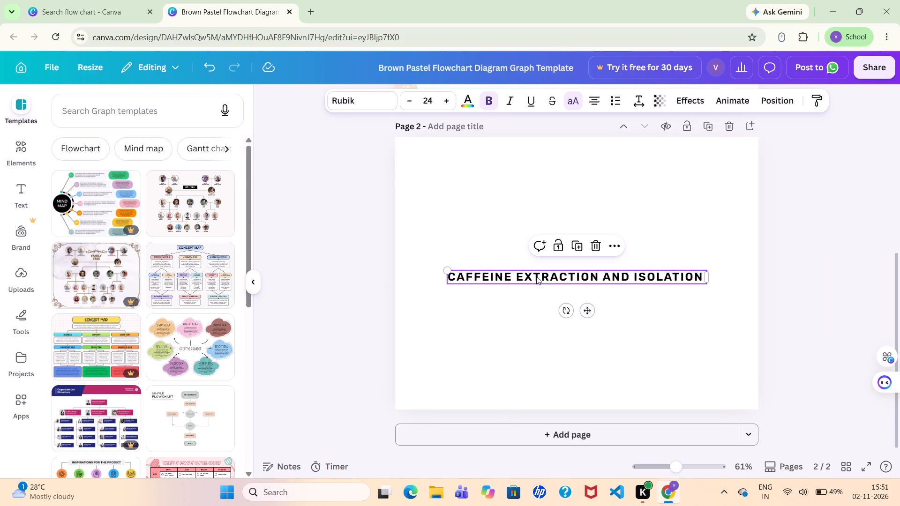
pyautogui.click(465, 100)
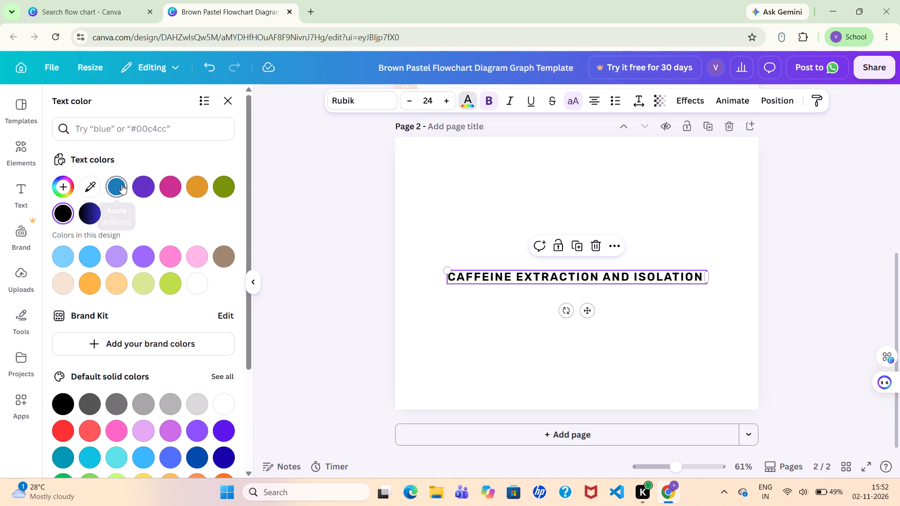
pyautogui.moveTo(121, 184); pyautogui.dragTo(62, 186)
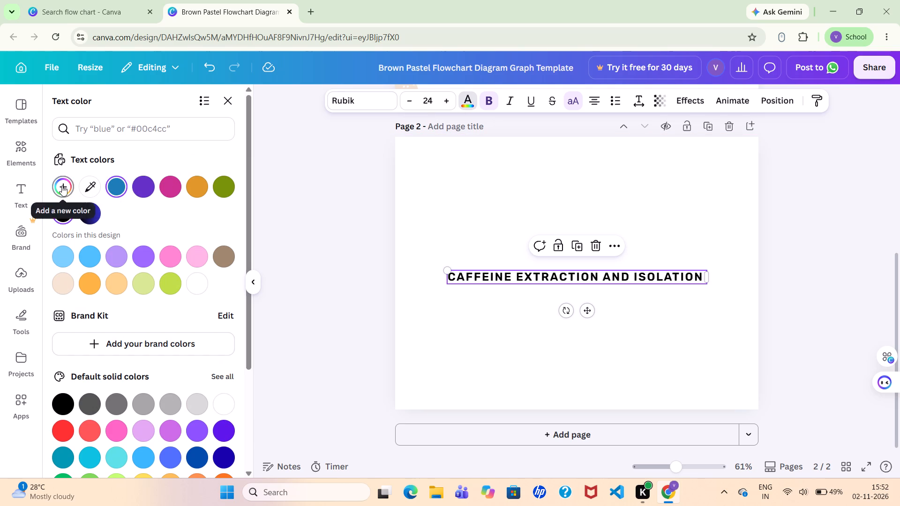
pyautogui.click(62, 186)
pyautogui.click(63, 182)
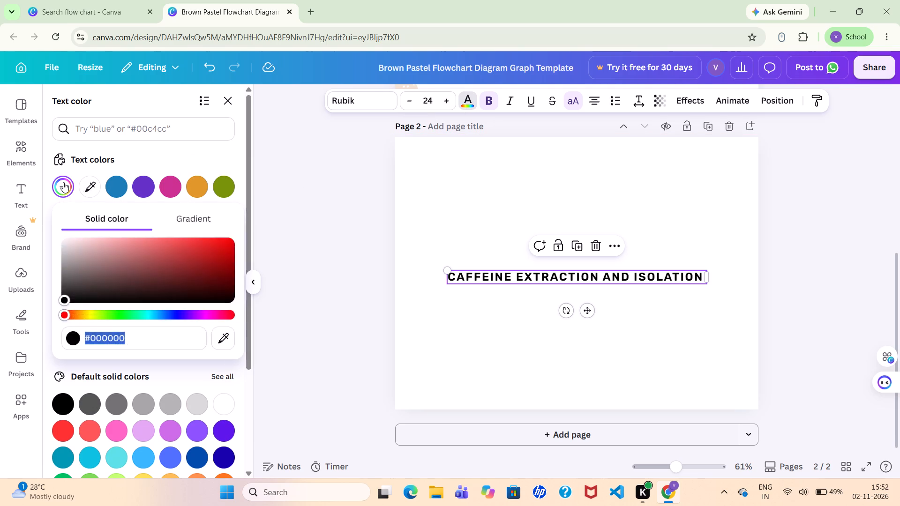
pyautogui.click(111, 182)
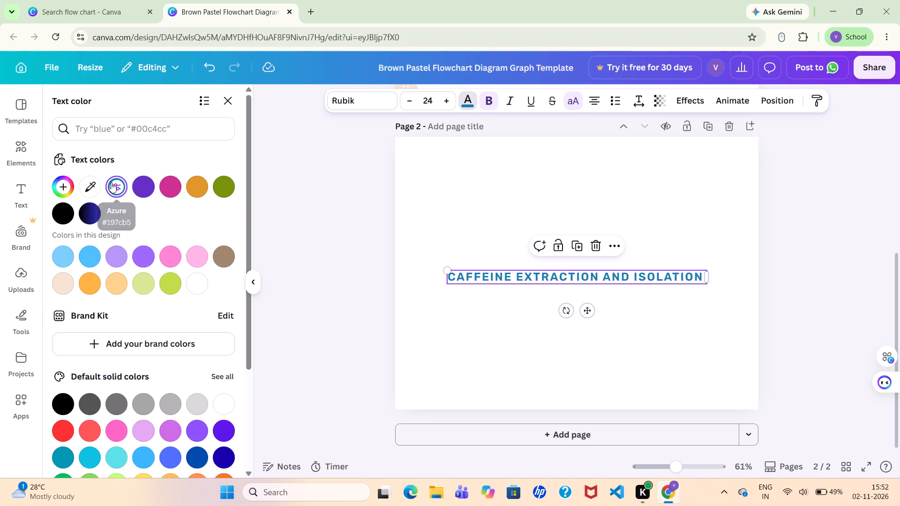
pyautogui.click(58, 172)
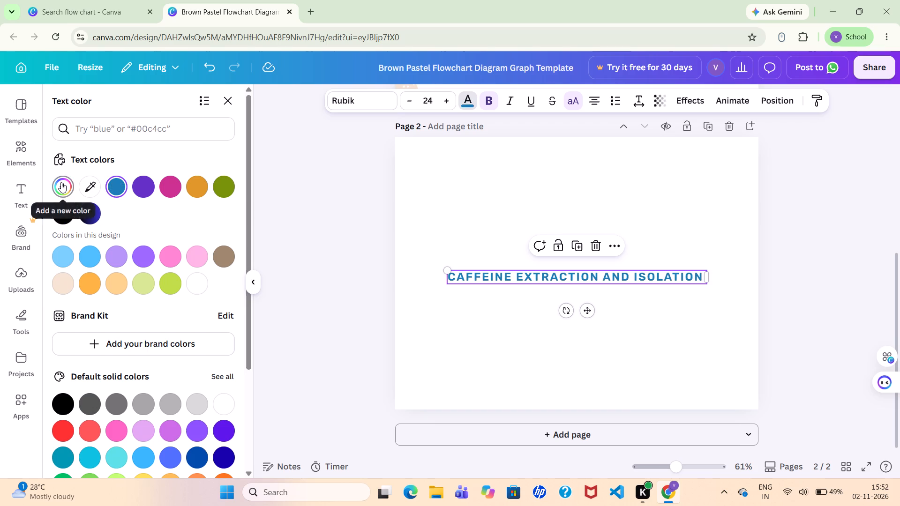
pyautogui.click(61, 182)
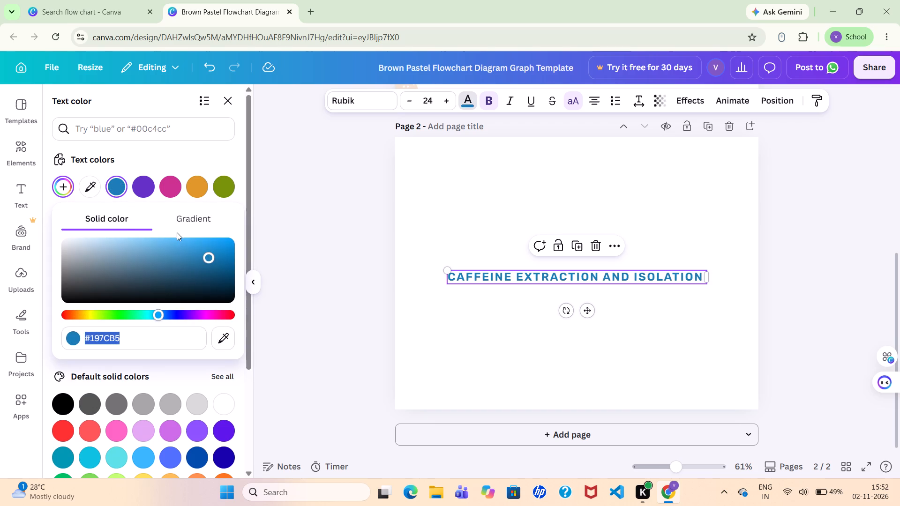
pyautogui.click(221, 263)
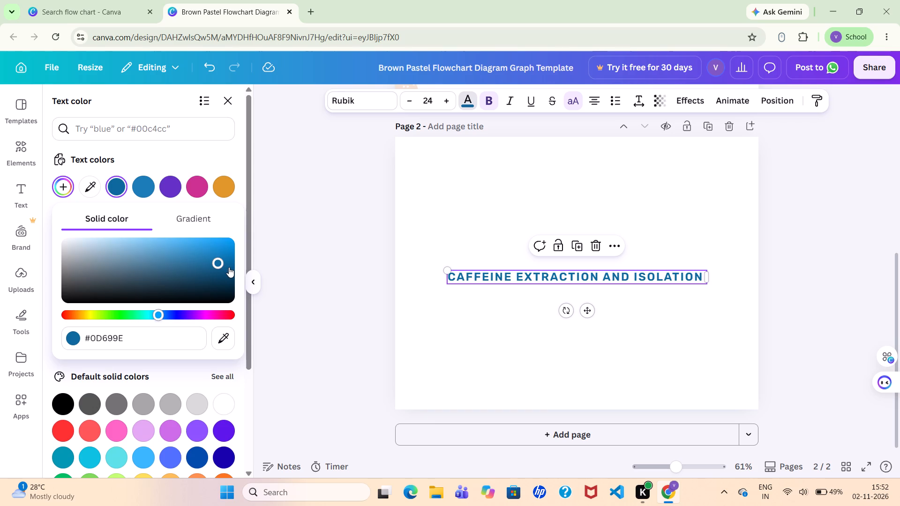
pyautogui.click(229, 267)
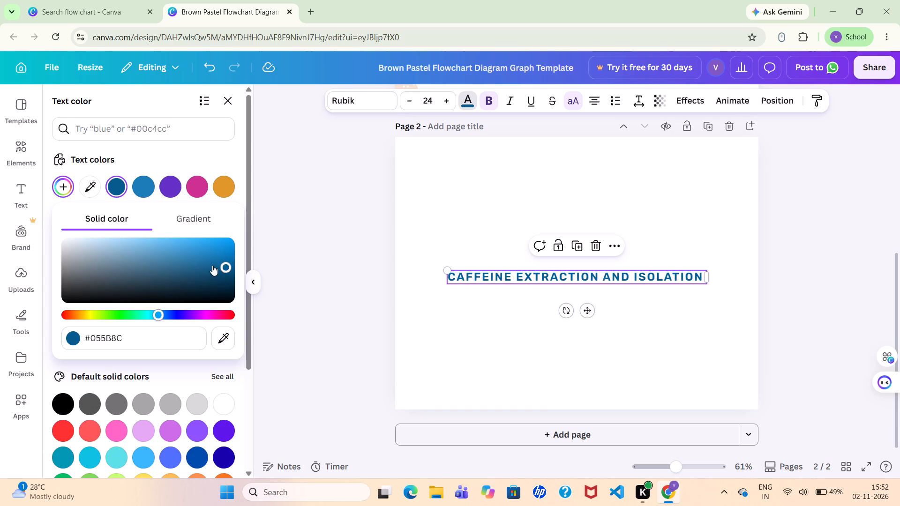
pyautogui.click(212, 265)
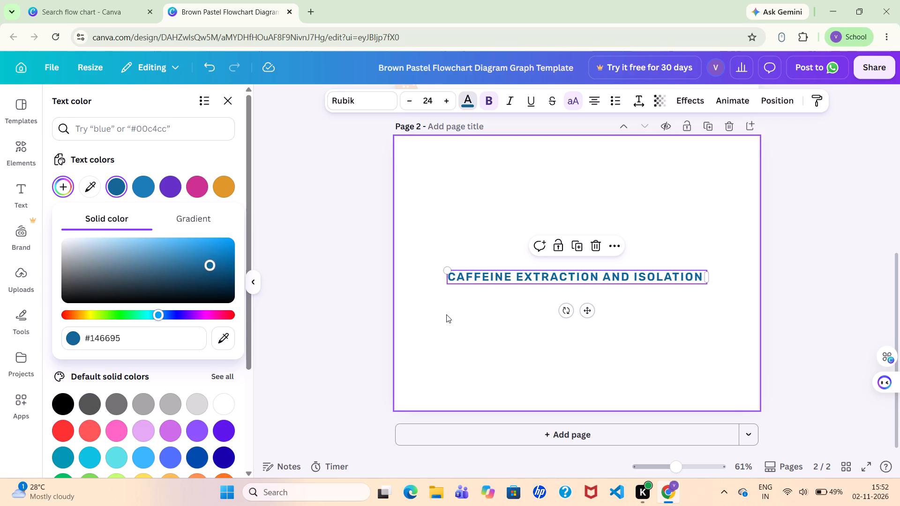
pyautogui.click(446, 314)
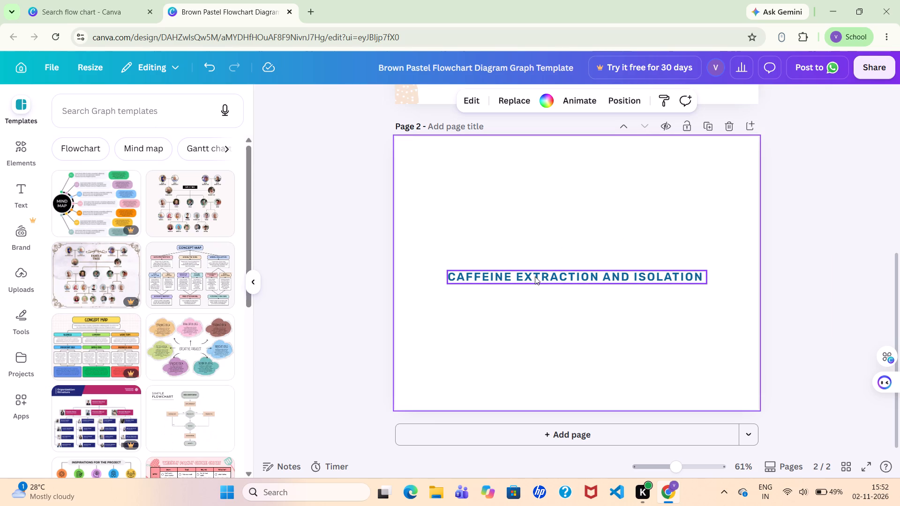
# Move the title to the top of page 2, centred horizontally.
pyautogui.moveTo(535, 276); pyautogui.dragTo(531, 260)
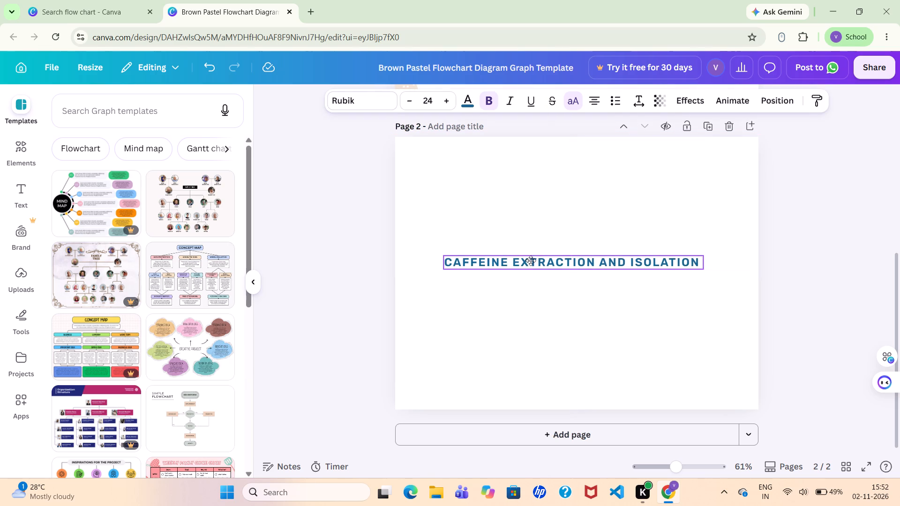
pyautogui.moveTo(531, 260); pyautogui.dragTo(523, 172)
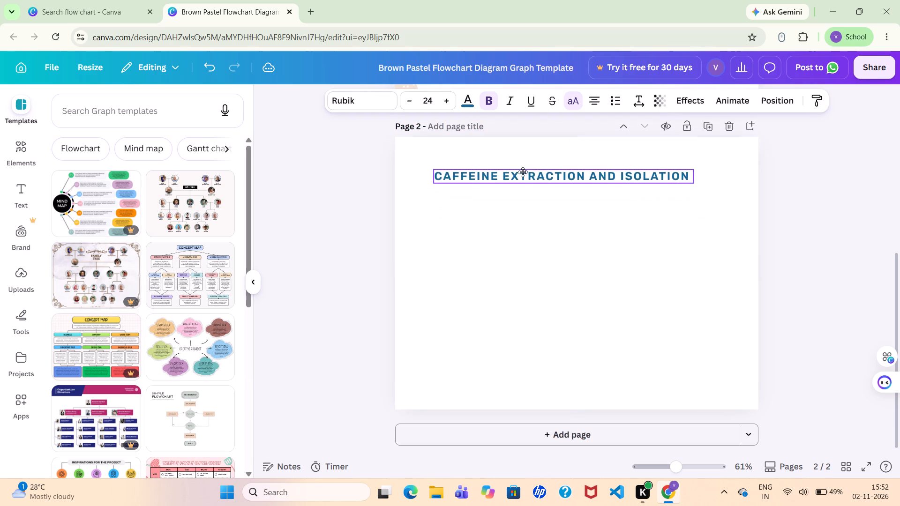
pyautogui.moveTo(523, 172); pyautogui.dragTo(535, 159)
pyautogui.click(554, 216)
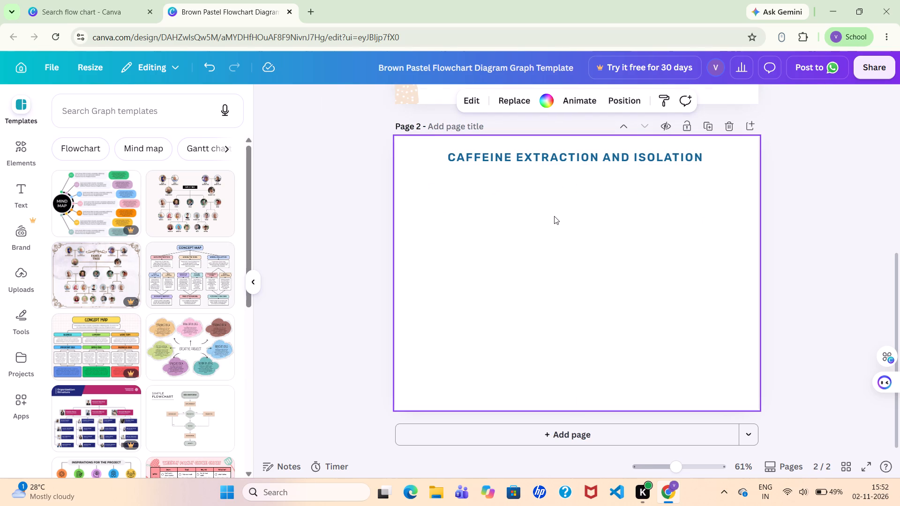
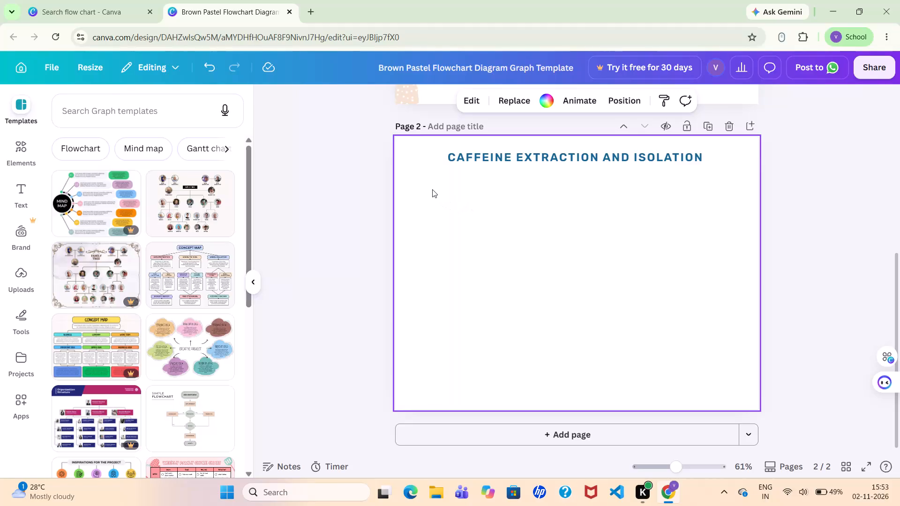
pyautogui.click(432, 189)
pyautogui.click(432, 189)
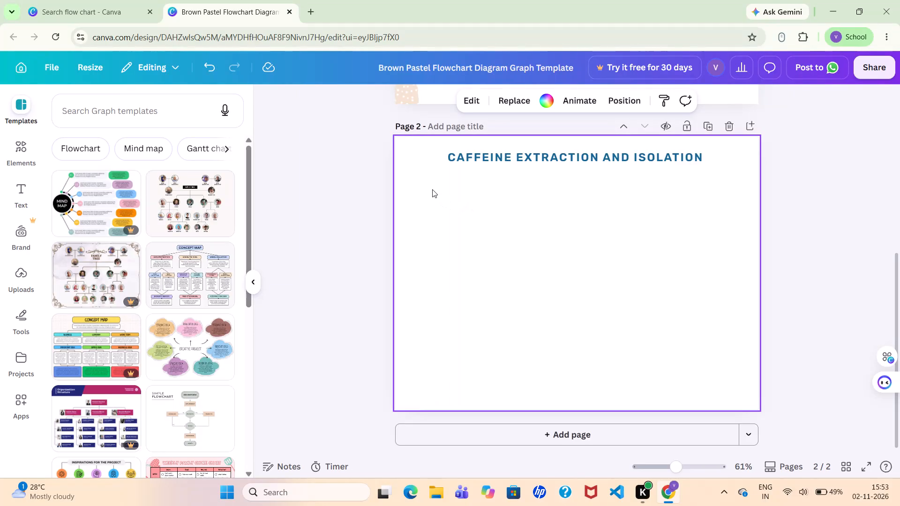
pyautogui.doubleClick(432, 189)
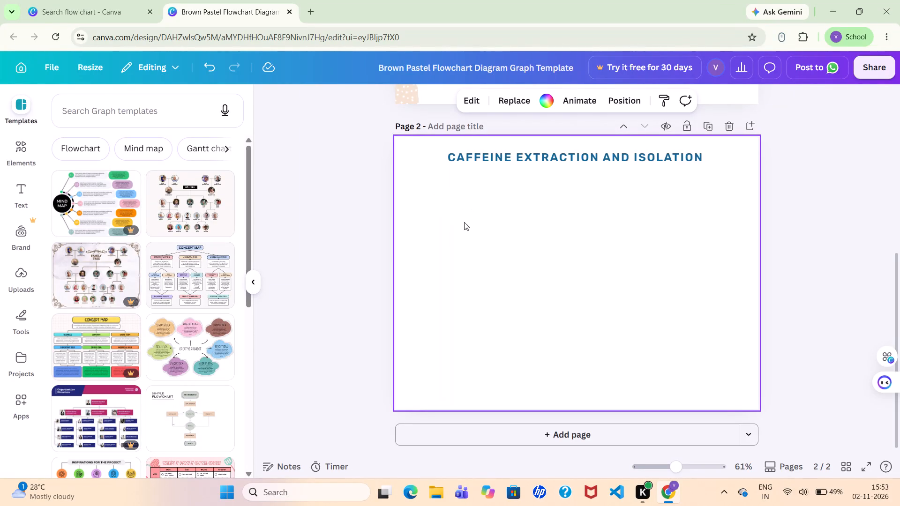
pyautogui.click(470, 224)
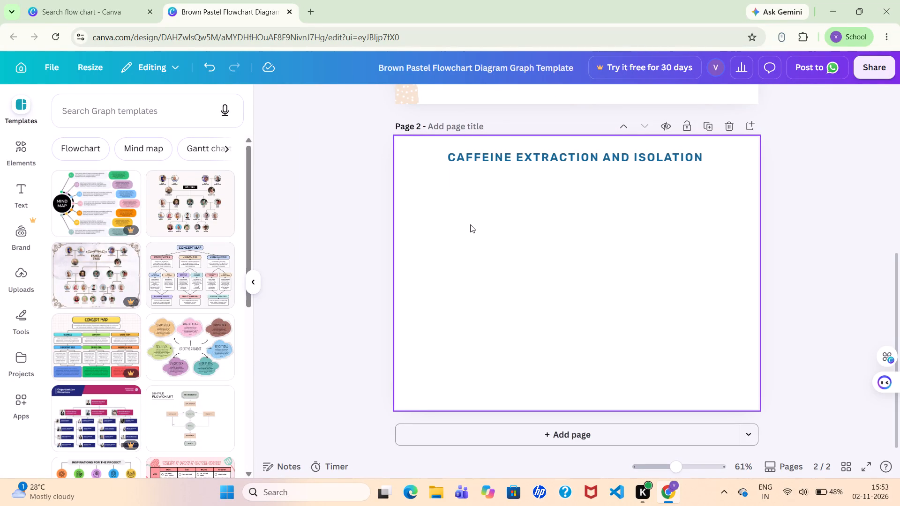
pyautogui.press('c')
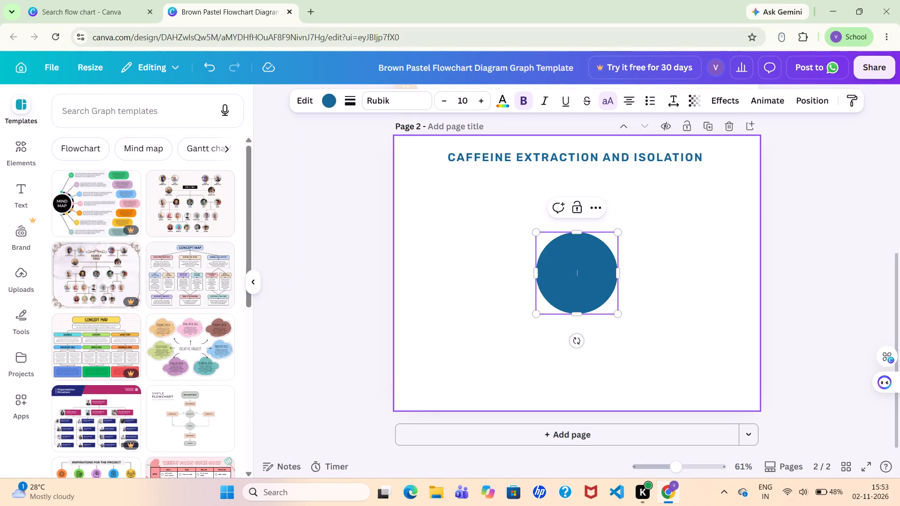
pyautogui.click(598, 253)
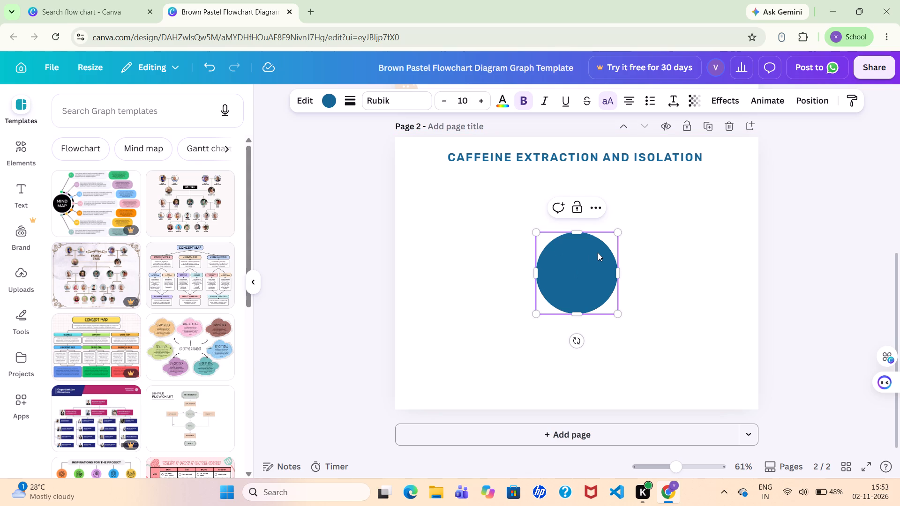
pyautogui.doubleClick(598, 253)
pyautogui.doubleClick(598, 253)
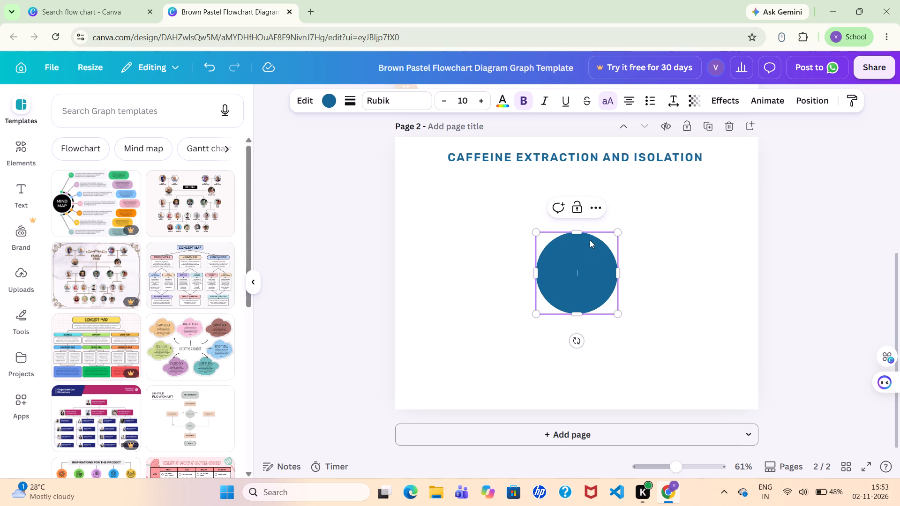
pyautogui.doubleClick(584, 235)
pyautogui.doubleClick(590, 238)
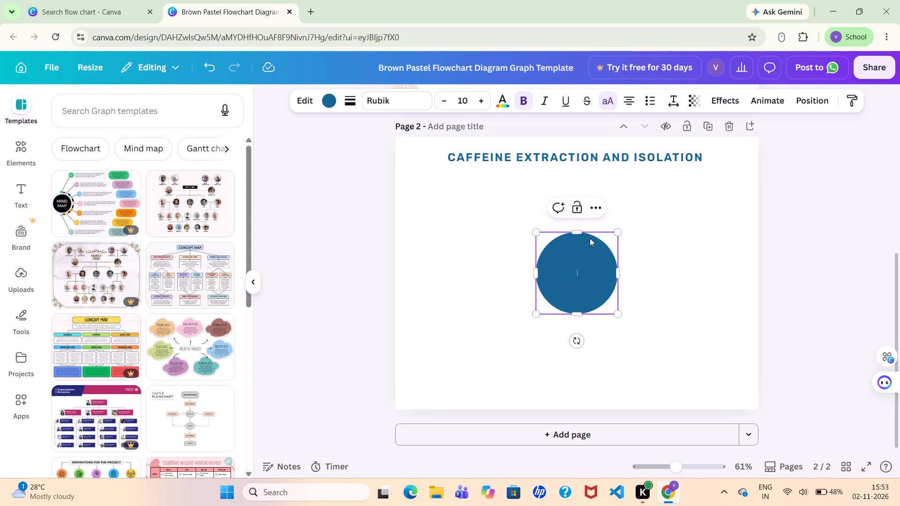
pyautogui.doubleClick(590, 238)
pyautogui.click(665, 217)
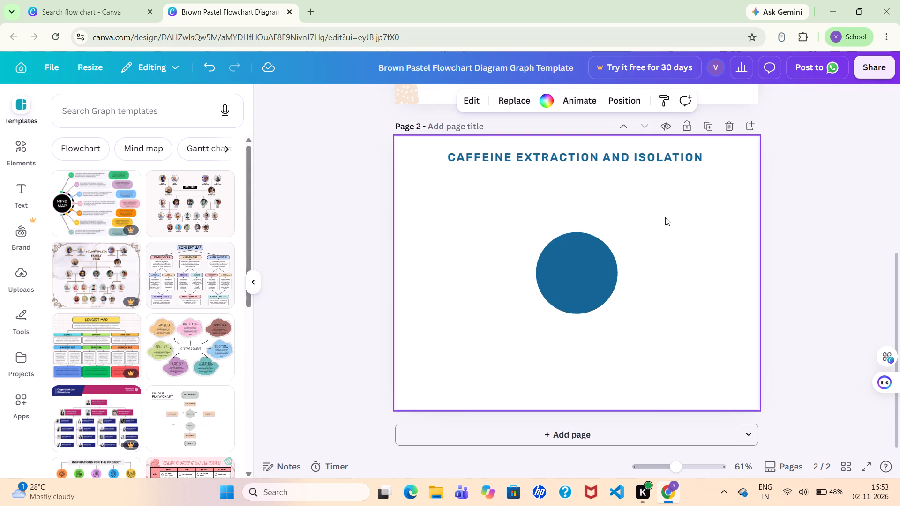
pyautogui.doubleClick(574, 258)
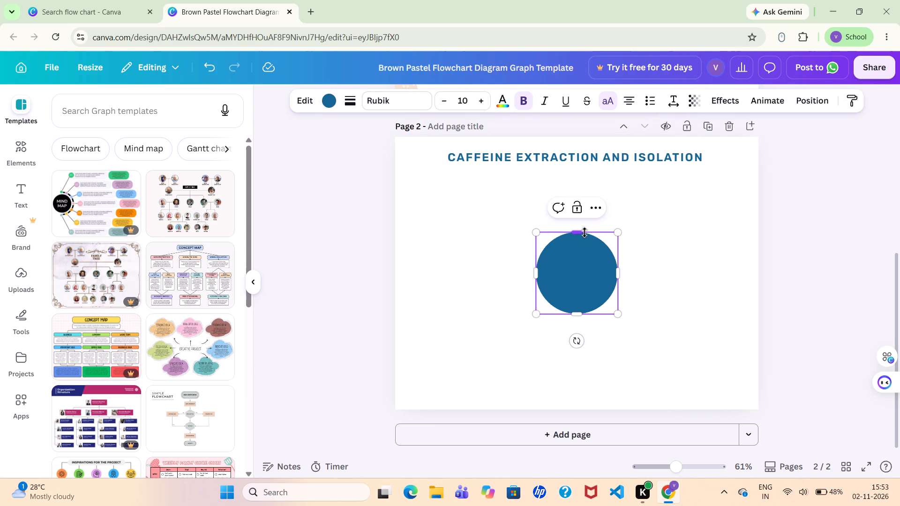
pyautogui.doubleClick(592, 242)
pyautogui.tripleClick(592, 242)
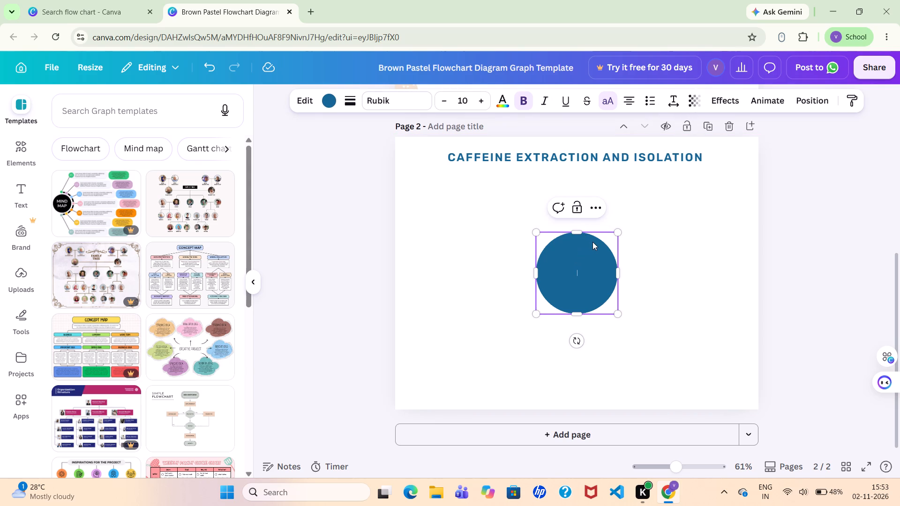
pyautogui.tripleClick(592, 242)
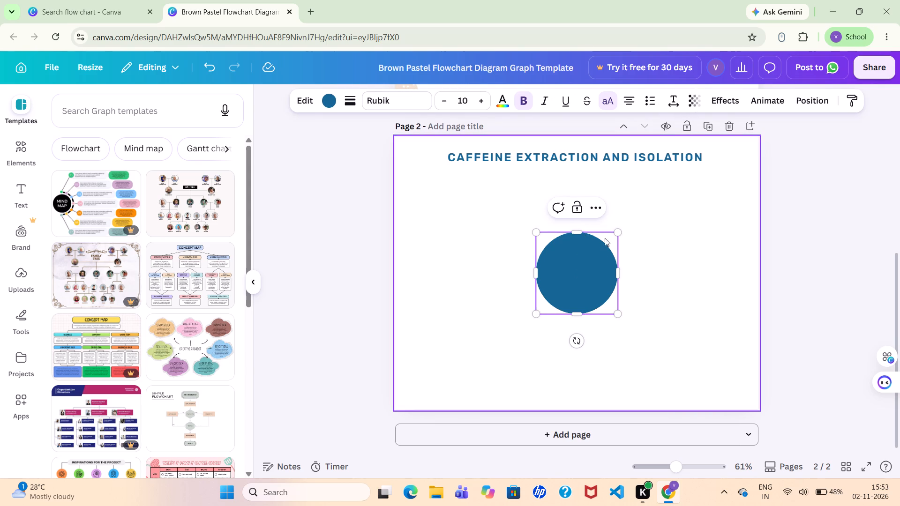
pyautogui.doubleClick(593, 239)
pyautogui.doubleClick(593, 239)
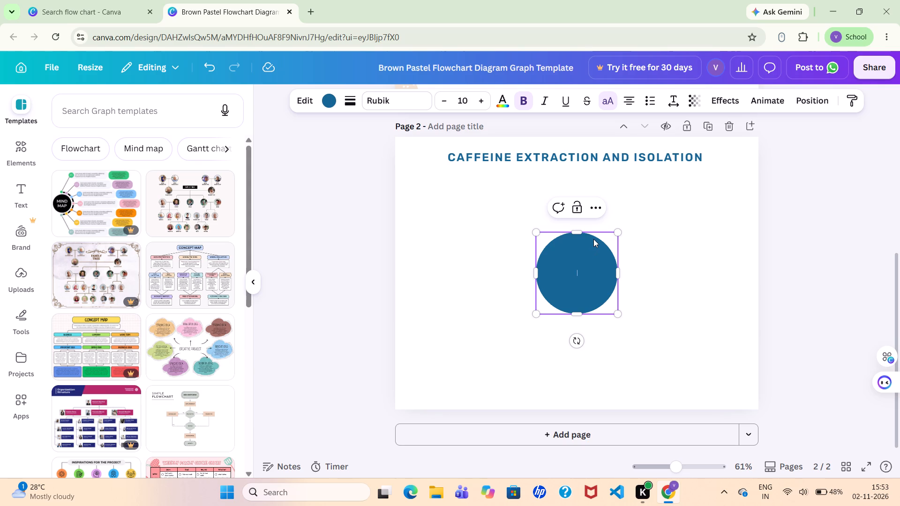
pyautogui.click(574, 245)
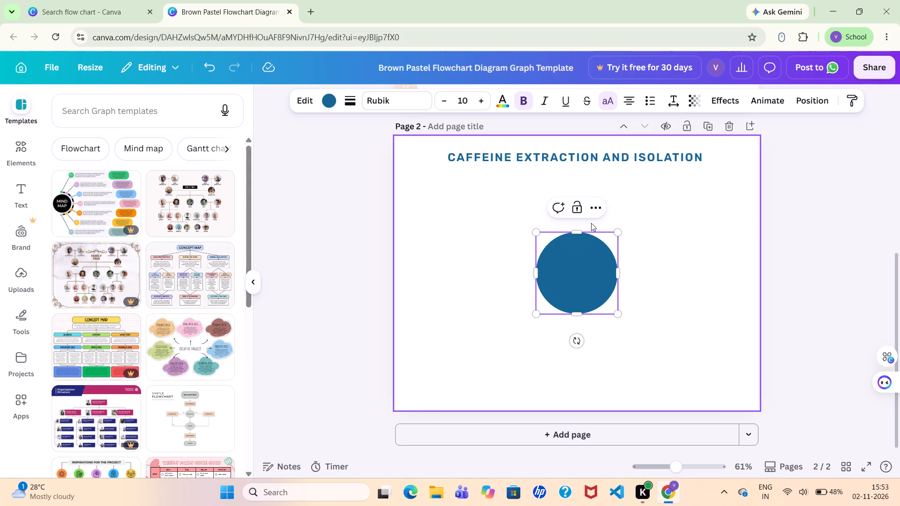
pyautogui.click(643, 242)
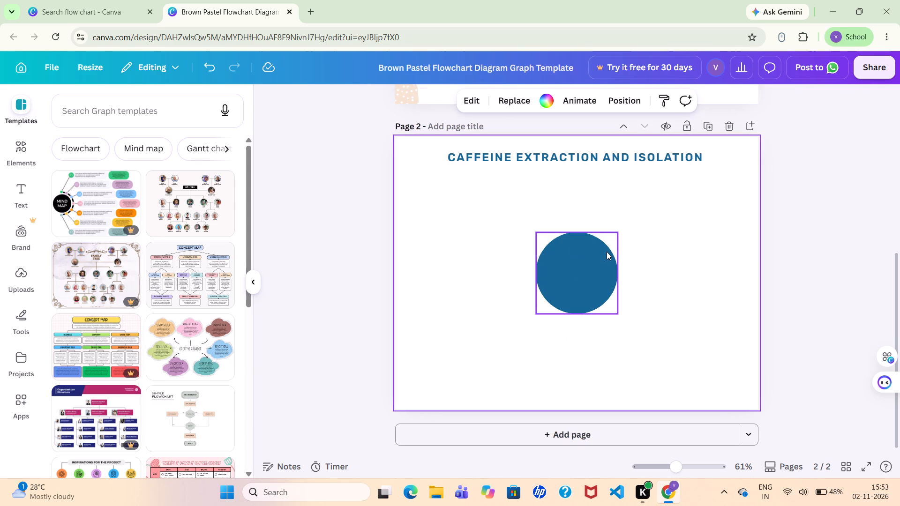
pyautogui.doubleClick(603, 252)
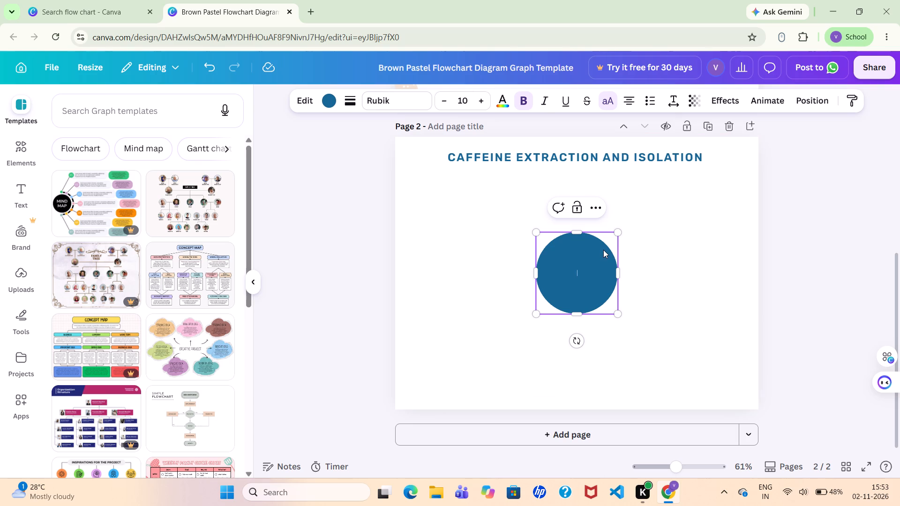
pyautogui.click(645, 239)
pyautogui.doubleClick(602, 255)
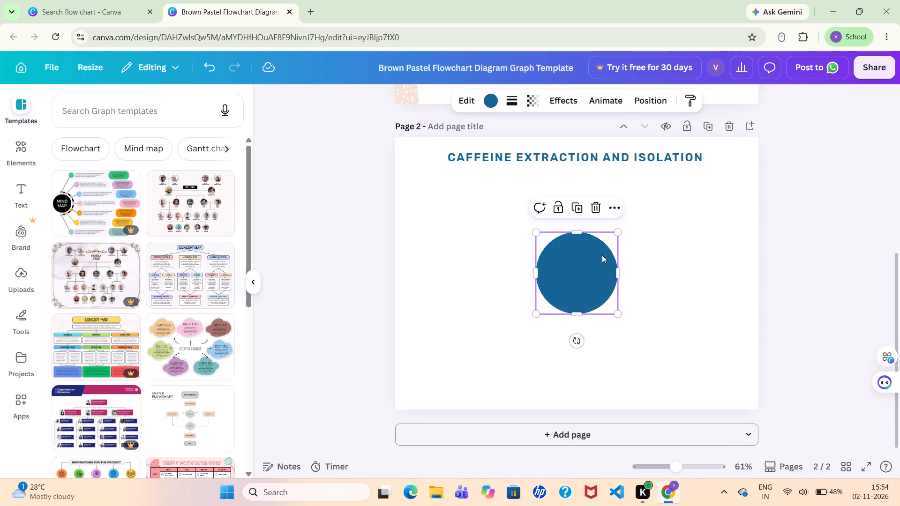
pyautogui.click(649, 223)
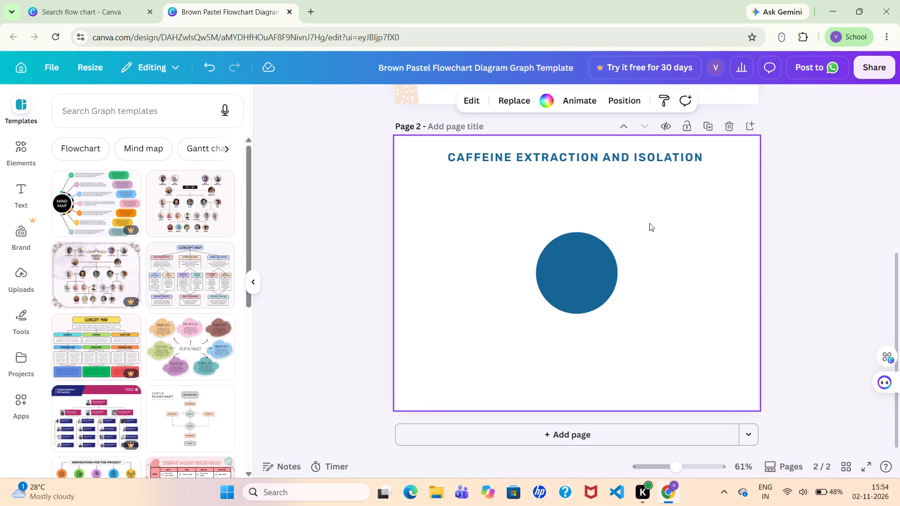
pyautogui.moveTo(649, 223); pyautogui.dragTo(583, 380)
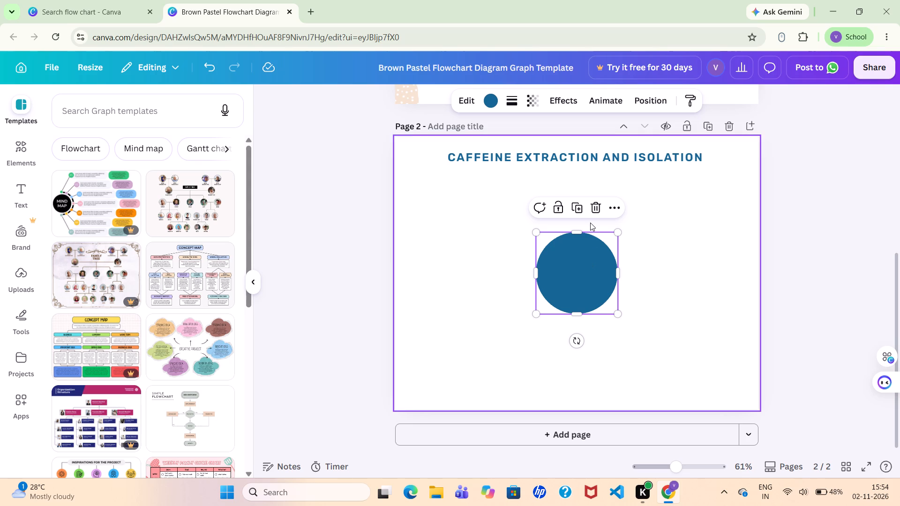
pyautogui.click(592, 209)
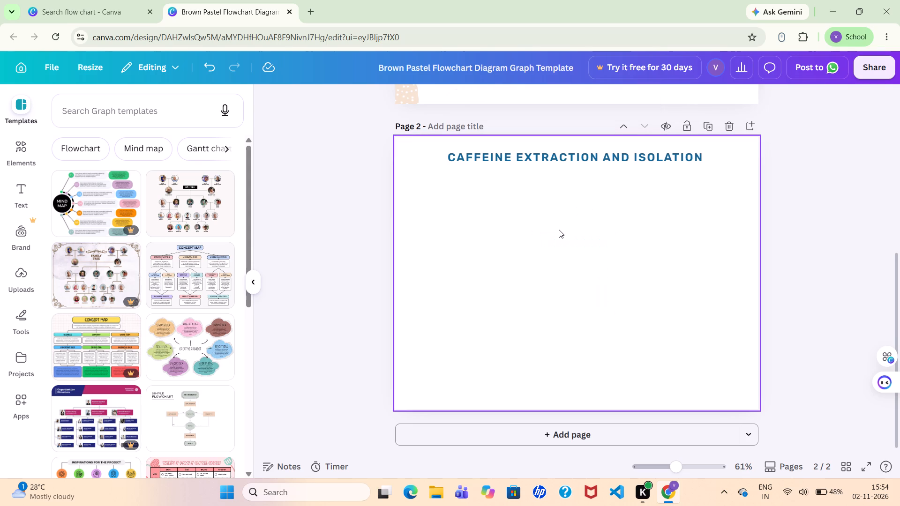
# Add a text box to page 2 and replace its placeholder text with INTRODUCTION.
pyautogui.press('t')
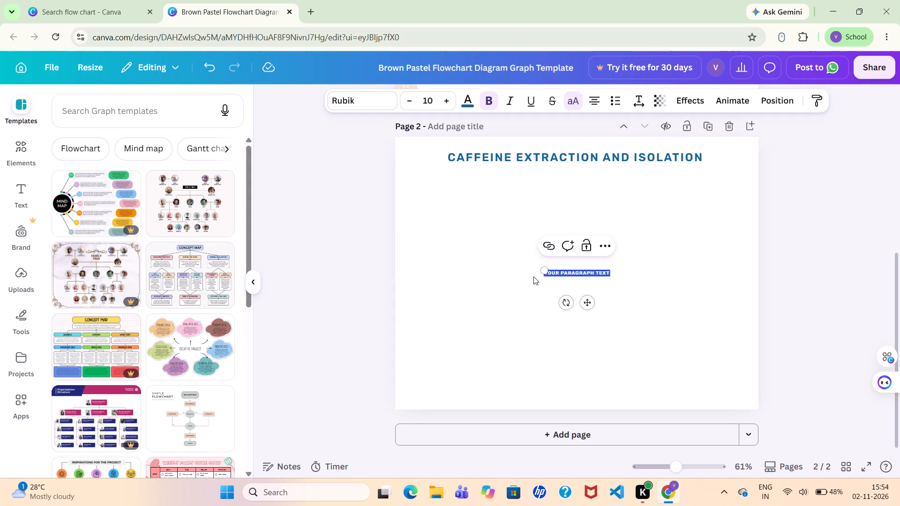
pyautogui.click(563, 272)
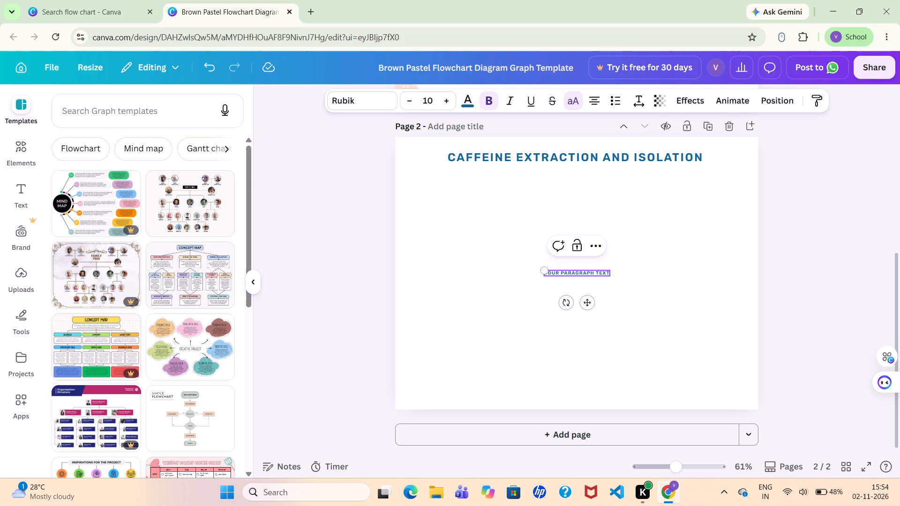
pyautogui.press('BackSpace')
pyautogui.press('BackSpace')
pyautogui.press('BackSpace')
pyautogui.press('BackSpace')
pyautogui.press('BackSpace')
pyautogui.press('BackSpace')
pyautogui.press('BackSpace')
pyautogui.press('BackSpace')
pyautogui.press('BackSpace')
pyautogui.press('BackSpace')
pyautogui.press('BackSpace')
pyautogui.press('BackSpace')
pyautogui.press('BackSpace')
pyautogui.press('BackSpace')
pyautogui.press('BackSpace')
pyautogui.press('BackSpace')
pyautogui.press('BackSpace')
pyautogui.press('BackSpace')
pyautogui.press('BackSpace')
pyautogui.press('BackSpace')
pyautogui.press('BackSpace')
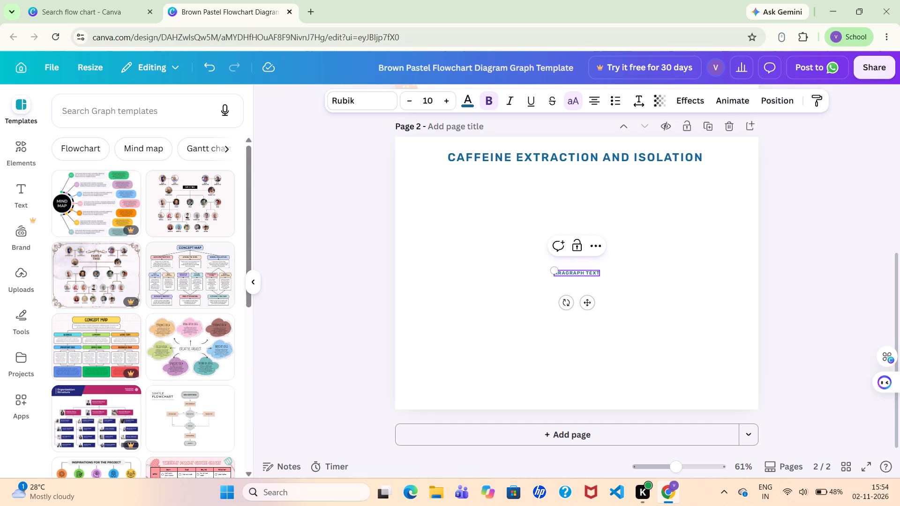
pyautogui.press('Right')
pyautogui.press('Right')
pyautogui.press('Right')
pyautogui.press('Right')
pyautogui.press('Right')
pyautogui.press('Right')
pyautogui.press('Right')
pyautogui.press('Right')
pyautogui.press('Right')
pyautogui.press('Right')
pyautogui.press('Right')
pyautogui.press('Right')
pyautogui.press('Right')
pyautogui.press('Right')
pyautogui.press('BackSpace')
pyautogui.press('BackSpace')
pyautogui.press('BackSpace')
pyautogui.press('BackSpace')
pyautogui.press('BackSpace')
pyautogui.press('BackSpace')
pyautogui.press('BackSpace')
pyautogui.press('BackSpace')
pyautogui.press('BackSpace')
pyautogui.press('BackSpace')
pyautogui.press('BackSpace')
pyautogui.press('BackSpace')
pyautogui.press('BackSpace')
pyautogui.press('BackSpace')
pyautogui.press('BackSpace')
pyautogui.press('BackSpace')
pyautogui.press('BackSpace')
pyautogui.press('BackSpace')
pyautogui.press('BackSpace')
pyautogui.press('BackSpace')
pyautogui.press('i')
pyautogui.write('NTRO')
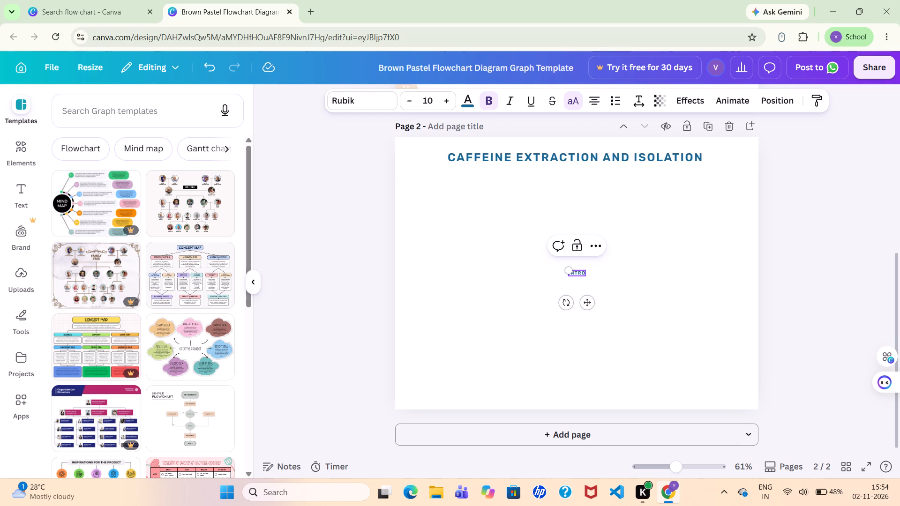
pyautogui.write('DUCT')
pyautogui.write('ION')
pyautogui.press('space')
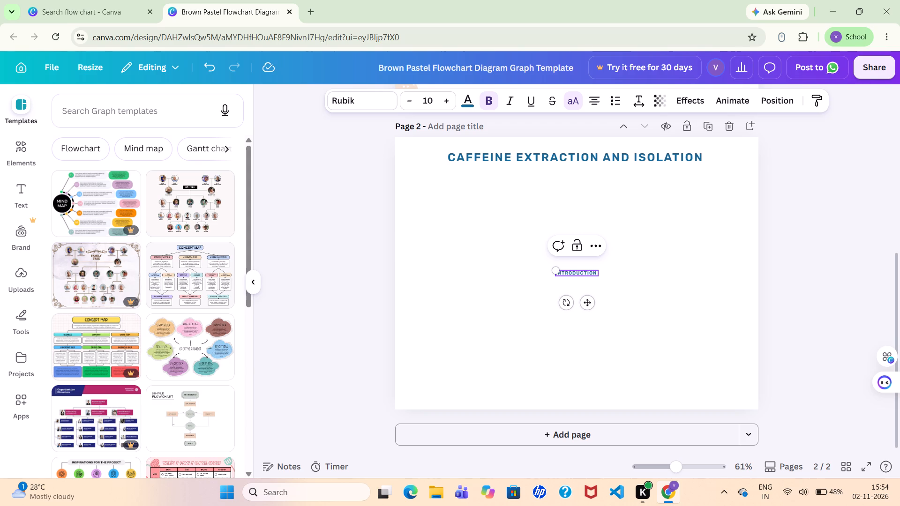
pyautogui.click(643, 347)
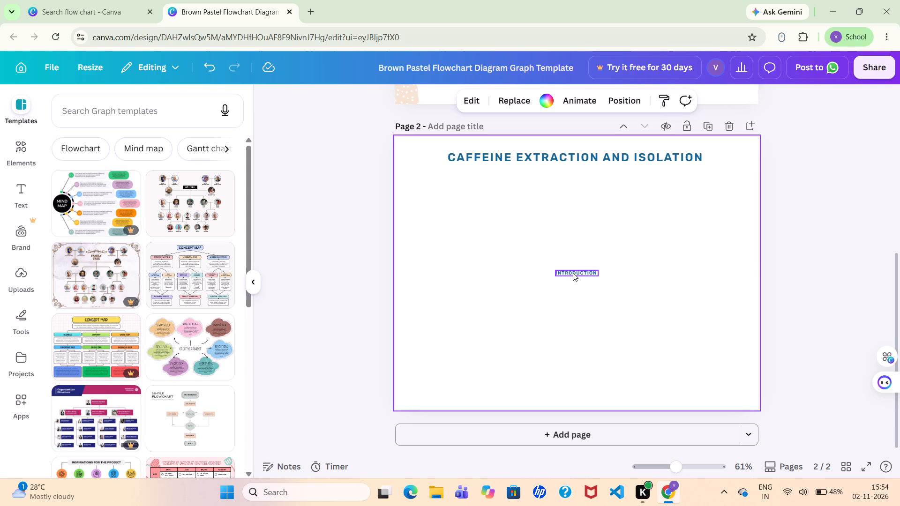
# Move the INTRODUCTION text from the middle of page 2 to the upper-left area beneath the title.
pyautogui.moveTo(573, 278); pyautogui.dragTo(562, 269)
pyautogui.moveTo(562, 269); pyautogui.dragTo(555, 266)
pyautogui.click(659, 279)
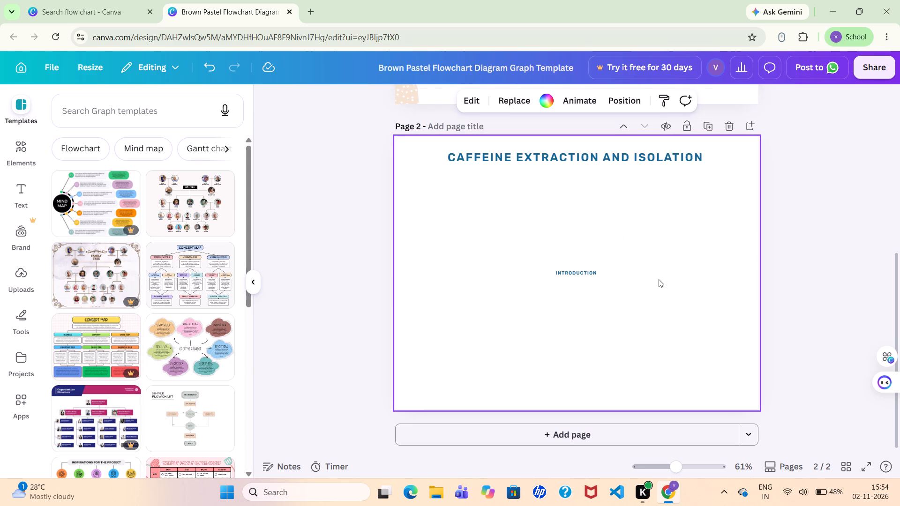
pyautogui.click(577, 269)
pyautogui.click(577, 269)
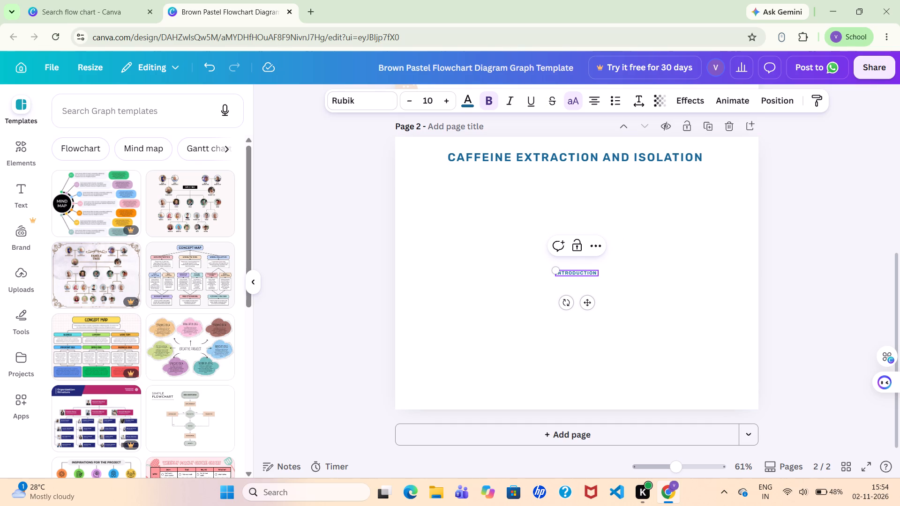
pyautogui.moveTo(571, 268); pyautogui.dragTo(559, 260)
pyautogui.moveTo(559, 260); pyautogui.dragTo(443, 182)
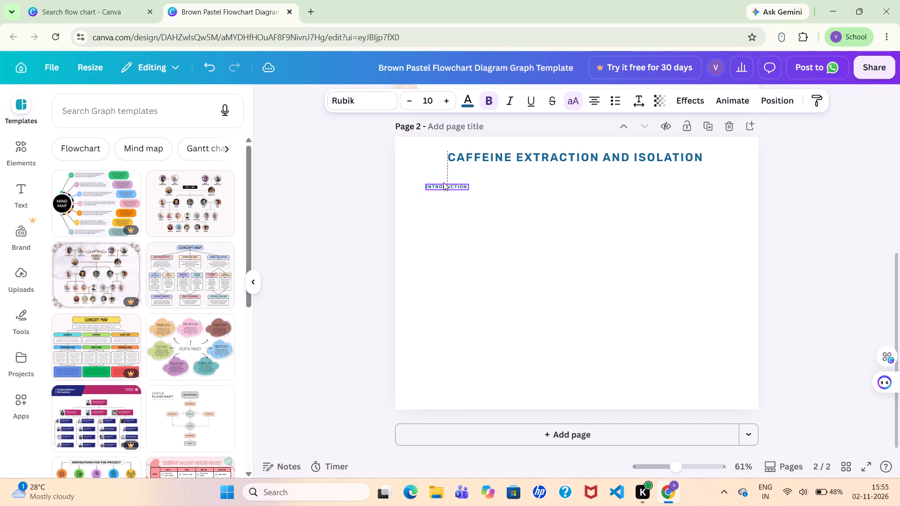
pyautogui.moveTo(443, 182); pyautogui.dragTo(442, 206)
pyautogui.moveTo(442, 206); pyautogui.dragTo(471, 201)
pyautogui.click(471, 201)
pyautogui.doubleClick(471, 201)
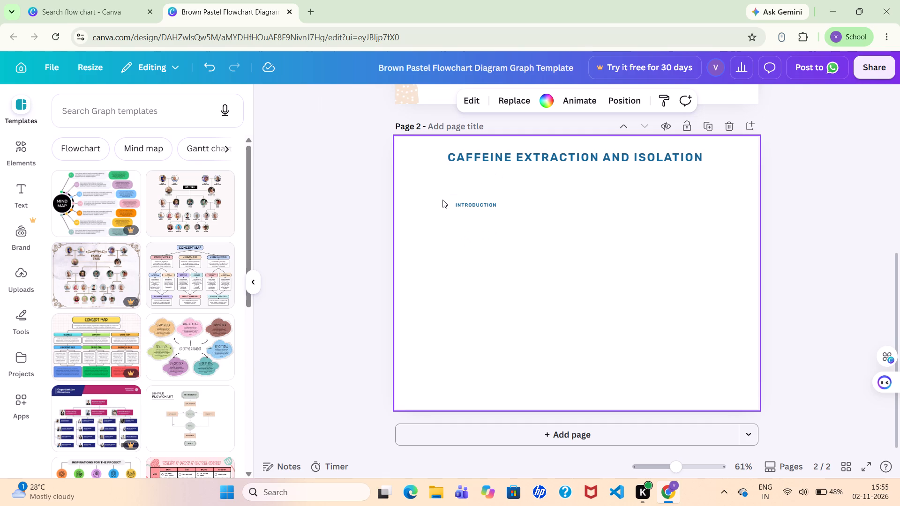
pyautogui.click(425, 199)
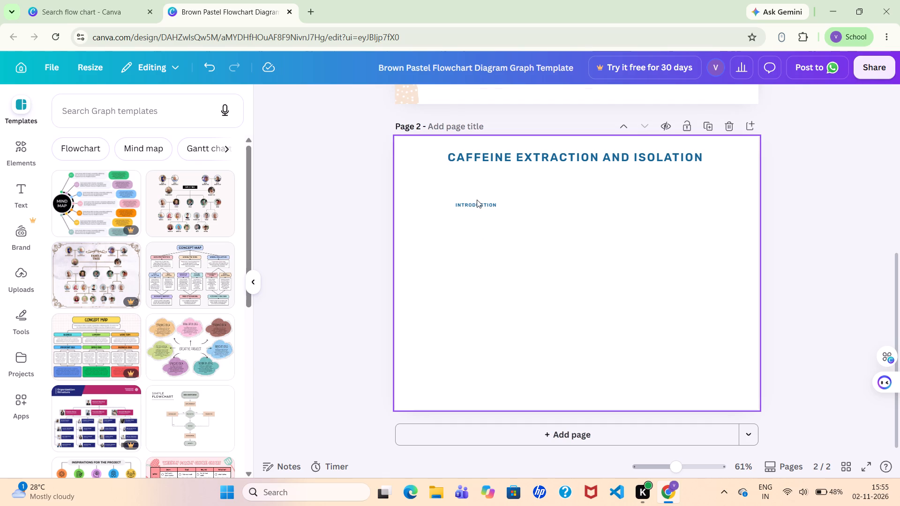
pyautogui.click(477, 200)
pyautogui.click(477, 202)
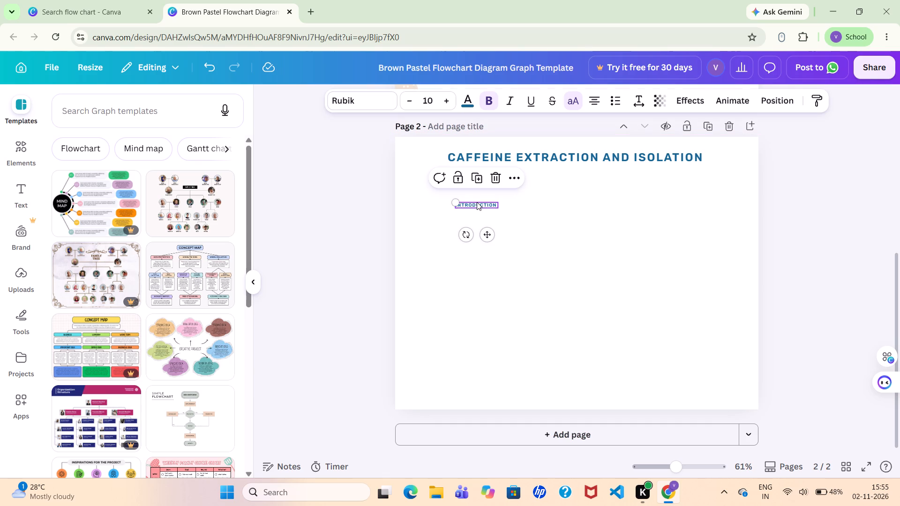
pyautogui.moveTo(477, 202); pyautogui.dragTo(445, 194)
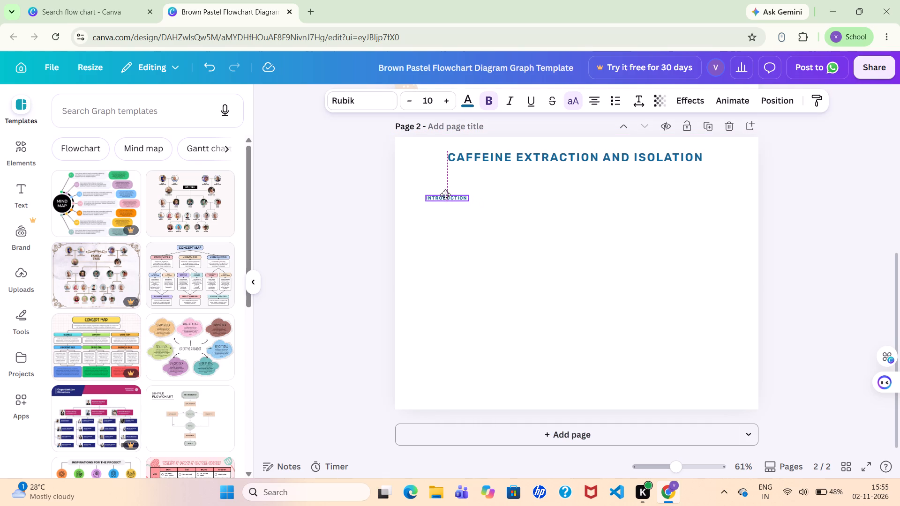
pyautogui.moveTo(445, 194); pyautogui.dragTo(445, 193)
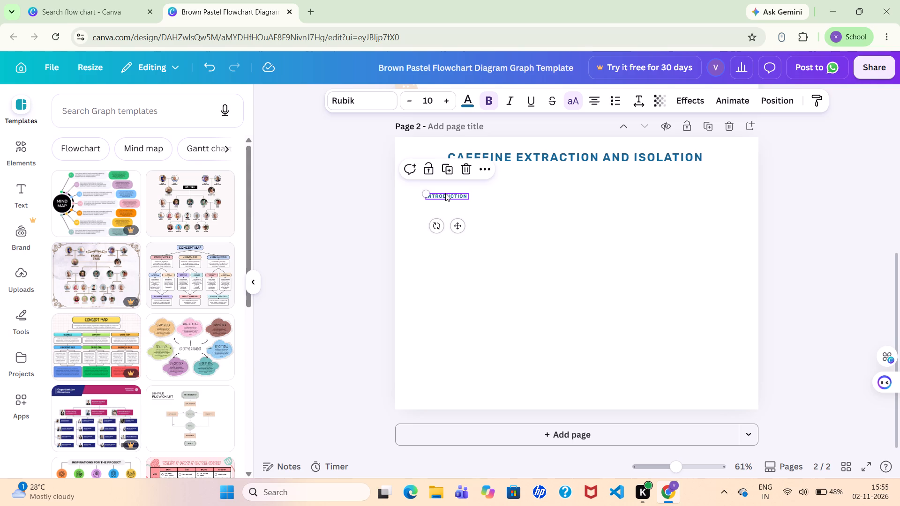
pyautogui.click(508, 192)
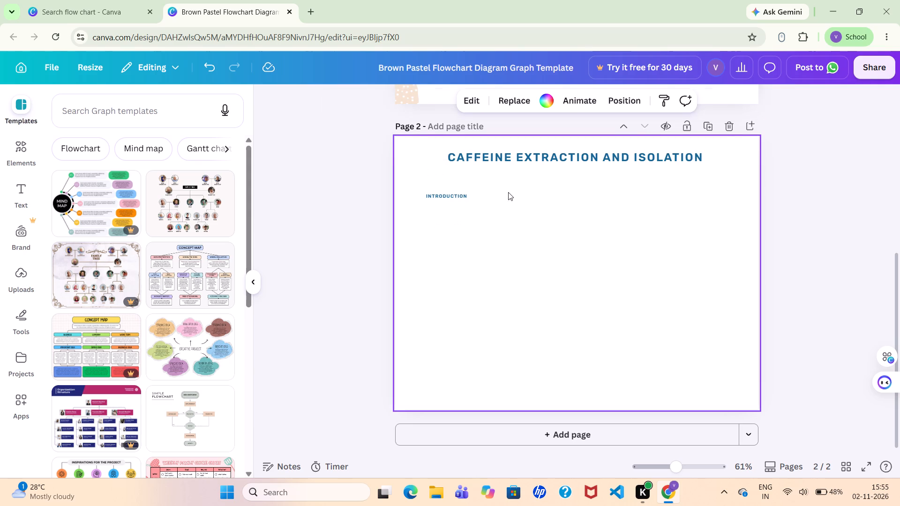
# Increase the INTRODUCTION heading's font size to 15.
pyautogui.click(451, 196)
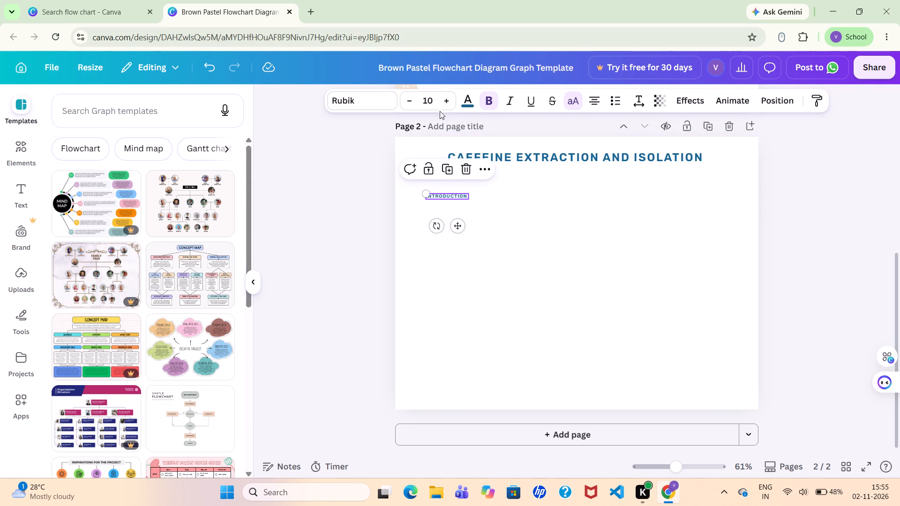
pyautogui.click(447, 104)
pyautogui.click(447, 104)
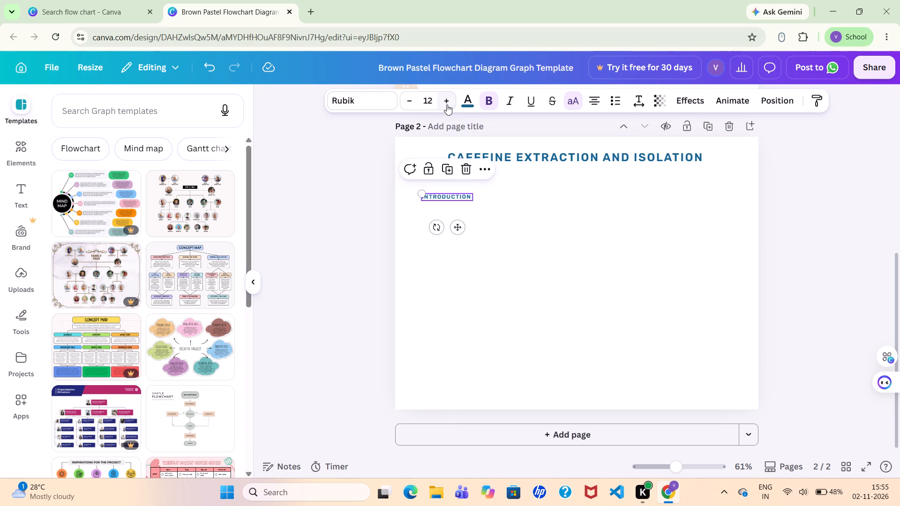
pyautogui.click(447, 104)
pyautogui.click(447, 104)
pyautogui.click(447, 104)
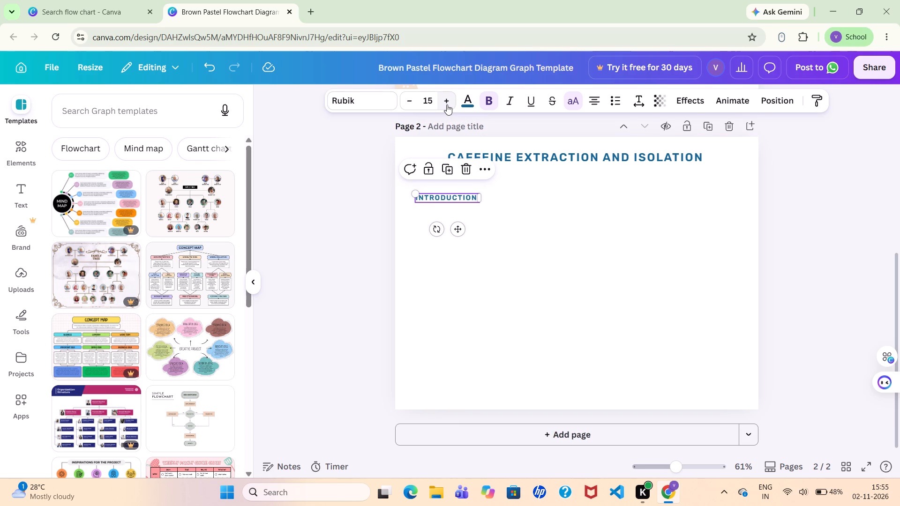
pyautogui.click(529, 211)
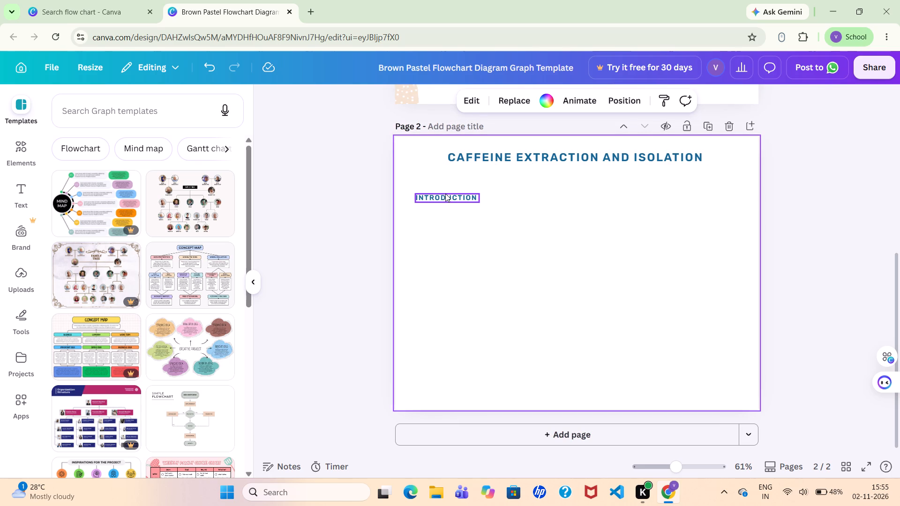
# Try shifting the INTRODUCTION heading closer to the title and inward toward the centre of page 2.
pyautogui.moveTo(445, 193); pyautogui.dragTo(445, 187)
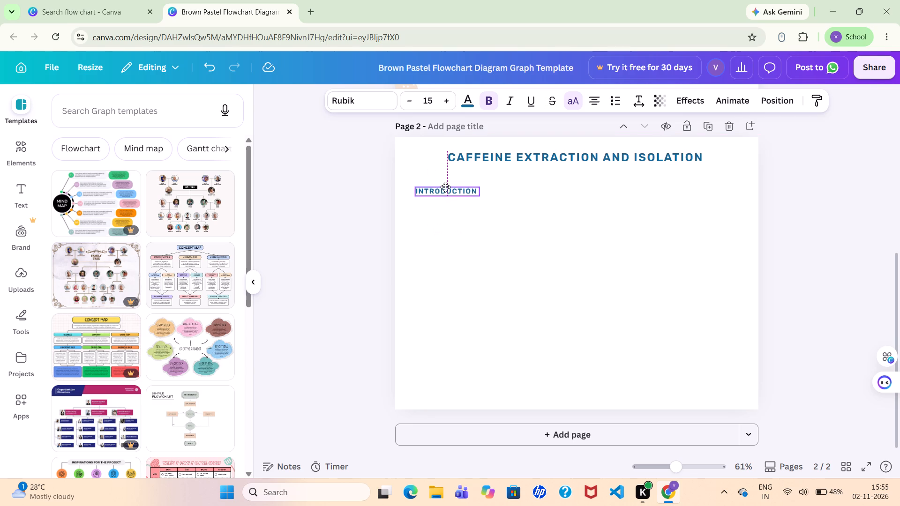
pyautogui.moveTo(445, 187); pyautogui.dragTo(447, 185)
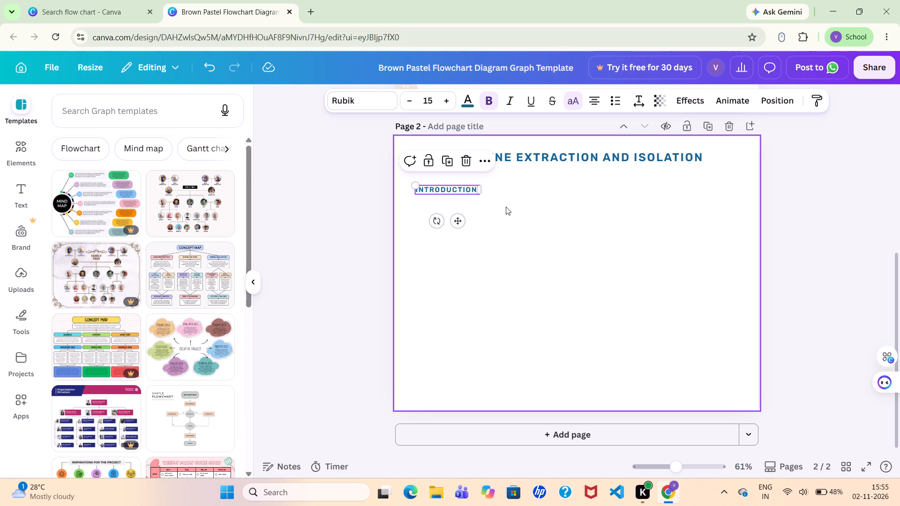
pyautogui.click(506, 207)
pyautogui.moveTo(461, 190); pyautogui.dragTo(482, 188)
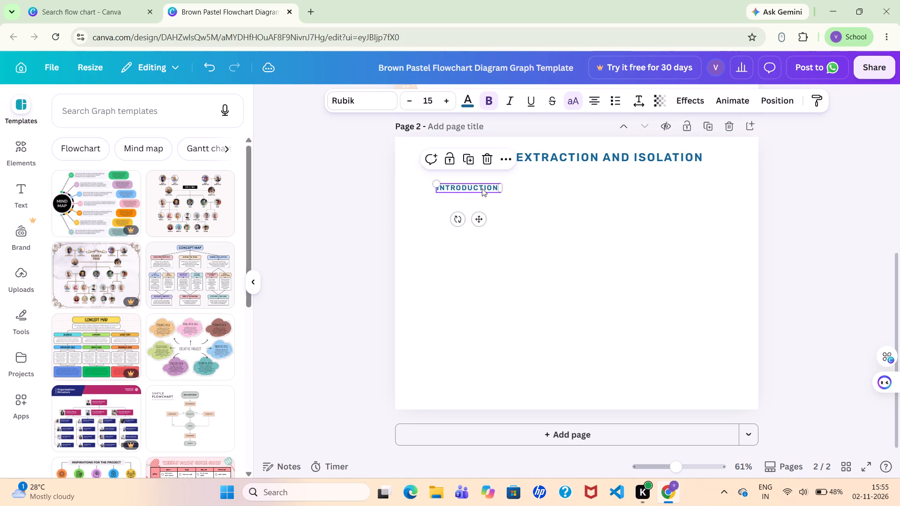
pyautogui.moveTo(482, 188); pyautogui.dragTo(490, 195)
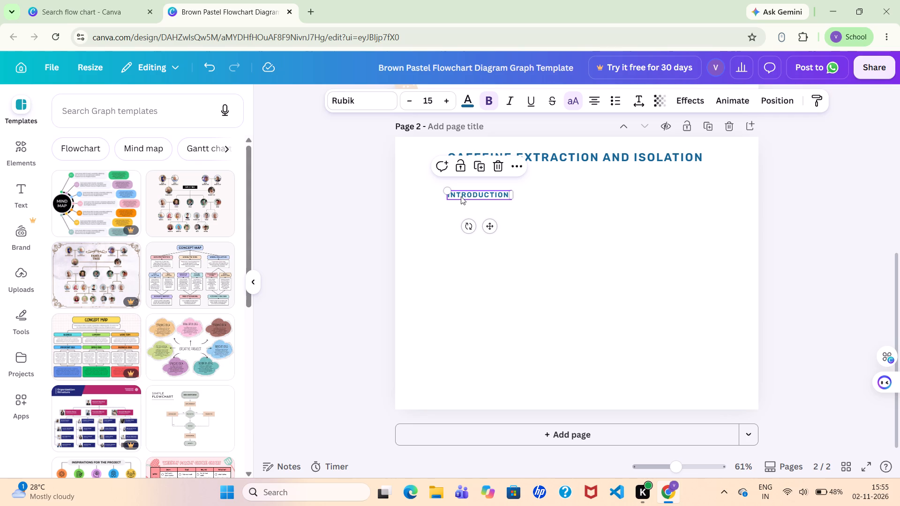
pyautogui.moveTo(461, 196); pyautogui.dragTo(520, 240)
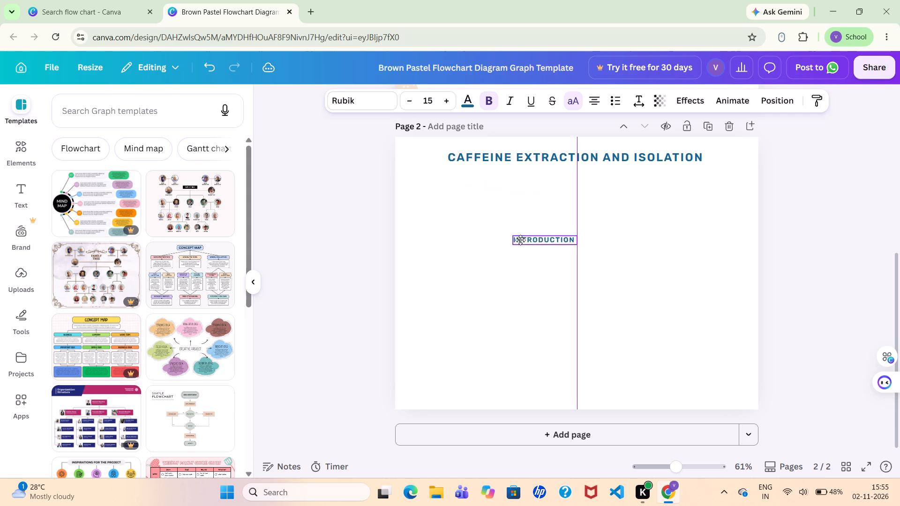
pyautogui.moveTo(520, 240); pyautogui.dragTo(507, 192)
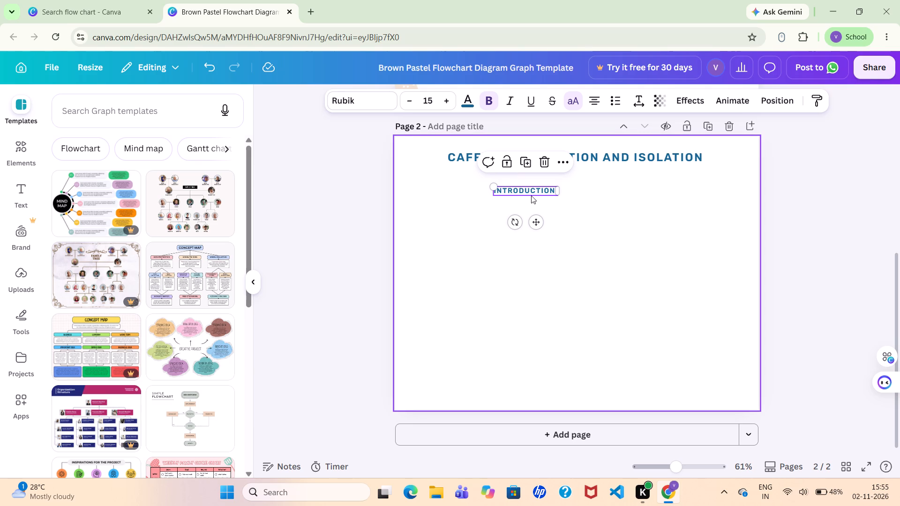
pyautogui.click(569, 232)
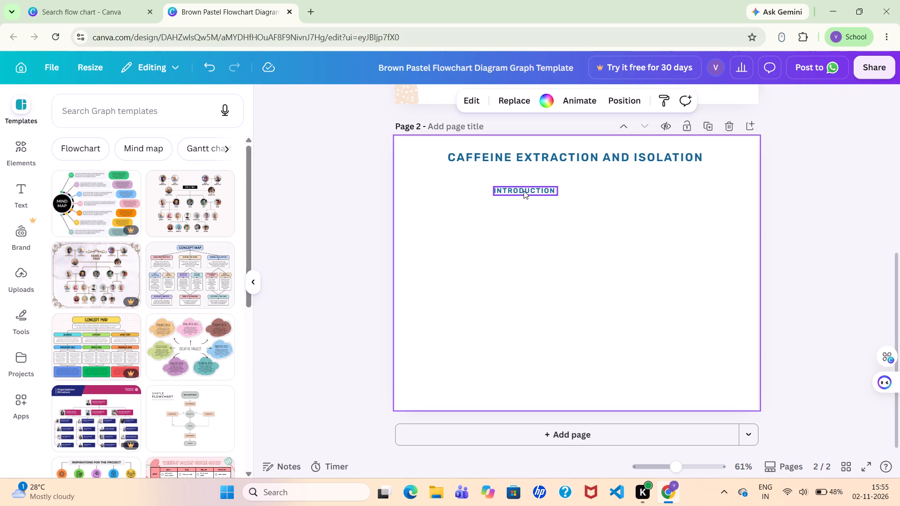
# Place the INTRODUCTION heading just below the title, aligned to the left margin guide of page 2.
pyautogui.moveTo(521, 190); pyautogui.dragTo(509, 191)
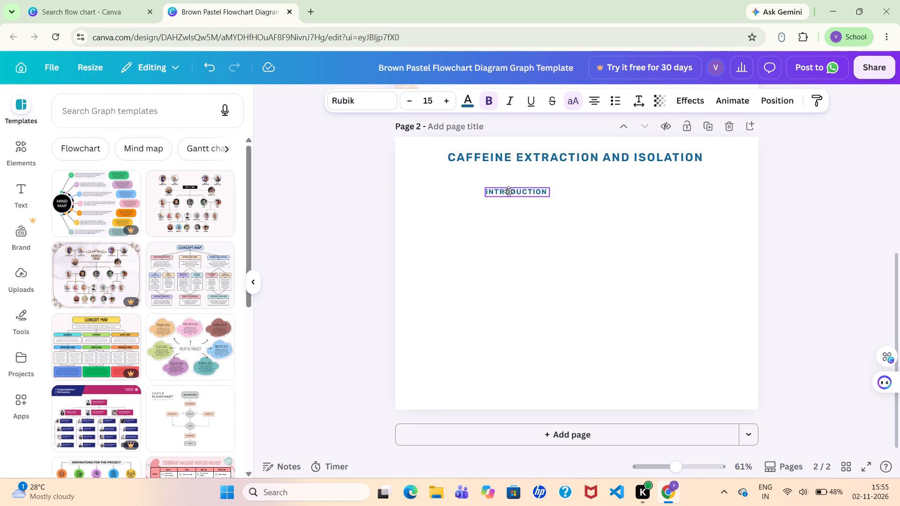
pyautogui.moveTo(509, 191); pyautogui.dragTo(458, 187)
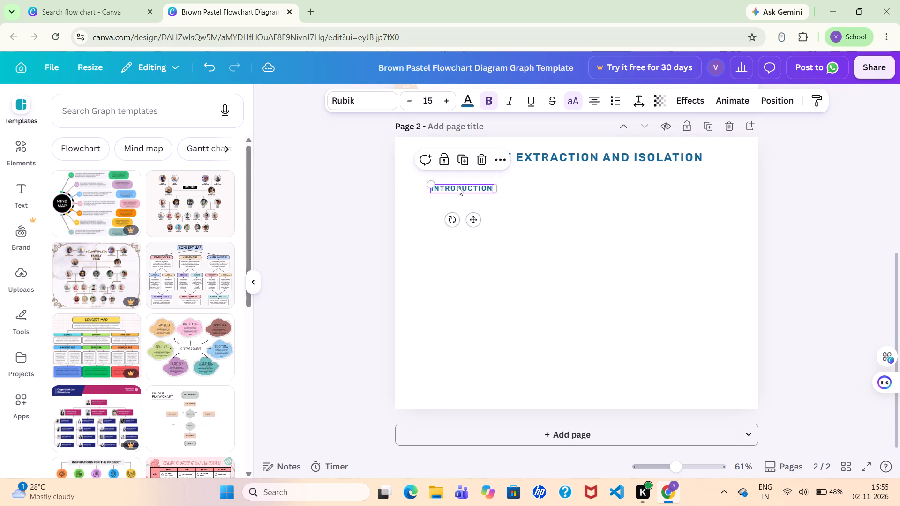
pyautogui.click(458, 187)
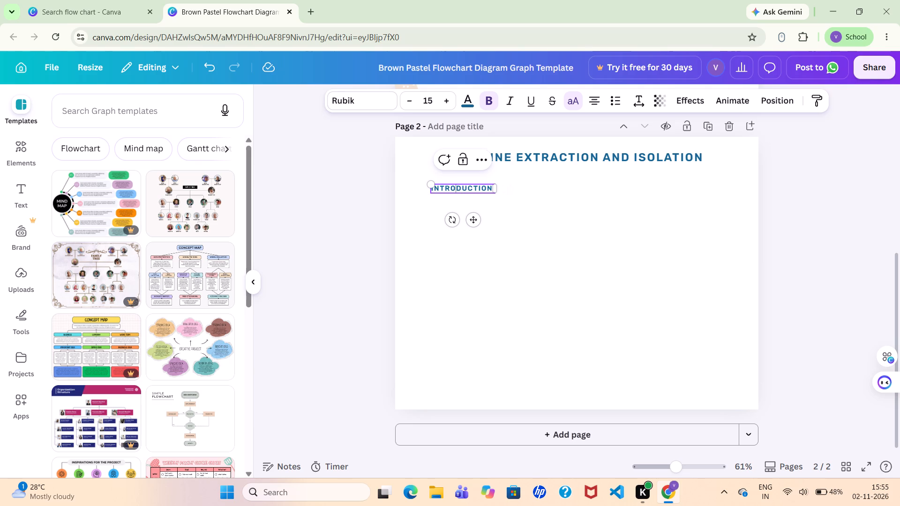
pyautogui.click(443, 186)
pyautogui.click(526, 207)
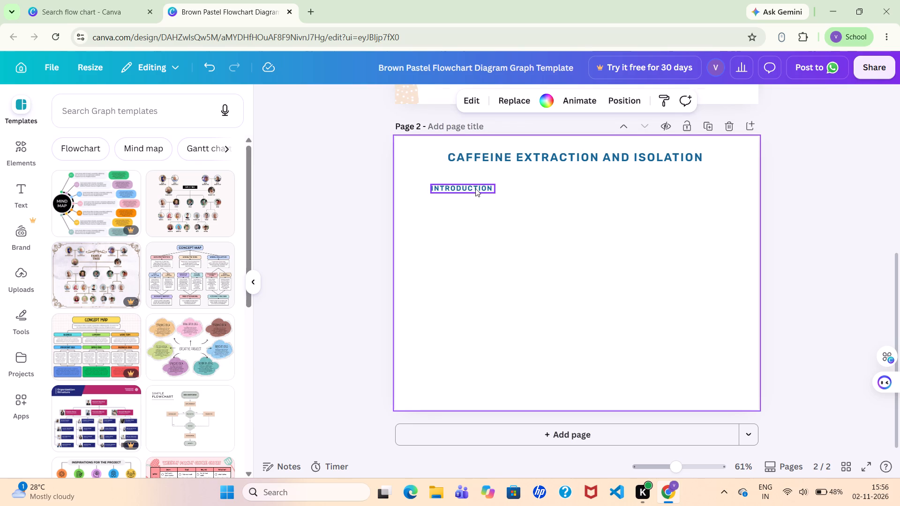
pyautogui.moveTo(471, 186); pyautogui.dragTo(461, 182)
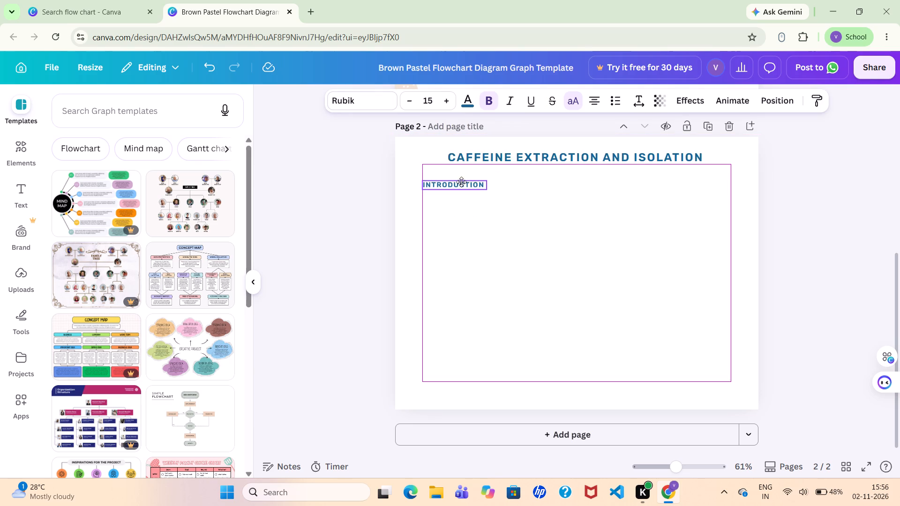
pyautogui.moveTo(461, 182); pyautogui.dragTo(460, 180)
pyautogui.click(516, 197)
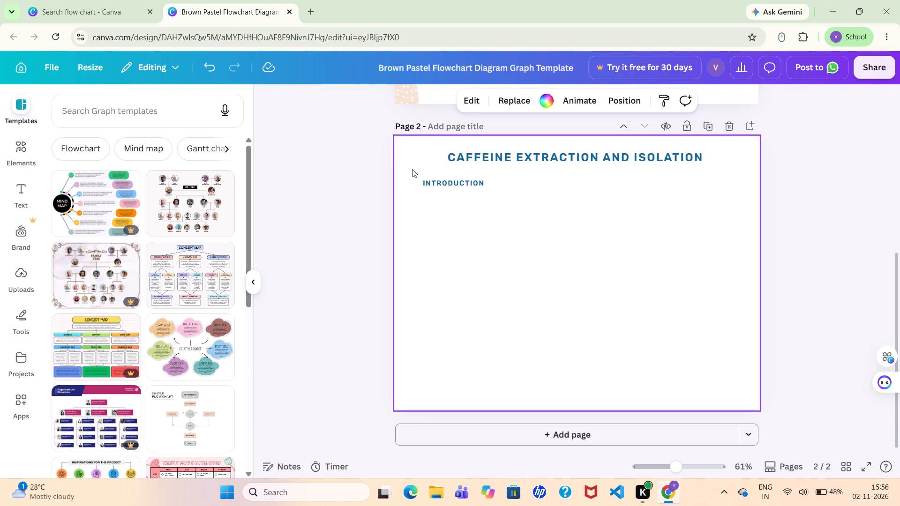
# Format the INTRODUCTION heading as a numbered list item starting with 1.
pyautogui.click(434, 180)
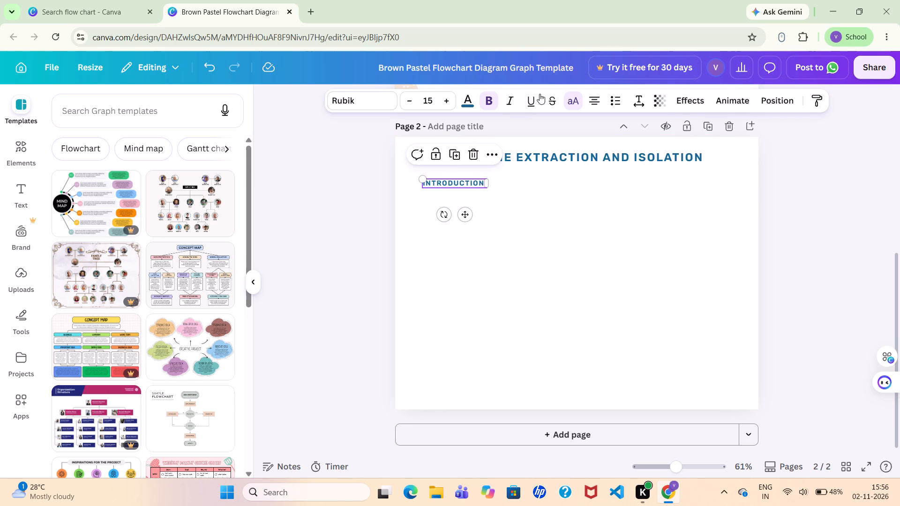
pyautogui.click(613, 97)
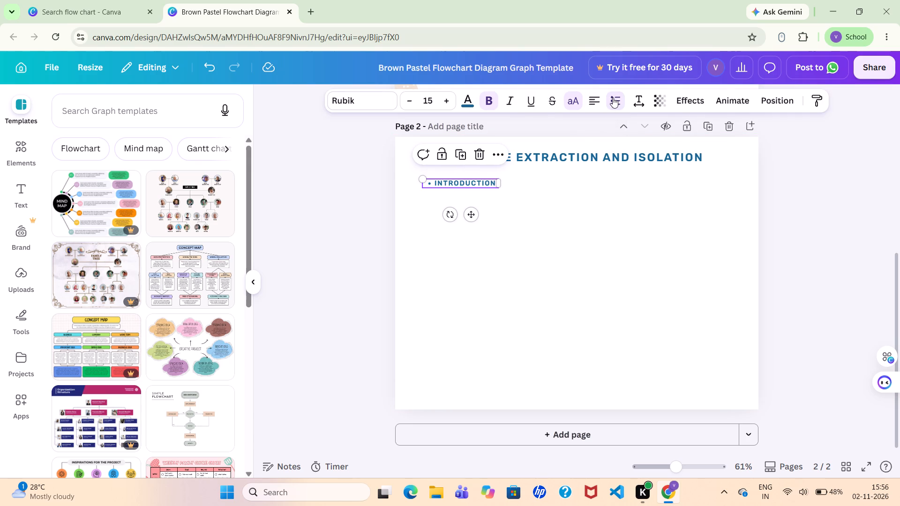
pyautogui.click(613, 97)
pyautogui.click(579, 217)
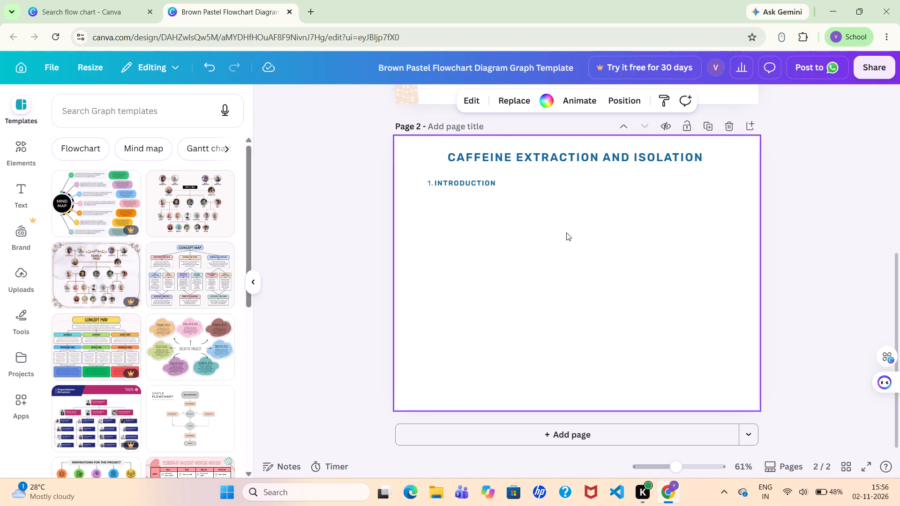
pyautogui.click(545, 240)
pyautogui.click(545, 240)
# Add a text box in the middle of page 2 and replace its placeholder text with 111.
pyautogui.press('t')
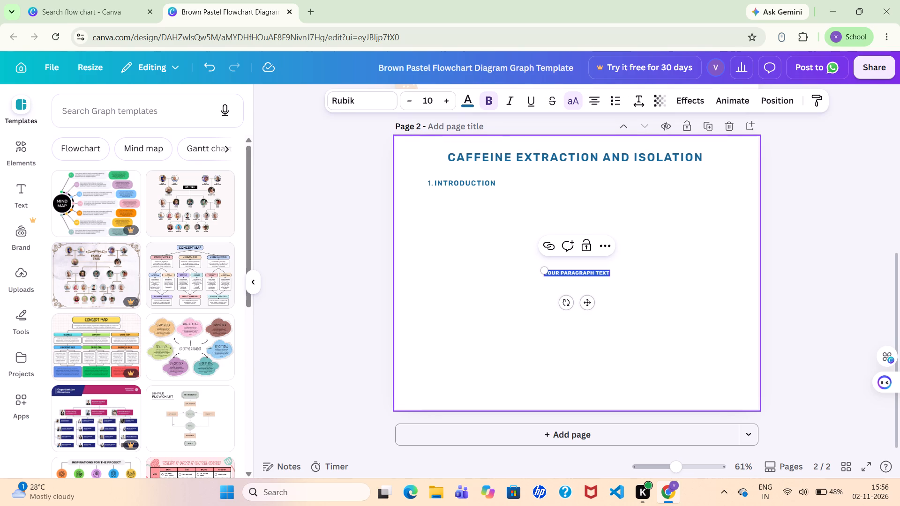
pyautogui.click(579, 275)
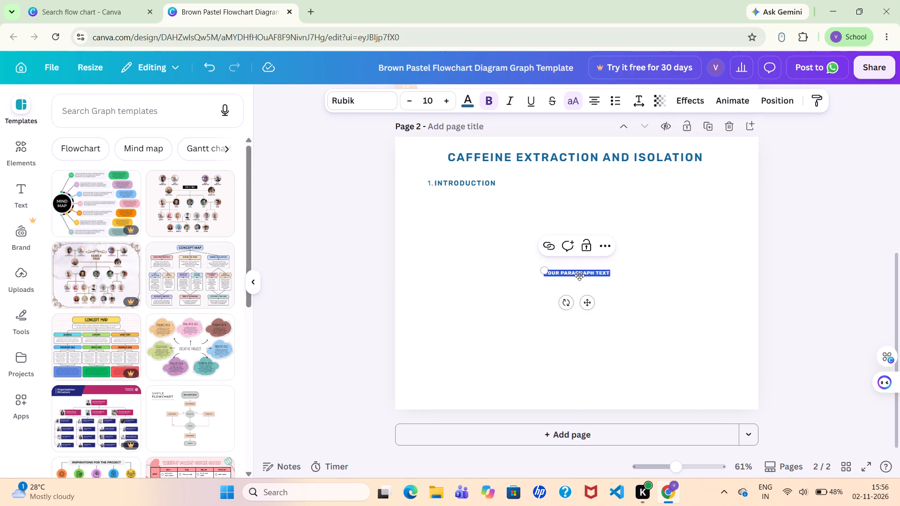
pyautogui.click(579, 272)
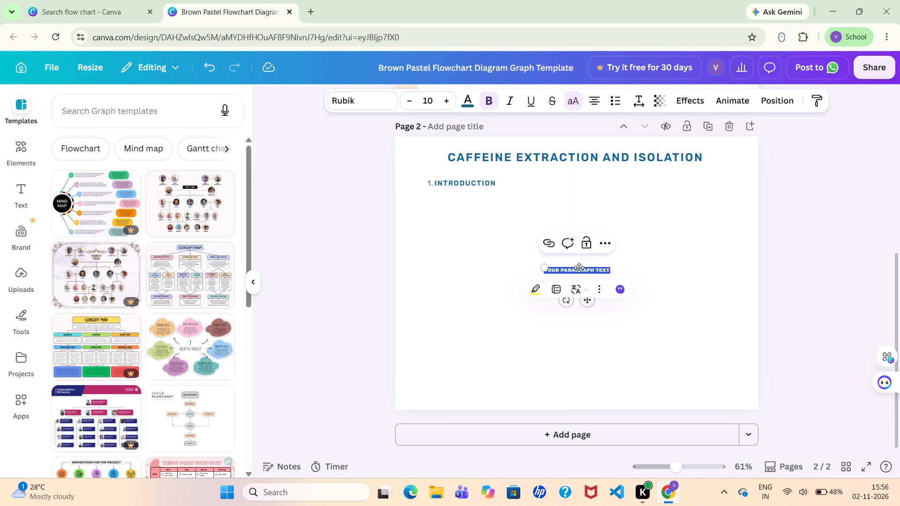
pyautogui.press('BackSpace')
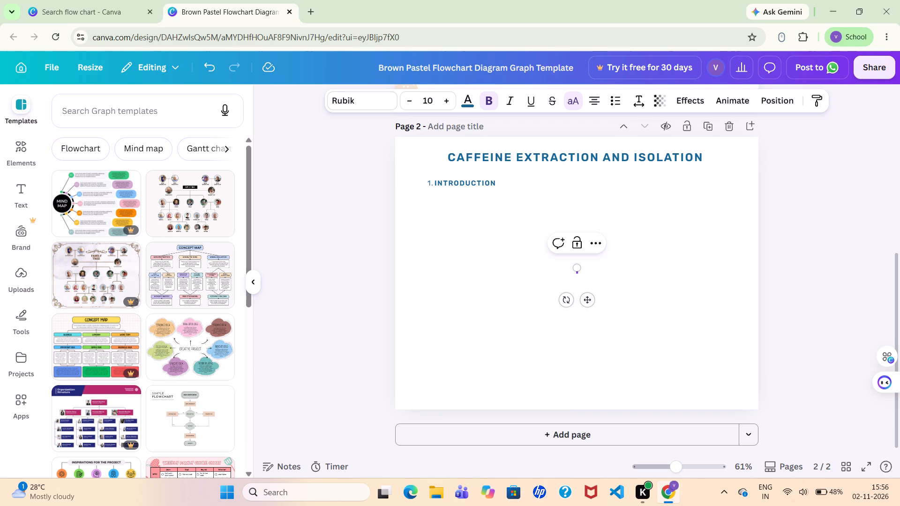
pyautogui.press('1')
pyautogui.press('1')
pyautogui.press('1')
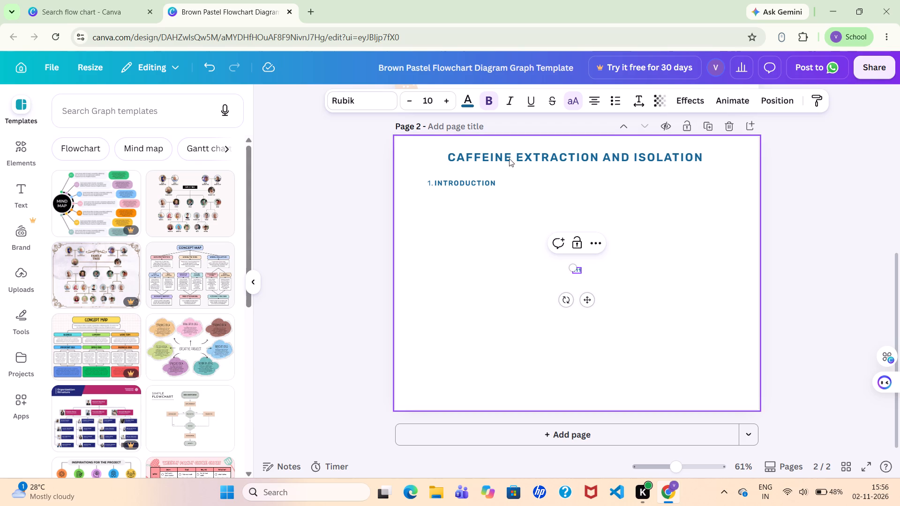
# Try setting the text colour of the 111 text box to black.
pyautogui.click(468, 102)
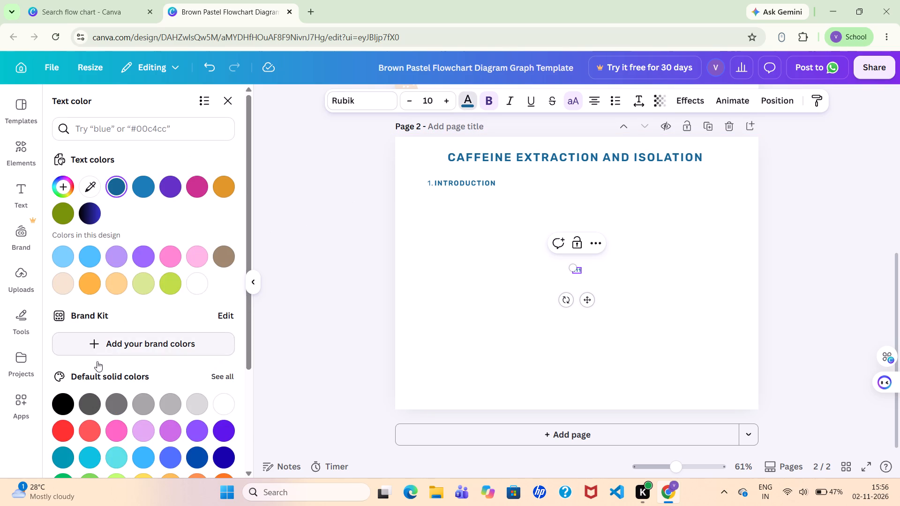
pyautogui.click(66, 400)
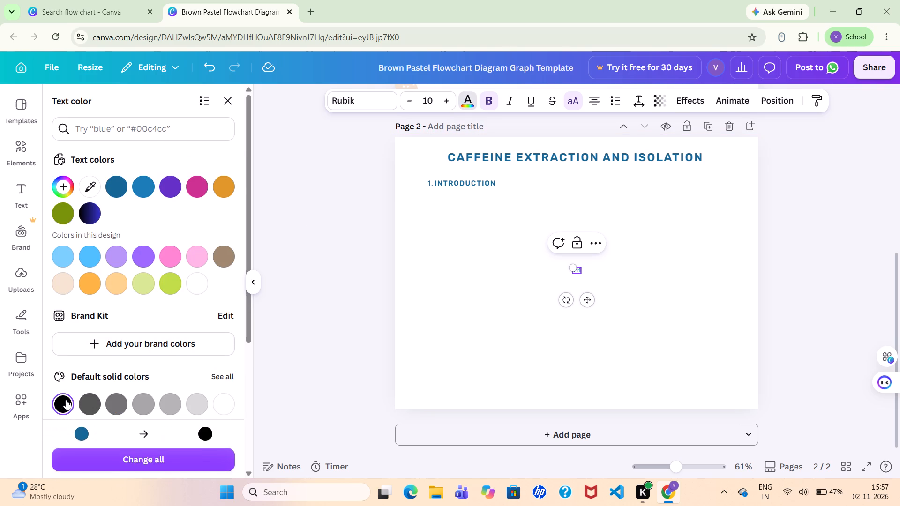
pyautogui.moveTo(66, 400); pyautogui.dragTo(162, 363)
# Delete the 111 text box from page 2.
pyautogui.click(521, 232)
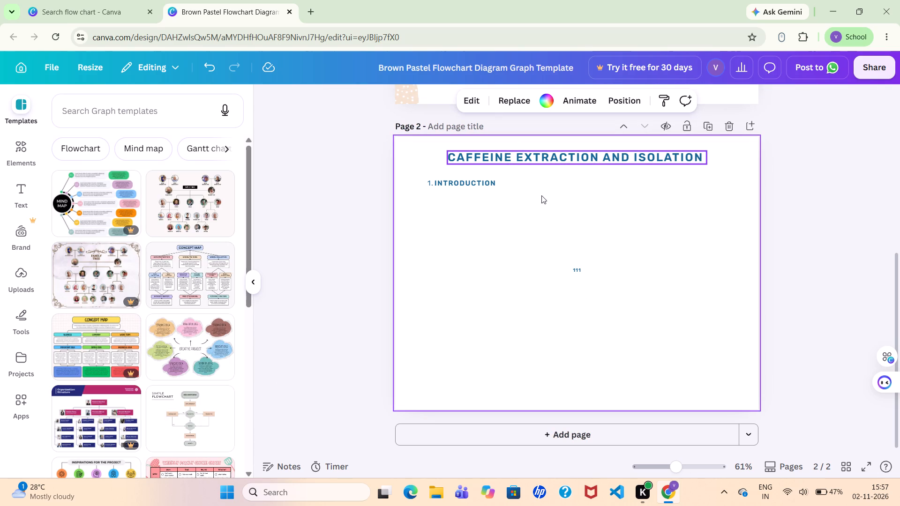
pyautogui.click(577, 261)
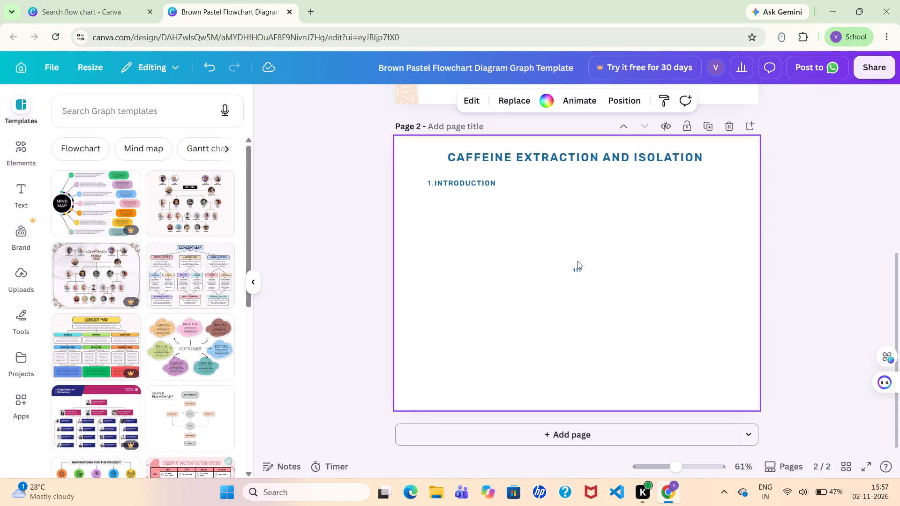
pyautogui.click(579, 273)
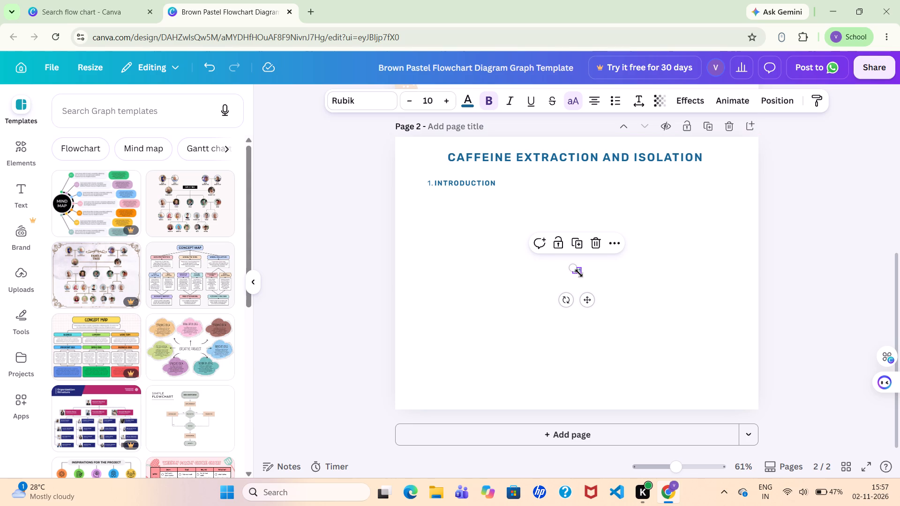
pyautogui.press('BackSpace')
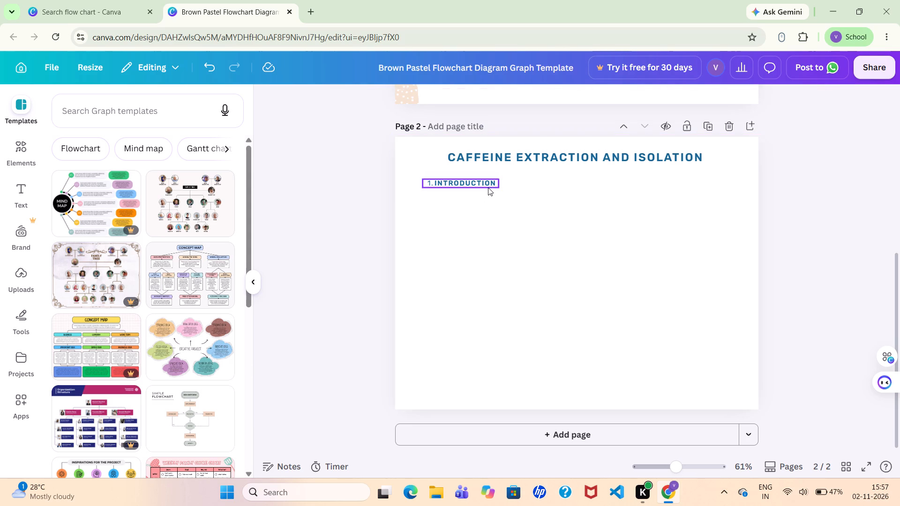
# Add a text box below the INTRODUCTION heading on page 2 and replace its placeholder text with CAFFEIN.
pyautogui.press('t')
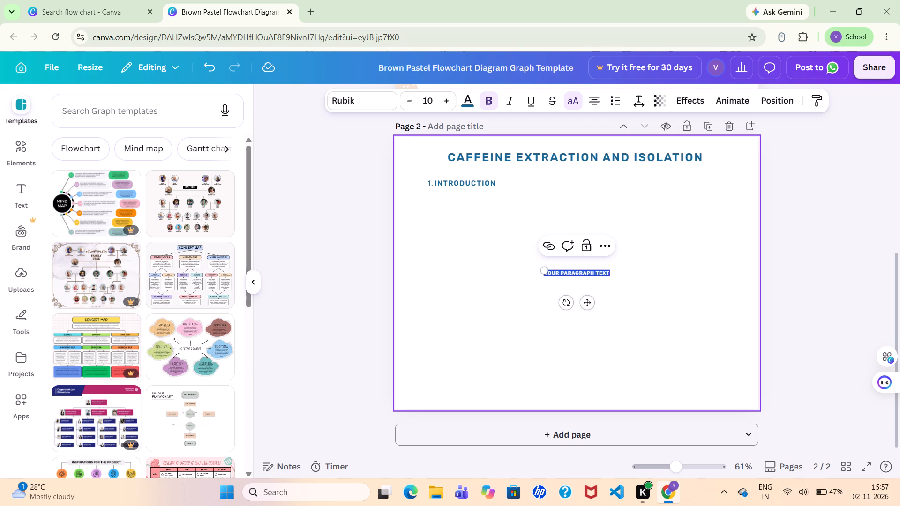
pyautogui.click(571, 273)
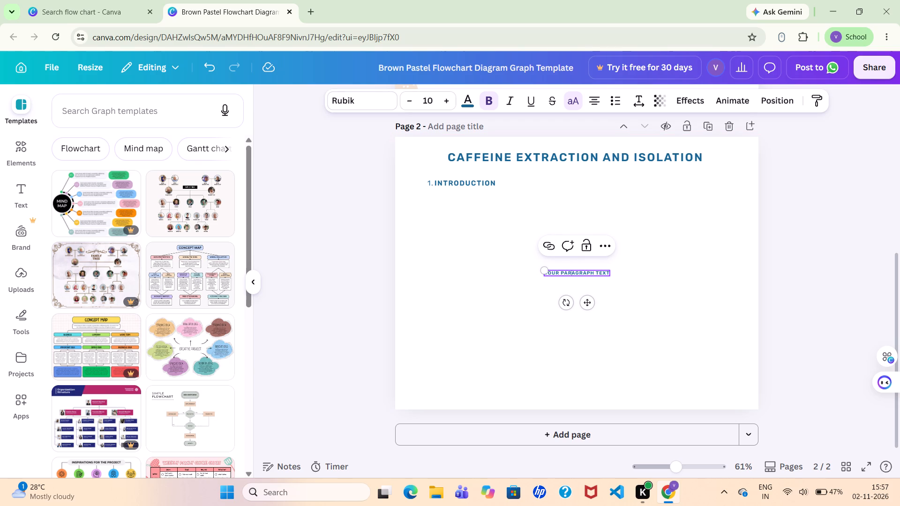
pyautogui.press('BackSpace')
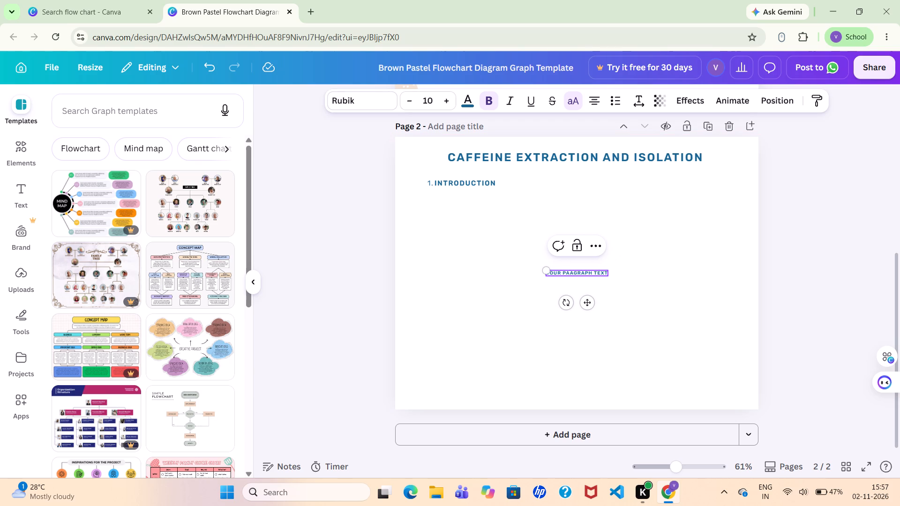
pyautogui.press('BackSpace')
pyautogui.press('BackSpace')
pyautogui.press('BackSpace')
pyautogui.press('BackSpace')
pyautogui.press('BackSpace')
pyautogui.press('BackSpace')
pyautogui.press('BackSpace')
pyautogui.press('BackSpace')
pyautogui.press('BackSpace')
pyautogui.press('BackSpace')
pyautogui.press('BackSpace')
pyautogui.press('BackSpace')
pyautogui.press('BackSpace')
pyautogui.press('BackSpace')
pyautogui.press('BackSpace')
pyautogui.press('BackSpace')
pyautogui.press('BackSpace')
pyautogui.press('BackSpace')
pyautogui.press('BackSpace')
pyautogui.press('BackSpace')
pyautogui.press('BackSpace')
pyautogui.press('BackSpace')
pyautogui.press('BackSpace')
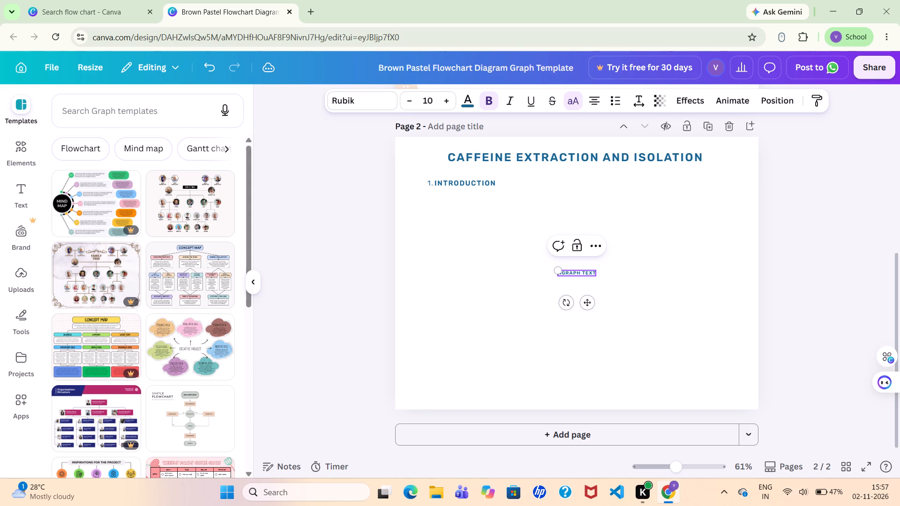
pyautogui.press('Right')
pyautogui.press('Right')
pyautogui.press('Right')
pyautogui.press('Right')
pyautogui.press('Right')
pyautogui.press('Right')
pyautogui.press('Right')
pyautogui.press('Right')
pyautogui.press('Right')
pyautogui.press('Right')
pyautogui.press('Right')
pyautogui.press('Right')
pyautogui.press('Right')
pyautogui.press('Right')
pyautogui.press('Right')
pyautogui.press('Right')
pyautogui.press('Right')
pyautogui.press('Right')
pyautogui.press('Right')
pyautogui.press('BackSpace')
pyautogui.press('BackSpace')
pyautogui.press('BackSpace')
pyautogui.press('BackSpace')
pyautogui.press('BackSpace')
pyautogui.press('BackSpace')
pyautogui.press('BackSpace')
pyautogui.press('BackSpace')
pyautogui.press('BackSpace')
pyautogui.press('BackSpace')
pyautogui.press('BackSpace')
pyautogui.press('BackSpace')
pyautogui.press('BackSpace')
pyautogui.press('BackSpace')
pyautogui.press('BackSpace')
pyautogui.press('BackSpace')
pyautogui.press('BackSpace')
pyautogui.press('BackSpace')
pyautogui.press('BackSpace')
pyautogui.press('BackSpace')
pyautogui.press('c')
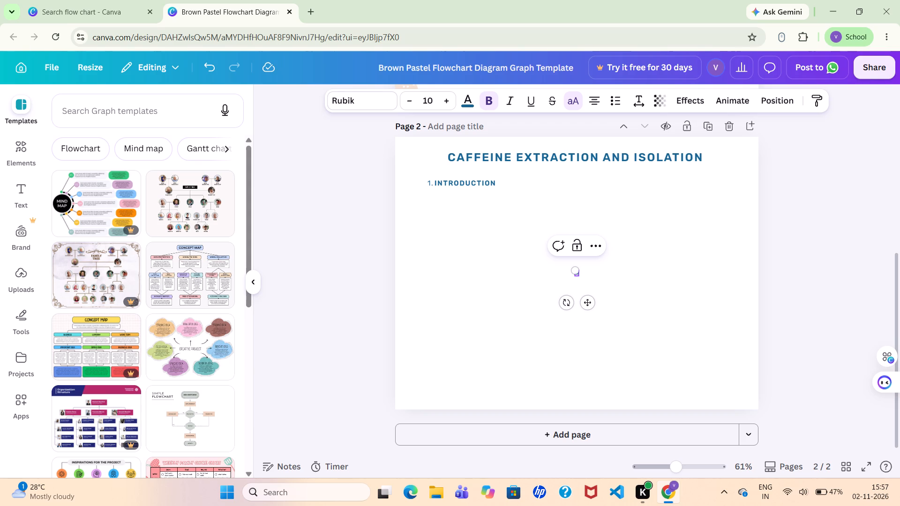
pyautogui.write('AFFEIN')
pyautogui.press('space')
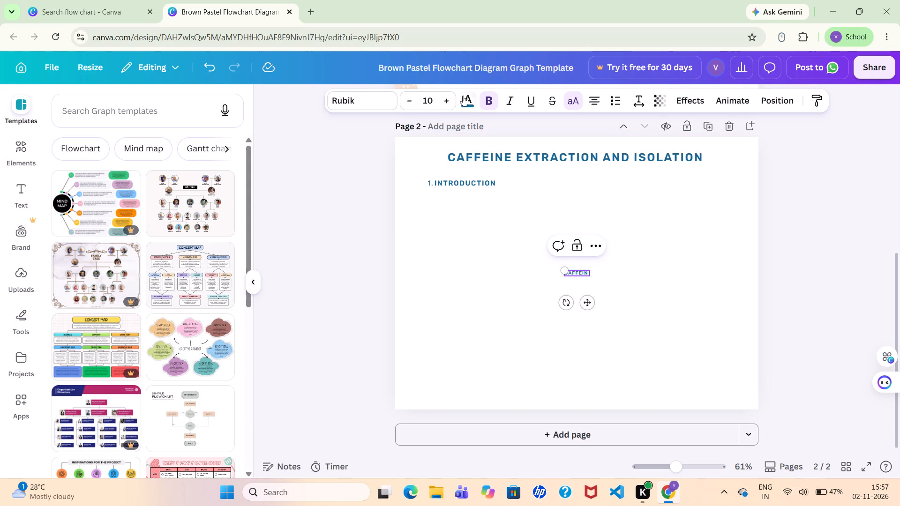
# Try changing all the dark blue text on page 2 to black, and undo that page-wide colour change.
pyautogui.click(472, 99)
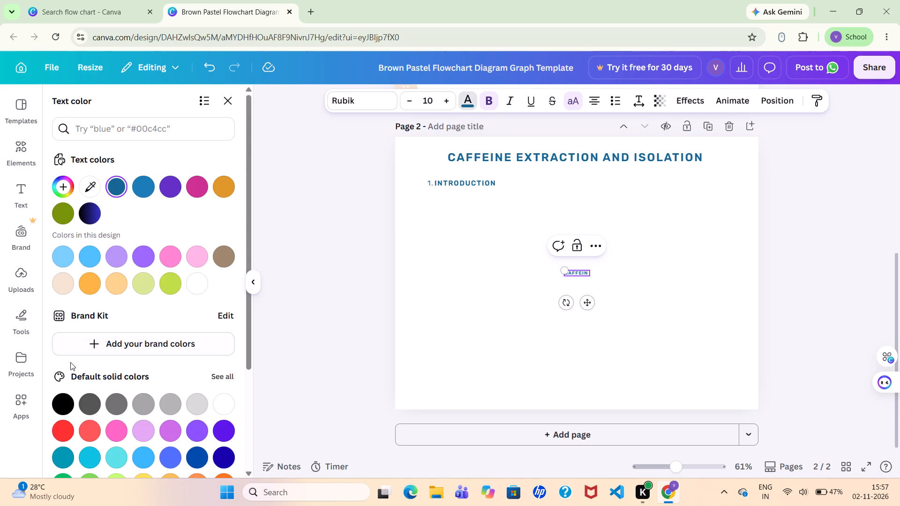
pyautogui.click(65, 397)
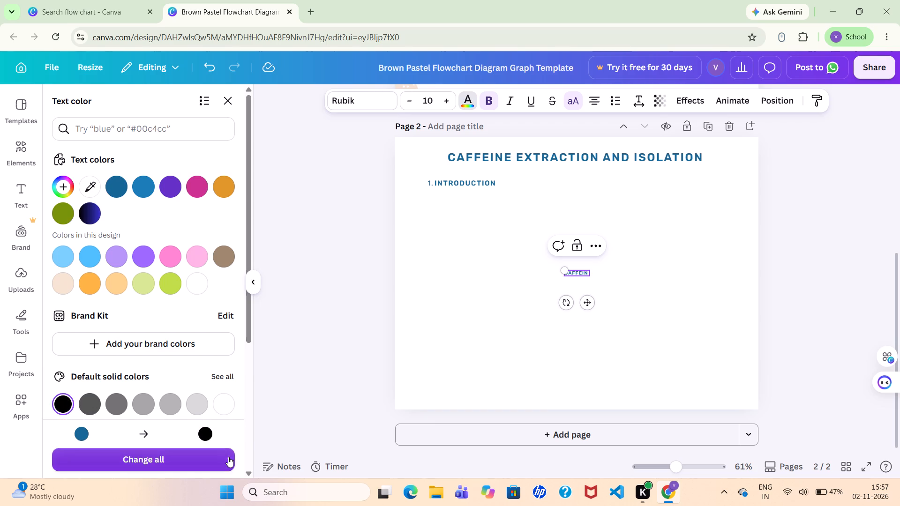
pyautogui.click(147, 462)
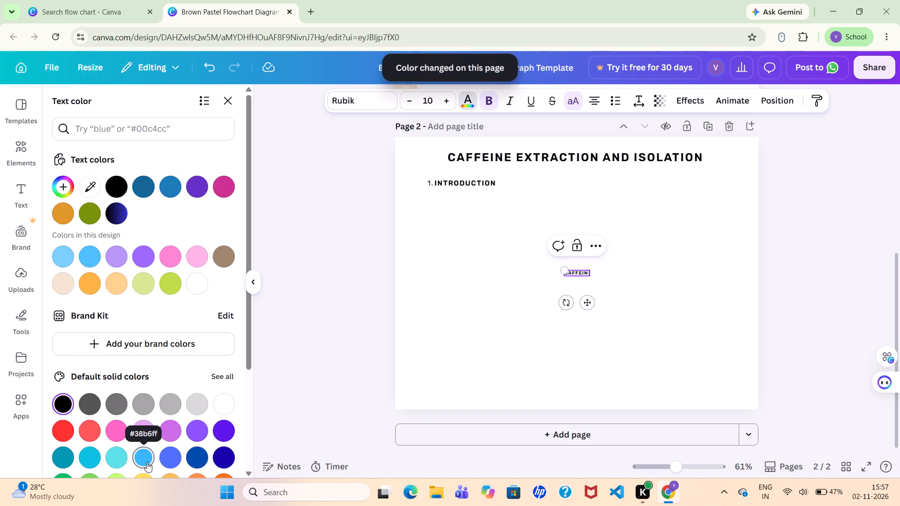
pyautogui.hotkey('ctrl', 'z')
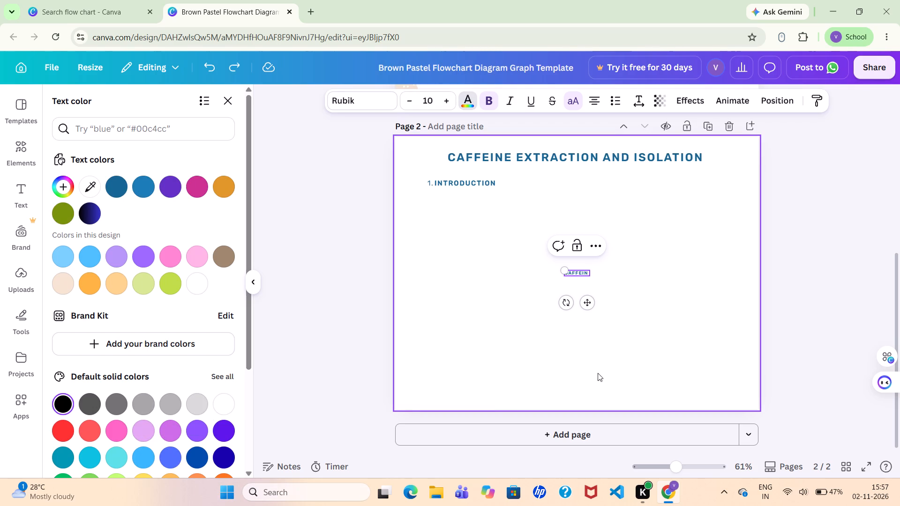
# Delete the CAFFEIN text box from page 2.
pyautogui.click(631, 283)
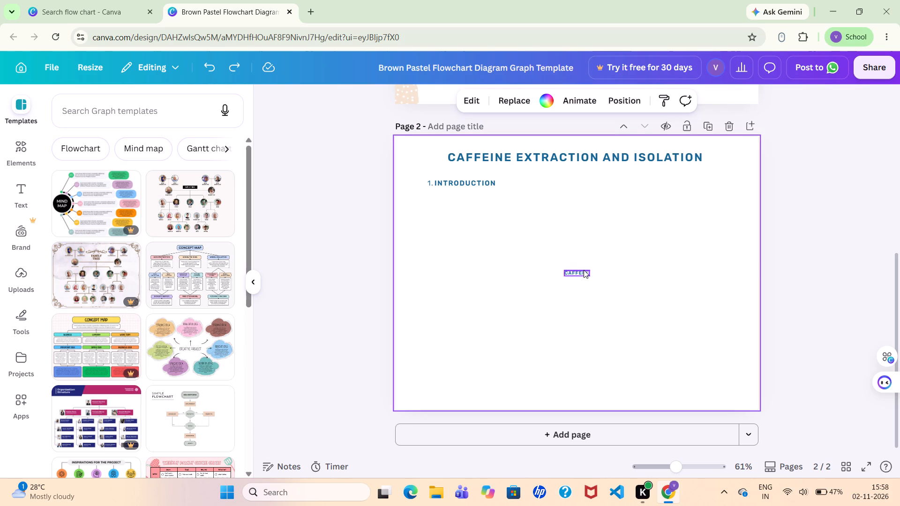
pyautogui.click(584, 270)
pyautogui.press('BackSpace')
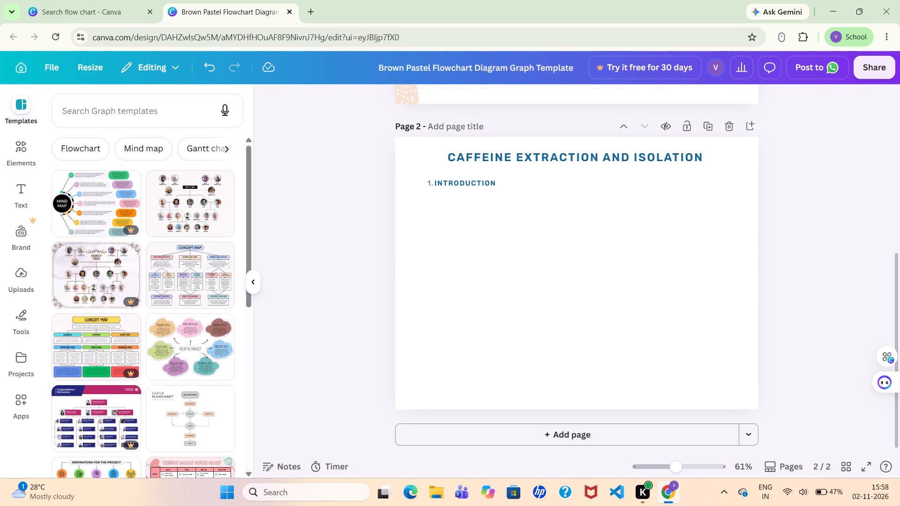
# Add a new paragraph text box in the middle of page 2 and turn off its uppercase formatting.
pyautogui.press('t')
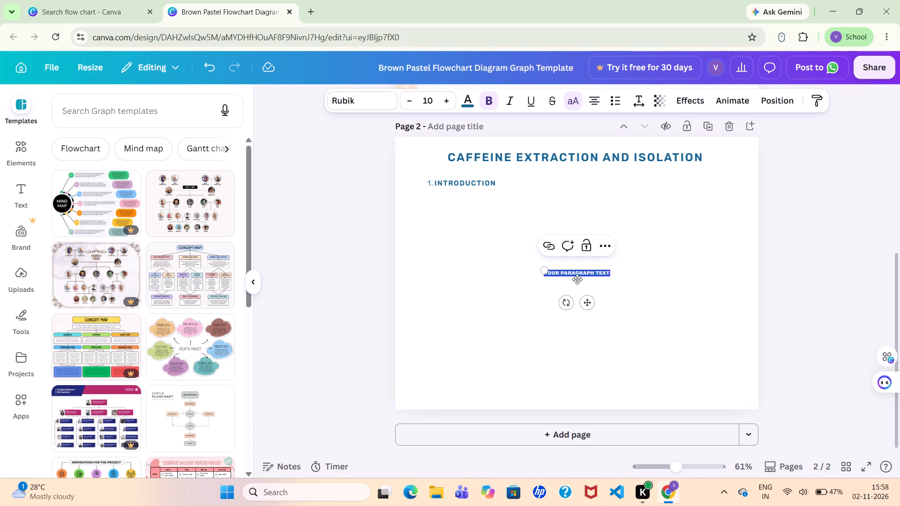
pyautogui.click(576, 272)
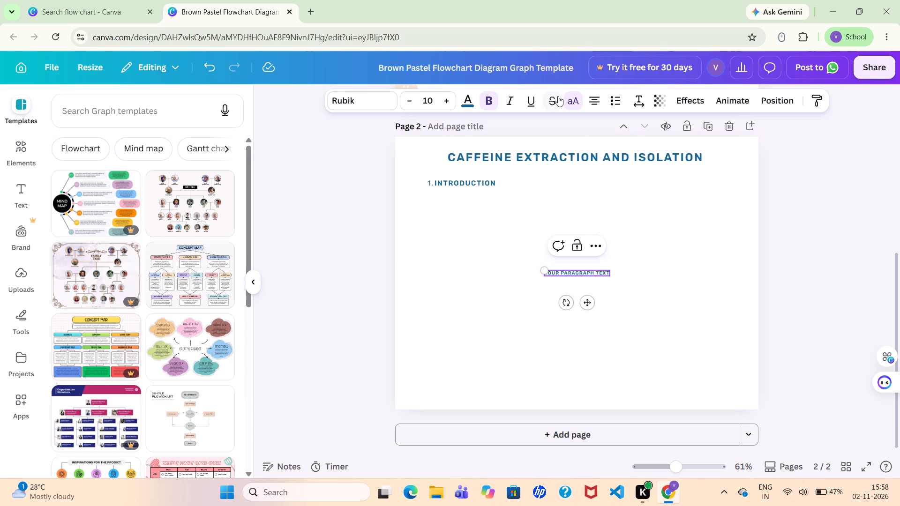
pyautogui.click(572, 99)
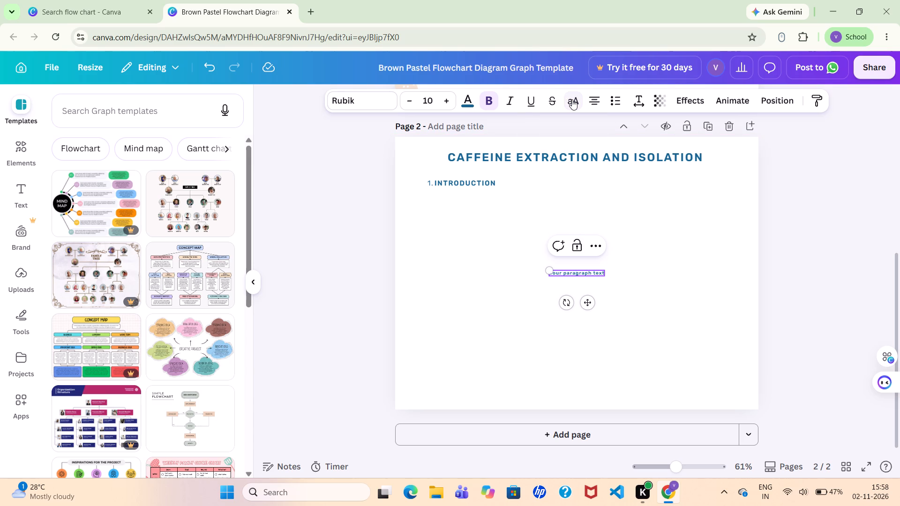
# Replace the new text box's placeholder text with CA.
pyautogui.press('BackSpace')
pyautogui.press('BackSpace')
pyautogui.press('BackSpace')
pyautogui.press('BackSpace')
pyautogui.press('BackSpace')
pyautogui.press('BackSpace')
pyautogui.press('BackSpace')
pyautogui.press('BackSpace')
pyautogui.press('BackSpace')
pyautogui.press('BackSpace')
pyautogui.press('BackSpace')
pyautogui.press('BackSpace')
pyautogui.press('BackSpace')
pyautogui.press('BackSpace')
pyautogui.press('BackSpace')
pyautogui.press('BackSpace')
pyautogui.press('BackSpace')
pyautogui.press('BackSpace')
pyautogui.press('BackSpace')
pyautogui.press('BackSpace')
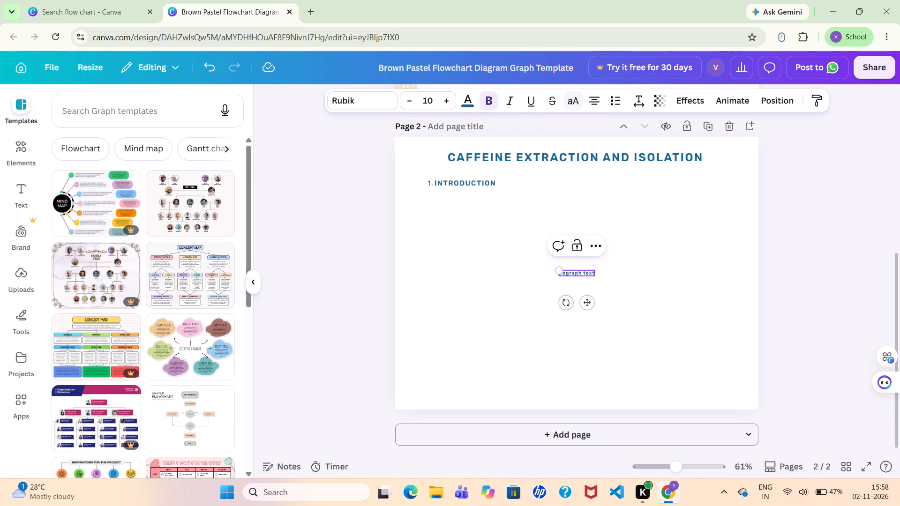
pyautogui.press('Right')
pyautogui.press('Right')
pyautogui.press('Right')
pyautogui.press('Right')
pyautogui.press('Right')
pyautogui.press('Right')
pyautogui.press('Right')
pyautogui.press('Right')
pyautogui.press('Right')
pyautogui.press('Right')
pyautogui.press('BackSpace')
pyautogui.press('BackSpace')
pyautogui.press('BackSpace')
pyautogui.press('BackSpace')
pyautogui.press('BackSpace')
pyautogui.press('BackSpace')
pyautogui.press('BackSpace')
pyautogui.press('BackSpace')
pyautogui.press('BackSpace')
pyautogui.press('BackSpace')
pyautogui.press('BackSpace')
pyautogui.press('BackSpace')
pyautogui.press('BackSpace')
pyautogui.press('BackSpace')
pyautogui.press('BackSpace')
pyautogui.press('BackSpace')
pyautogui.press('BackSpace')
pyautogui.press('BackSpace')
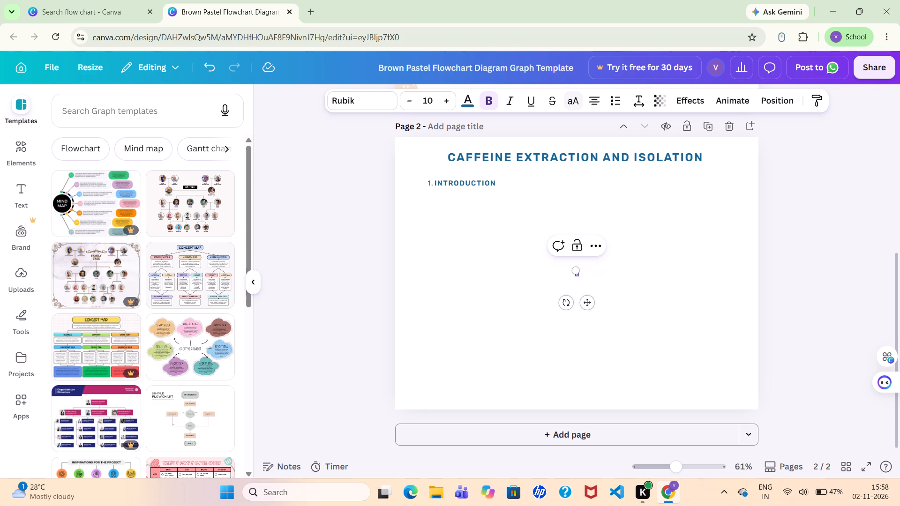
pyautogui.press('Right')
pyautogui.press('BackSpace')
pyautogui.write('CA')
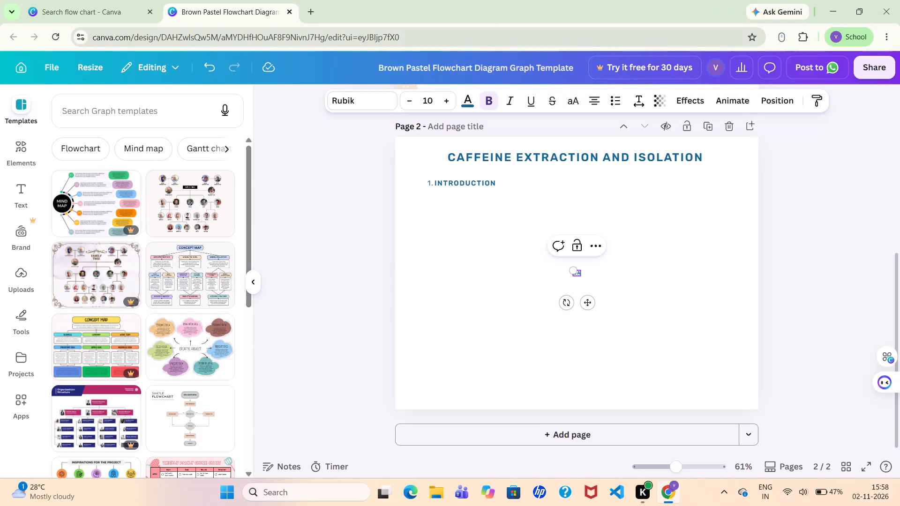
# Increase the font size of the CA text to 15.
pyautogui.click(450, 98)
pyautogui.doubleClick(450, 98)
pyautogui.doubleClick(450, 98)
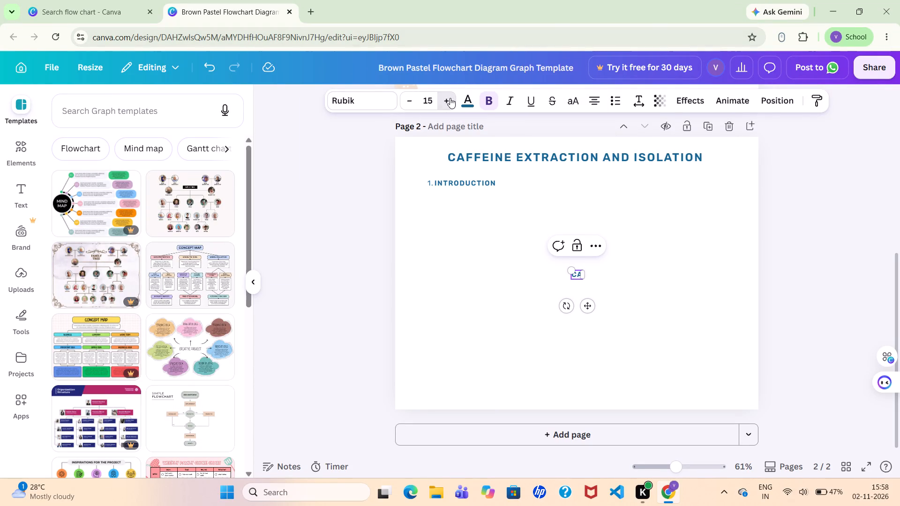
# Increase the font size of the CA text on page 2 to 22.
pyautogui.click(450, 98)
pyautogui.click(450, 98)
pyautogui.click(450, 98)
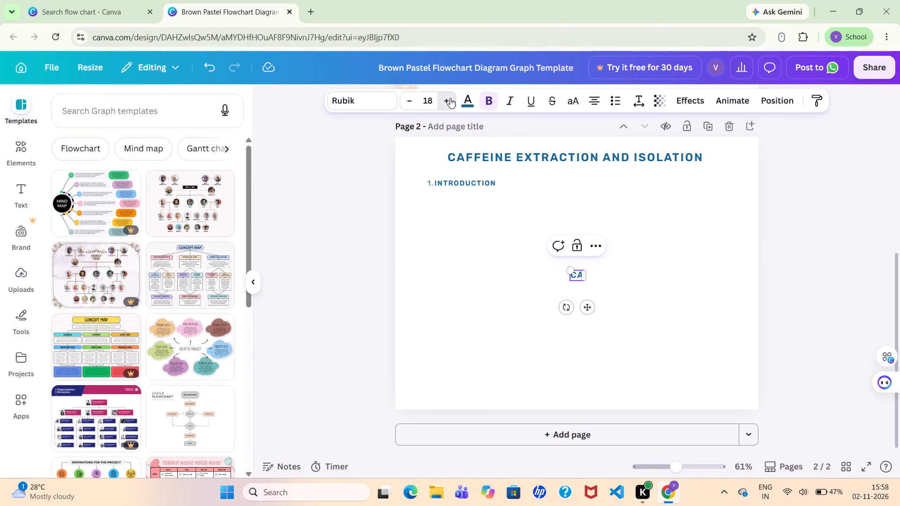
pyautogui.doubleClick(450, 98)
pyautogui.click(450, 98)
pyautogui.click(450, 98)
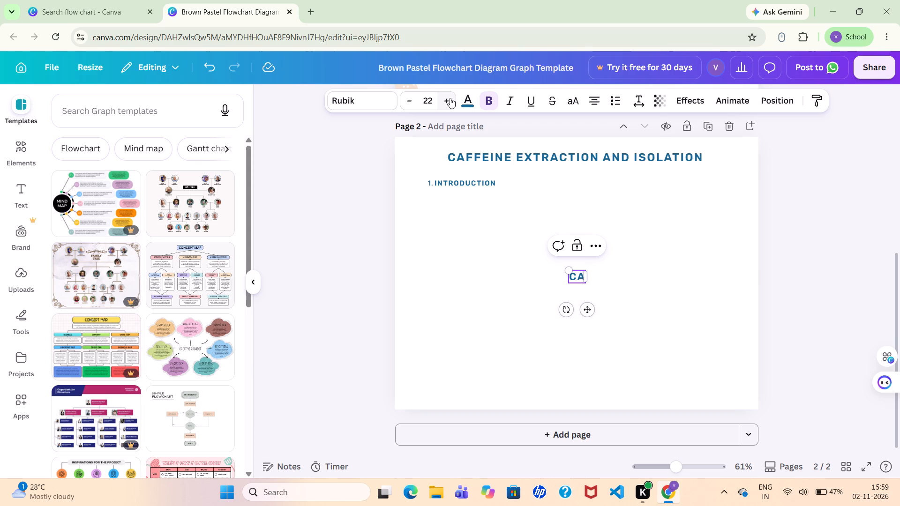
# Change the CA text to the word "Caffeine" in sentence case.
pyautogui.press('BackSpace')
pyautogui.write('aff')
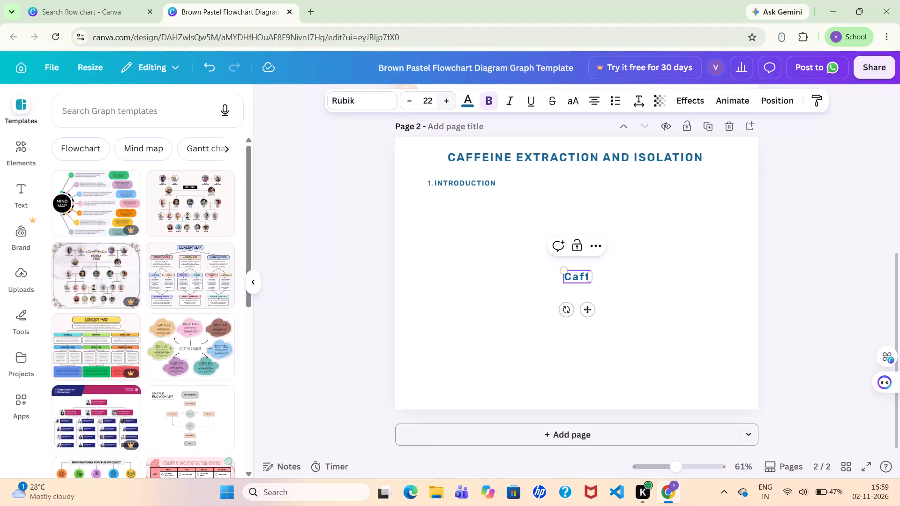
pyautogui.press('i')
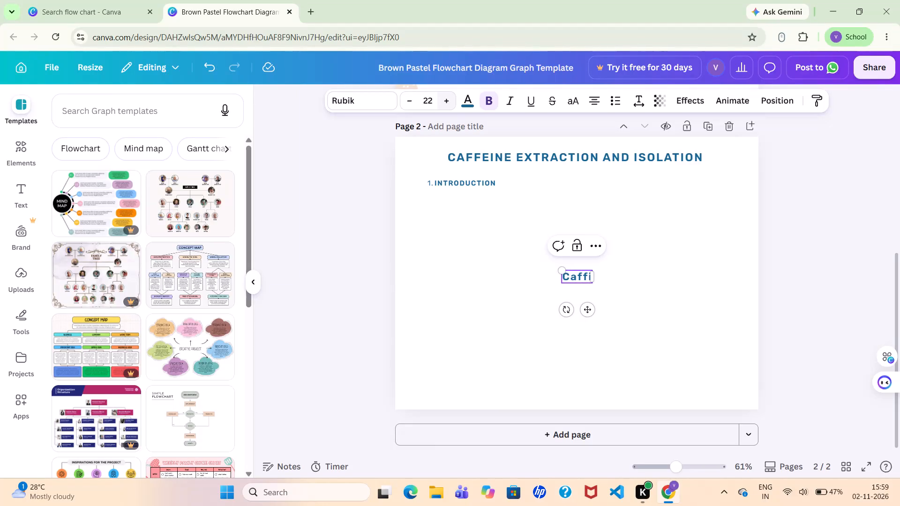
pyautogui.write('ene')
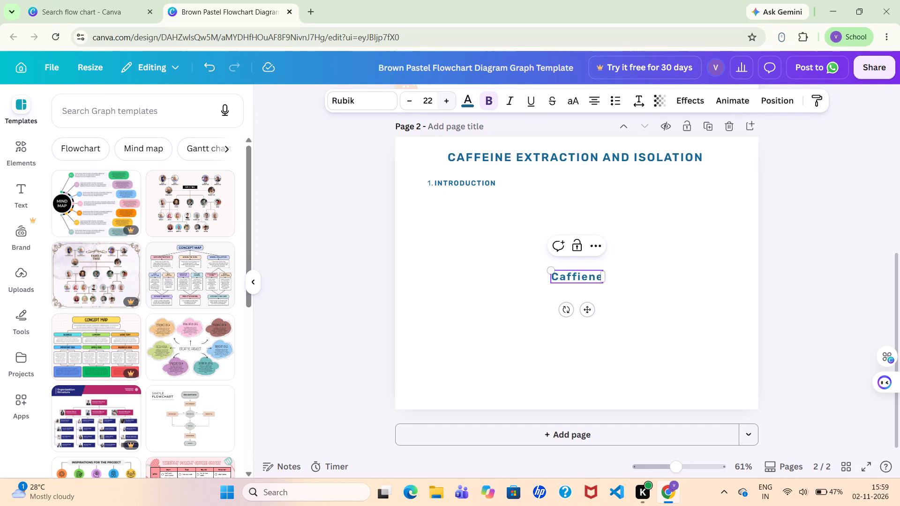
pyautogui.press('BackSpace')
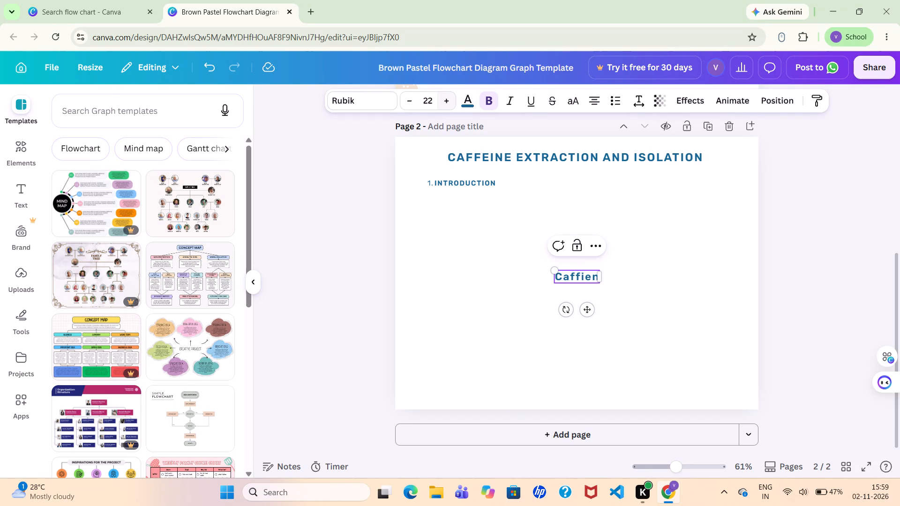
pyautogui.press('BackSpace')
pyautogui.press('BackSpace')
pyautogui.press('BackSpace')
pyautogui.write('ei')
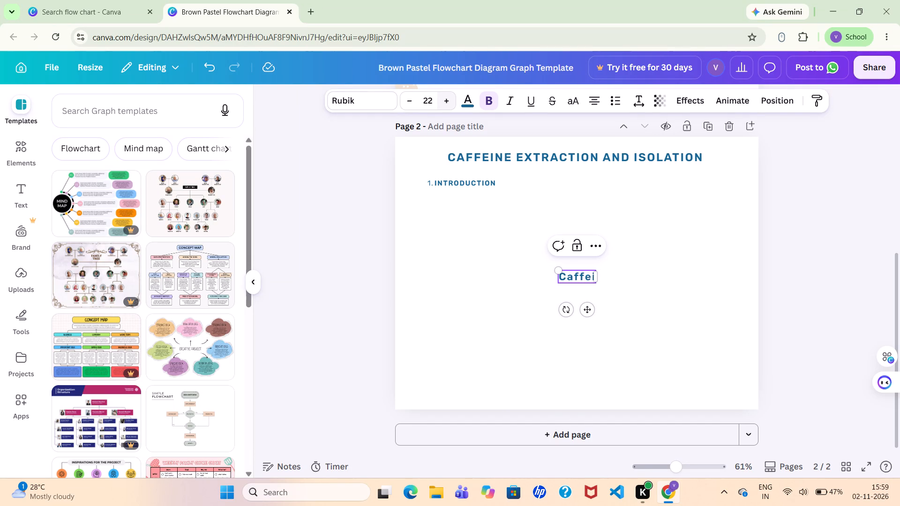
pyautogui.write('ne')
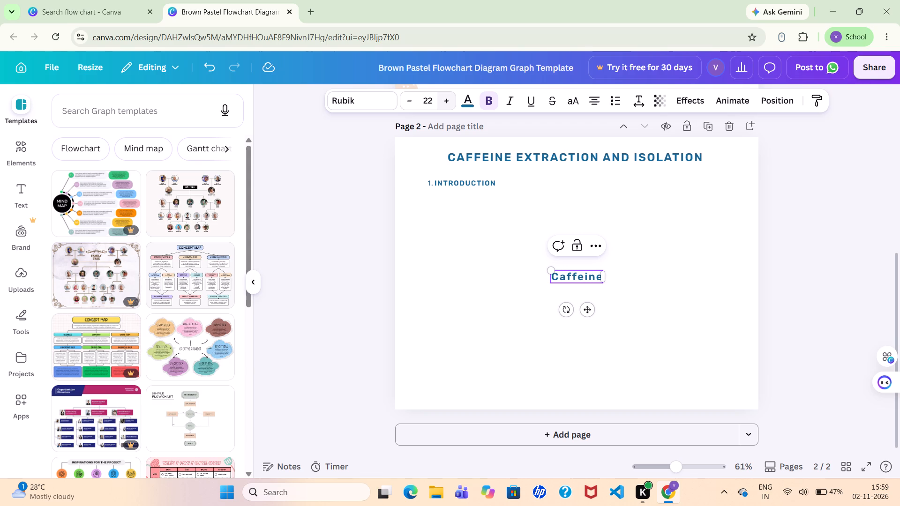
# Continue the body sentence after "Caffeine" with "is naturally occuring alkaloids".
pyautogui.press('space')
pyautogui.write('is')
pyautogui.press('space')
pyautogui.write('na')
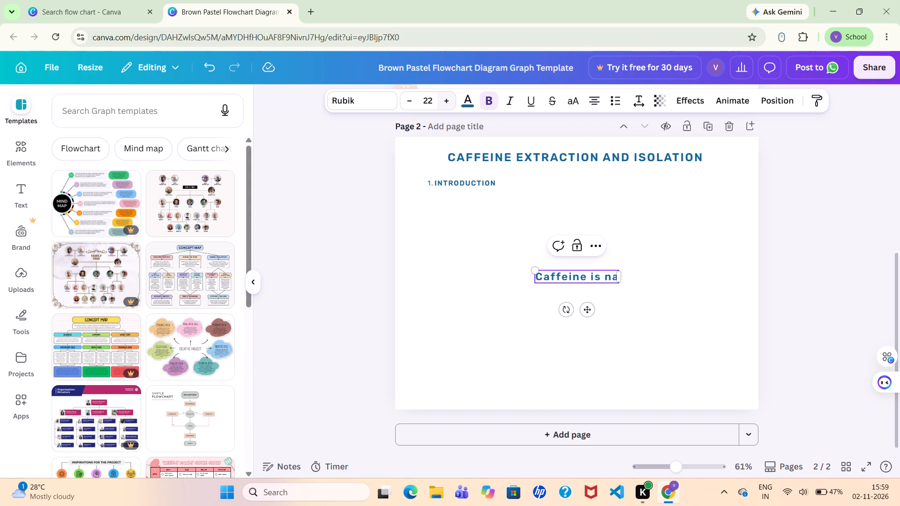
pyautogui.press('t')
pyautogui.write('ura')
pyautogui.write('lly')
pyautogui.press('space')
pyautogui.write('occurin')
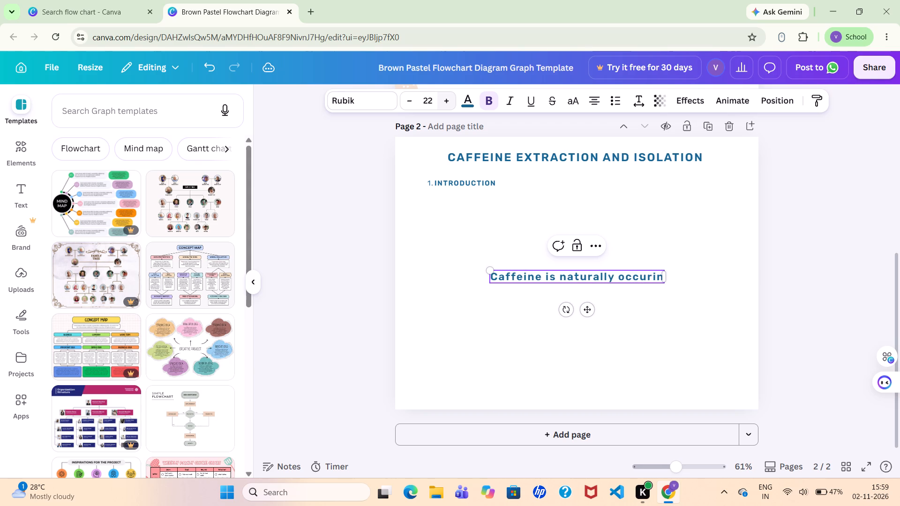
pyautogui.write('g')
pyautogui.press('space')
pyautogui.write('al')
pyautogui.write('kaloids')
pyautogui.press('space')
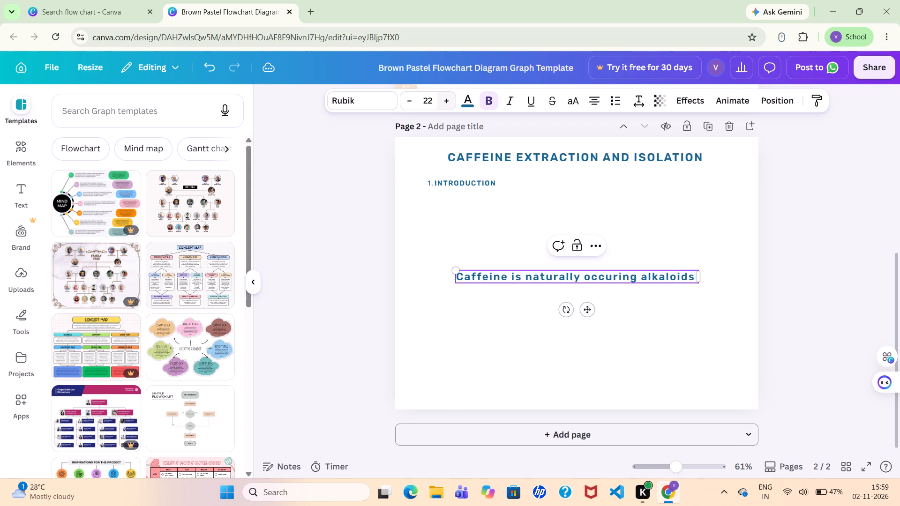
# Extend the body sentence with "found in ta leaves," after "alkaloids".
pyautogui.write('found')
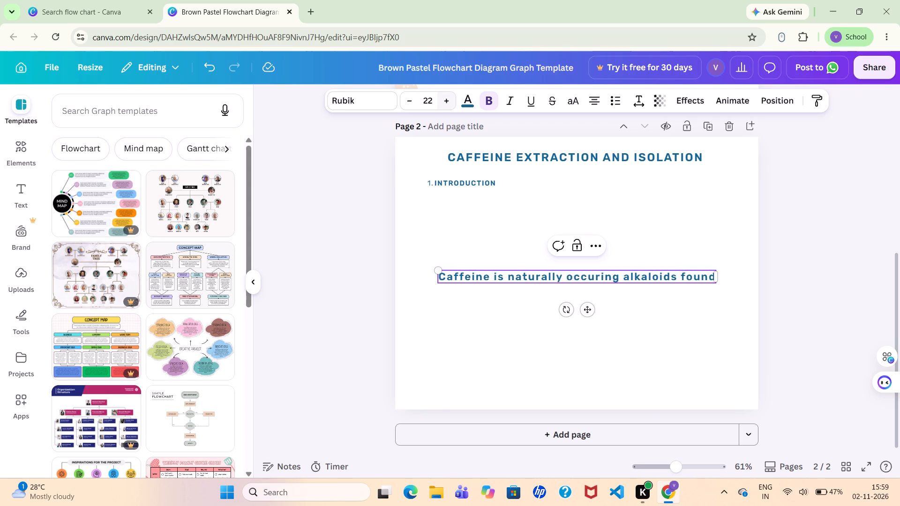
pyautogui.press('space')
pyautogui.write('in')
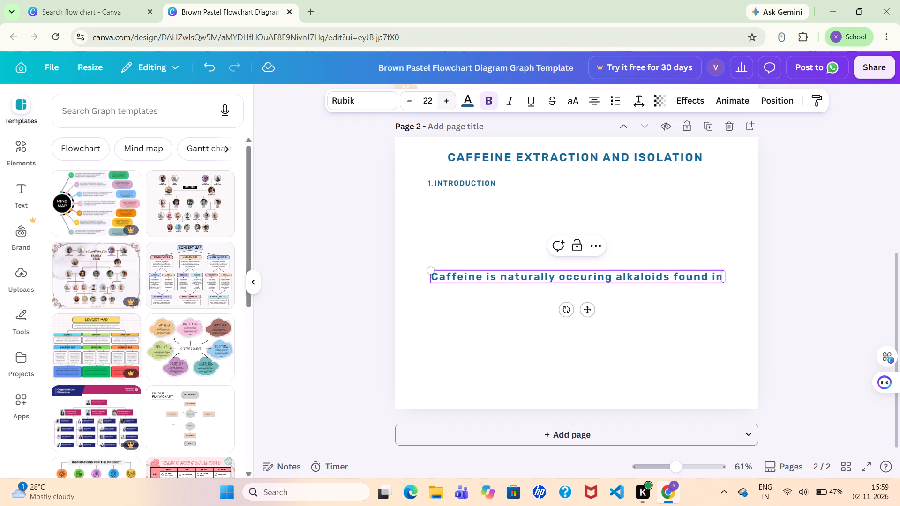
pyautogui.press('space')
pyautogui.write('ta leaves')
pyautogui.press('space')
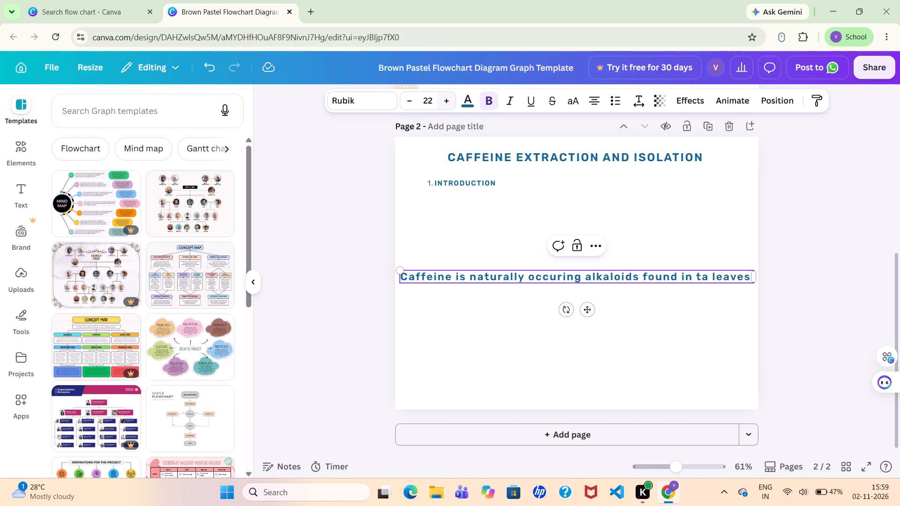
pyautogui.press('BackSpace')
pyautogui.write(',')
pyautogui.press('space')
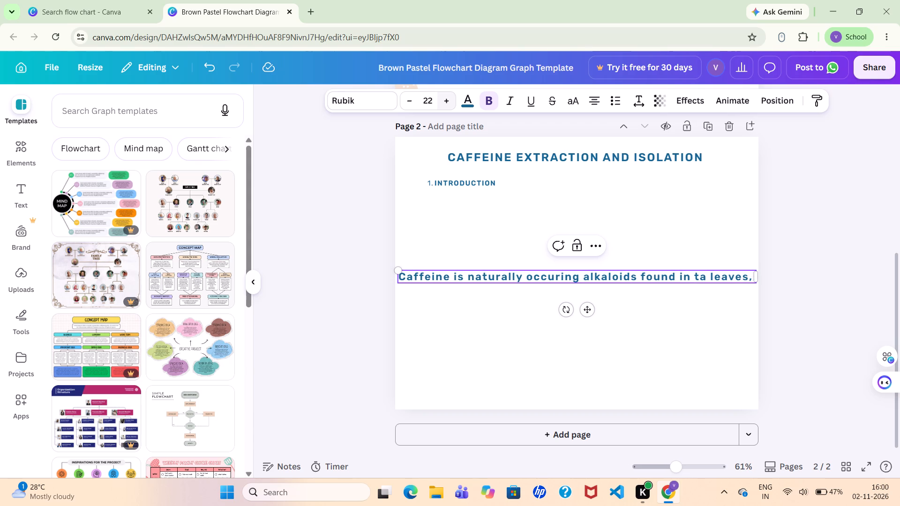
# Complete the first body sentence with "coffee beans and other plant.".
pyautogui.write('co')
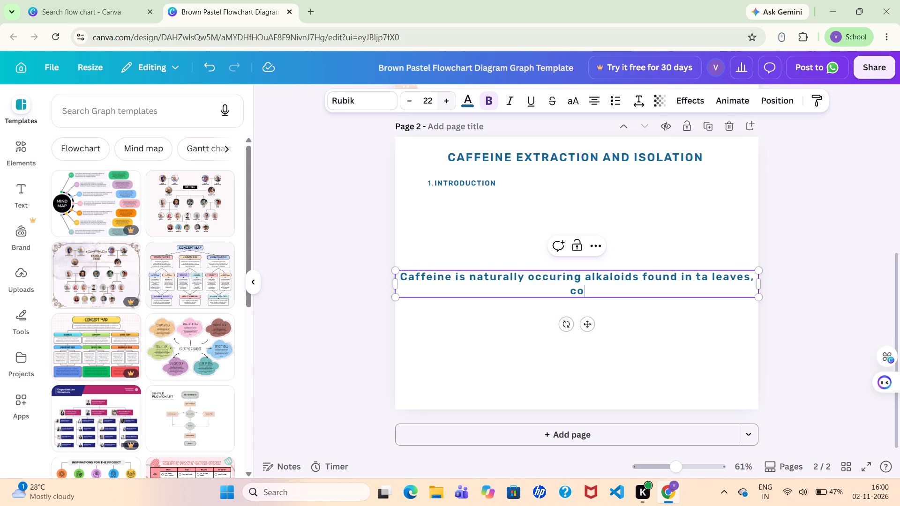
pyautogui.write('ff')
pyautogui.write('ee')
pyautogui.press('space')
pyautogui.write('bean')
pyautogui.write('s')
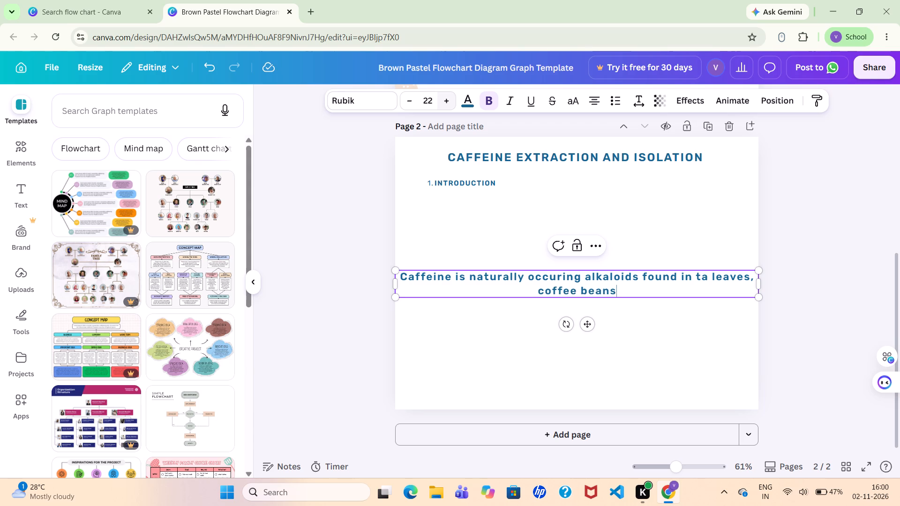
pyautogui.press('space')
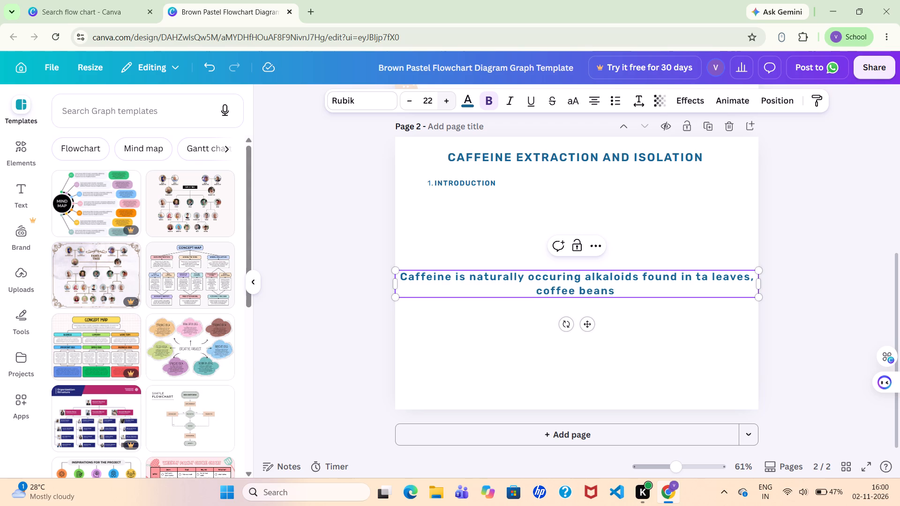
pyautogui.write('and')
pyautogui.press('space')
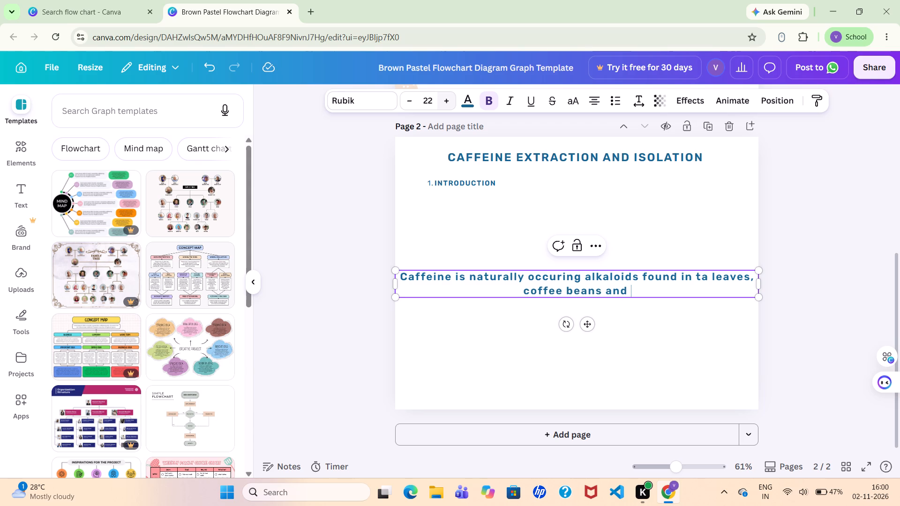
pyautogui.press('o')
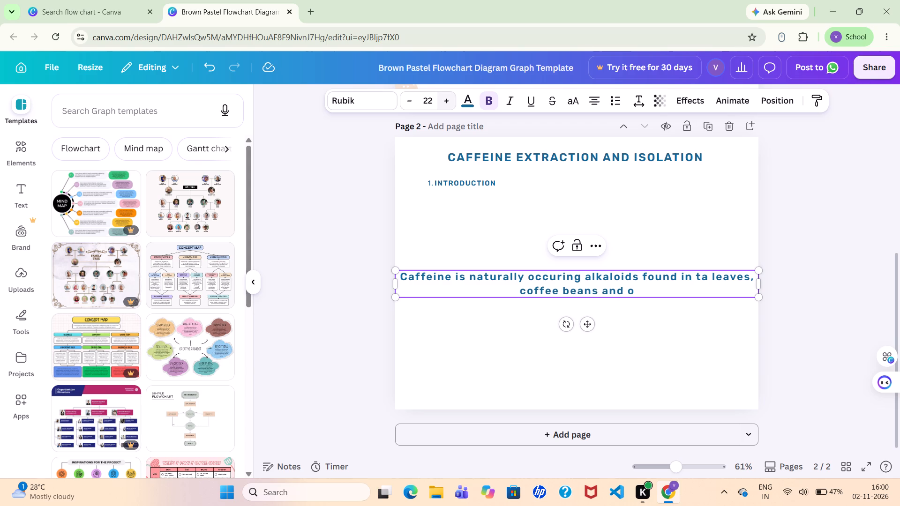
pyautogui.write('ther')
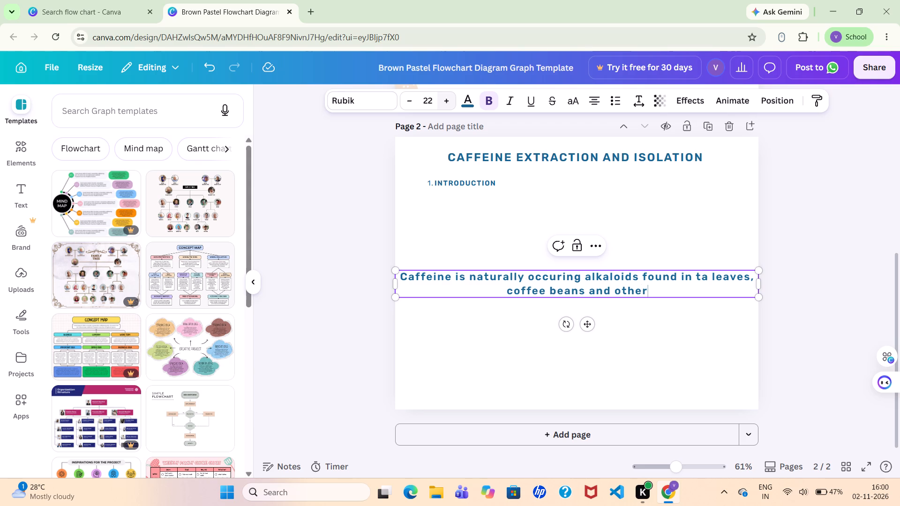
pyautogui.press('space')
pyautogui.write('plant')
pyautogui.write('.')
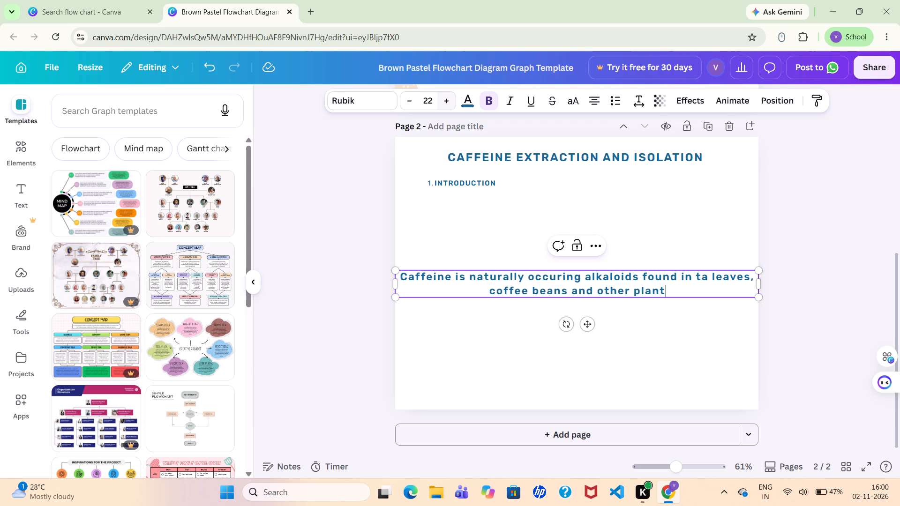
# Begin the second body sentence with the capitalized word "It".
pyautogui.press('space')
pyautogui.write('it')
pyautogui.press('space')
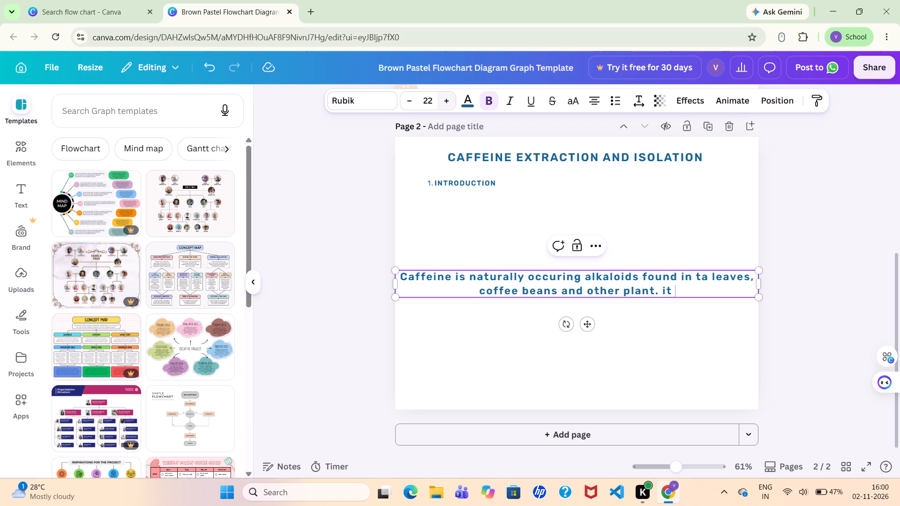
pyautogui.press('BackSpace')
pyautogui.press('BackSpace')
pyautogui.press('BackSpace')
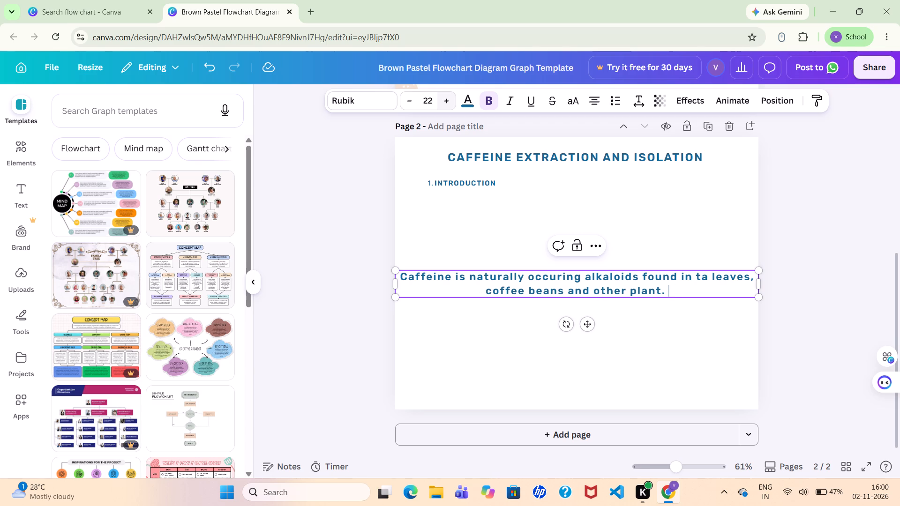
pyautogui.press('i')
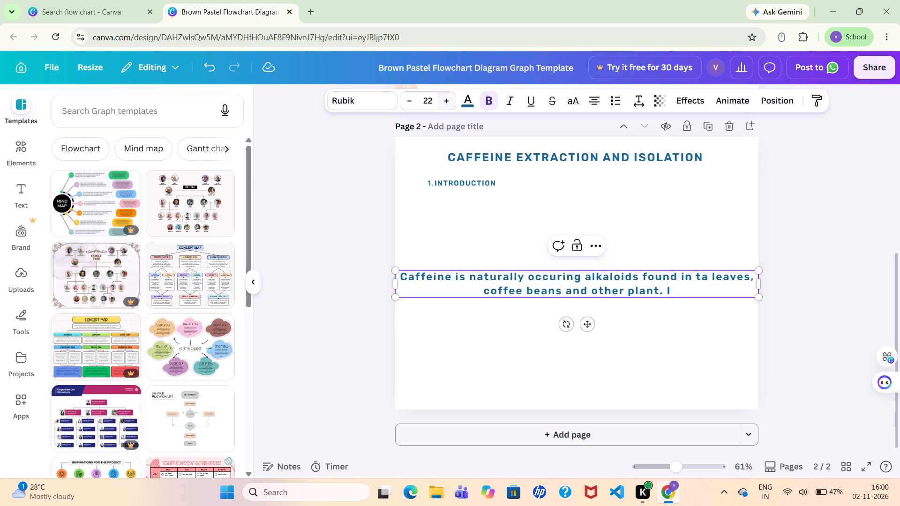
pyautogui.write('t')
pyautogui.press('space')
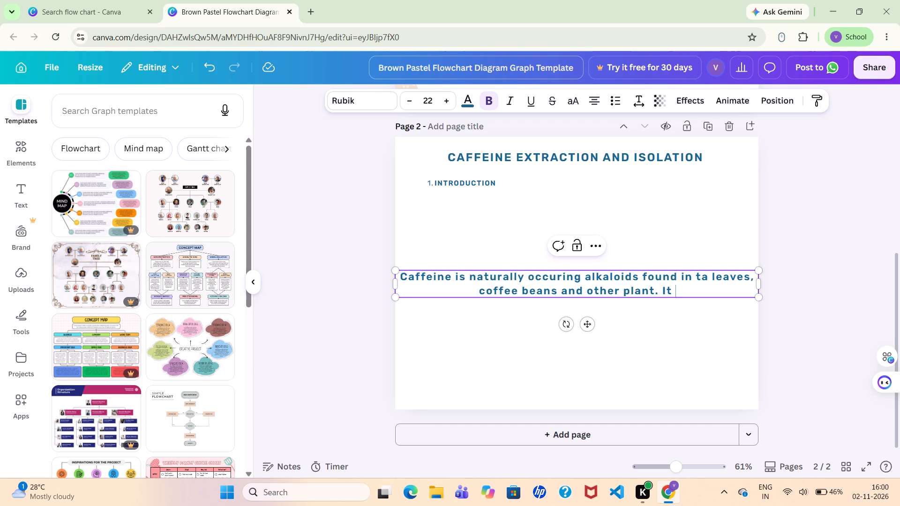
# Correct "ta" to "tea" in the first line of the body text.
pyautogui.click(704, 275)
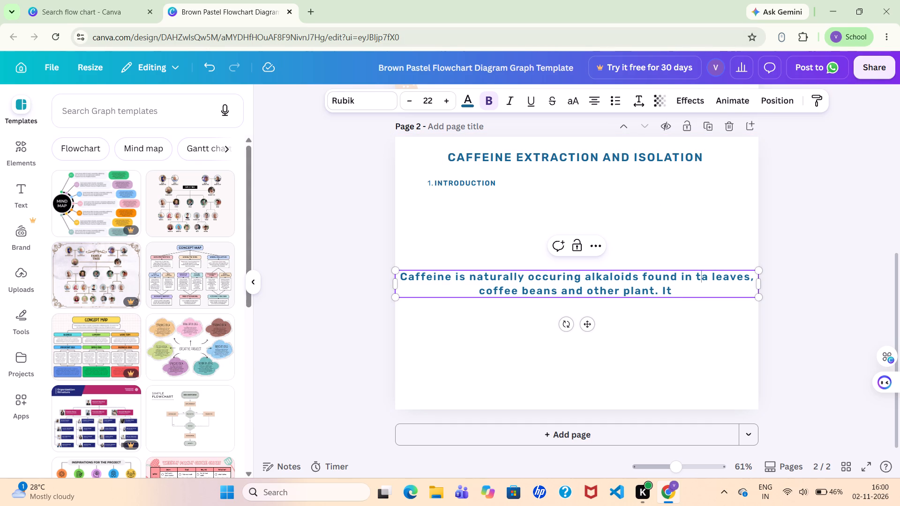
pyautogui.press('e')
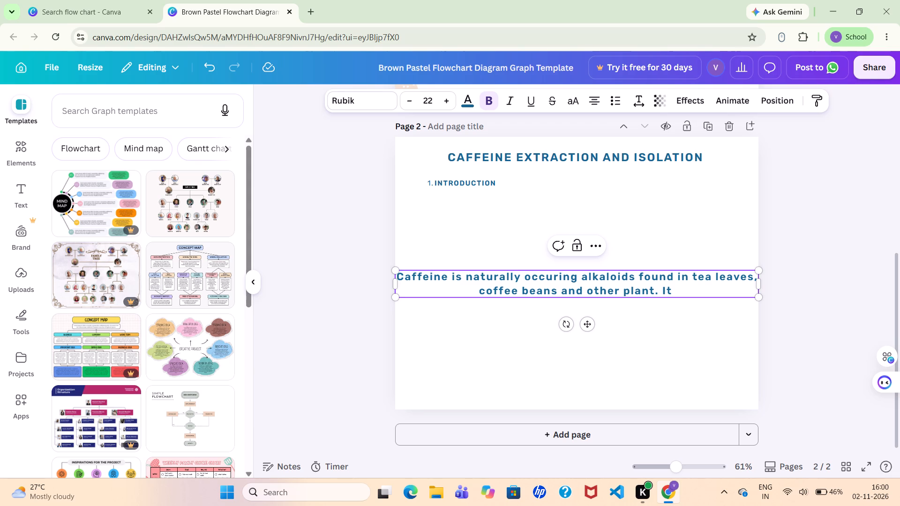
# Continue the second body sentence after "It" with "belongs to the methylanthine".
pyautogui.click(676, 290)
pyautogui.write('be')
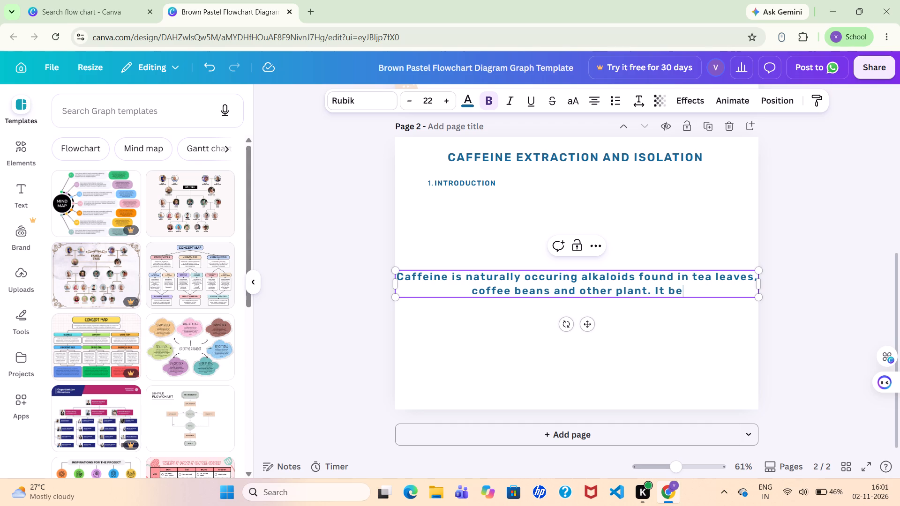
pyautogui.write('longd')
pyautogui.press('BackSpace')
pyautogui.write('s to')
pyautogui.press('space')
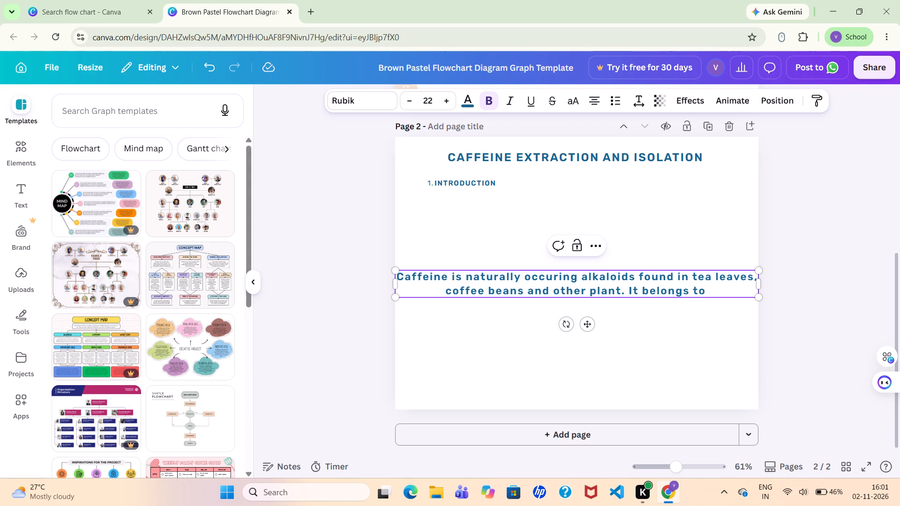
pyautogui.write('the')
pyautogui.press('space')
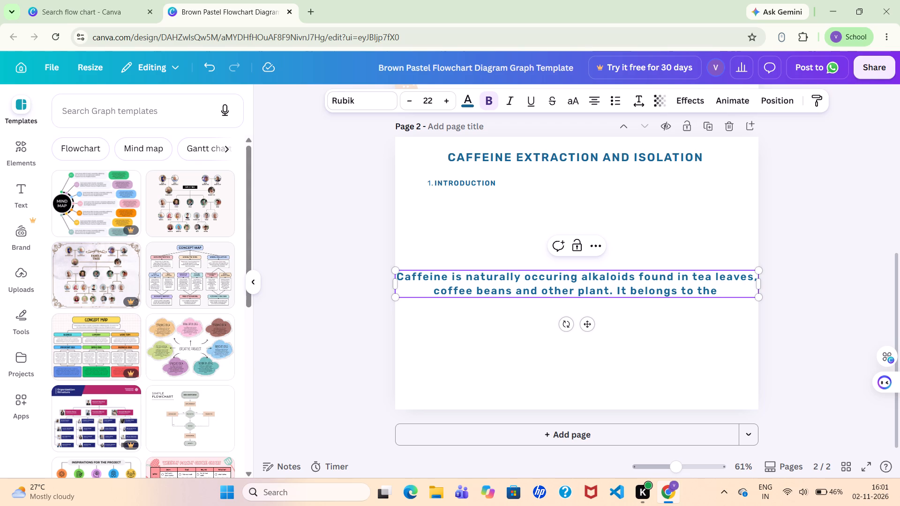
pyautogui.write('meth')
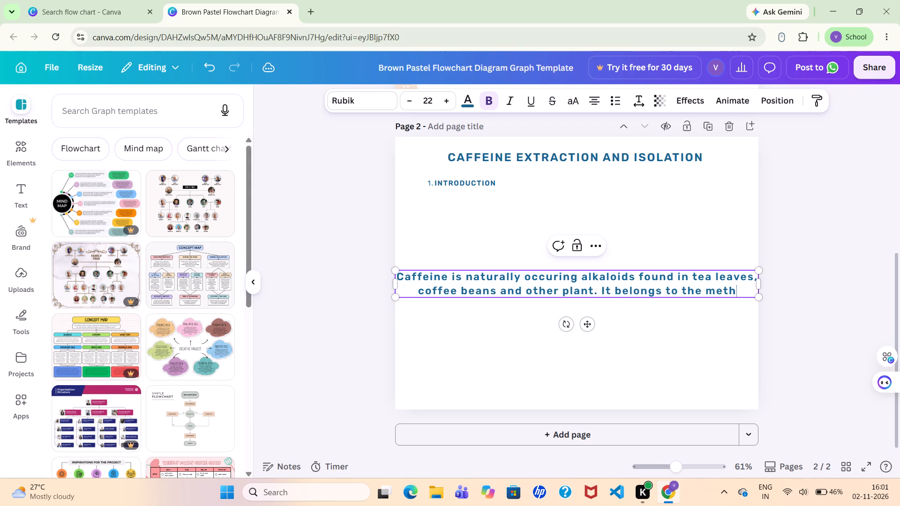
pyautogui.write('yl')
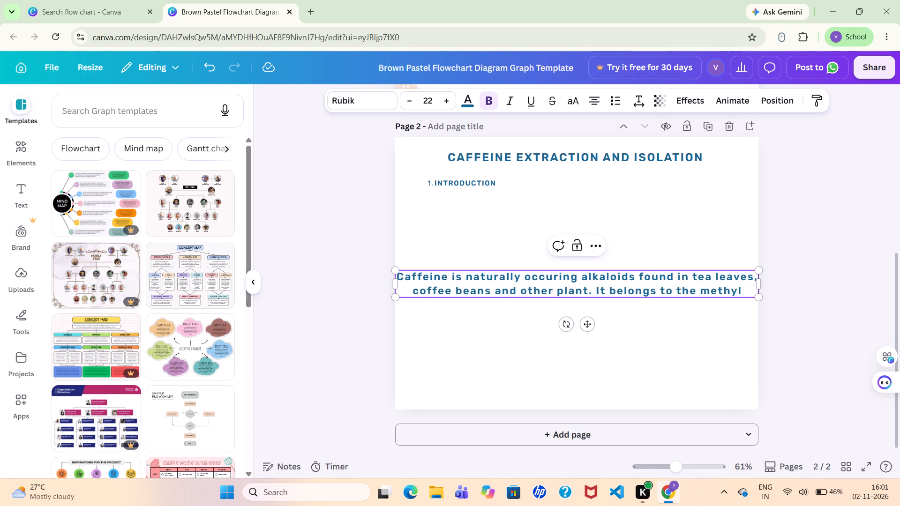
pyautogui.write('an')
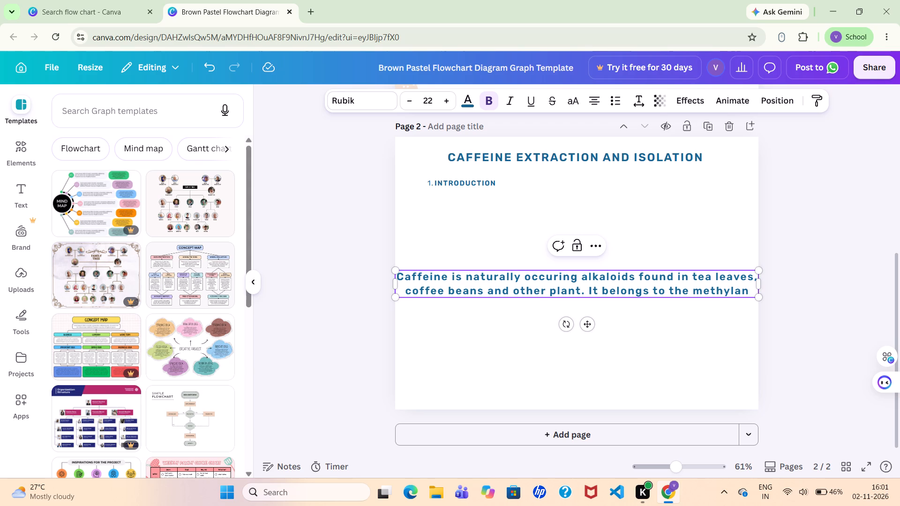
pyautogui.write('thine')
pyautogui.press('space')
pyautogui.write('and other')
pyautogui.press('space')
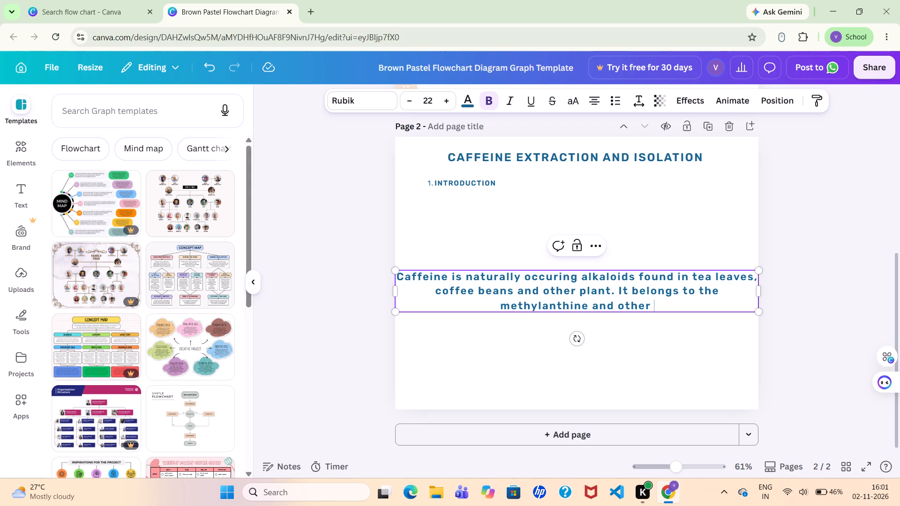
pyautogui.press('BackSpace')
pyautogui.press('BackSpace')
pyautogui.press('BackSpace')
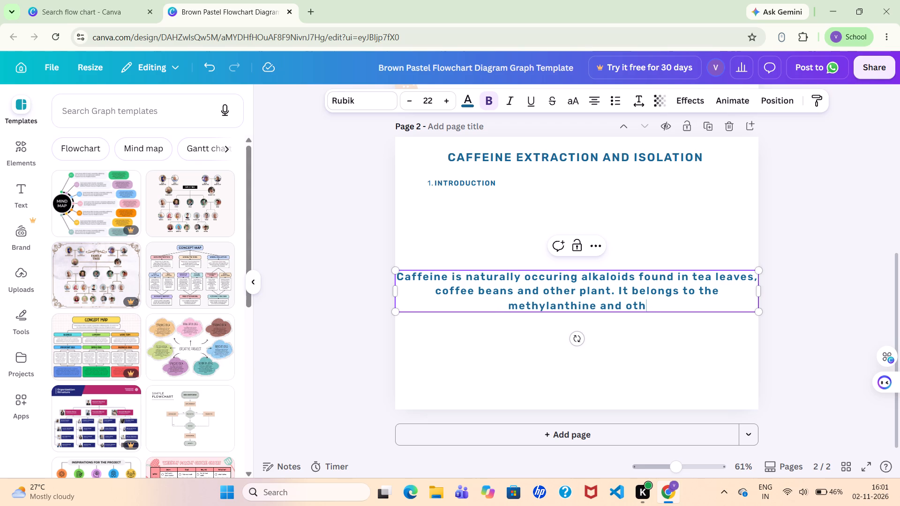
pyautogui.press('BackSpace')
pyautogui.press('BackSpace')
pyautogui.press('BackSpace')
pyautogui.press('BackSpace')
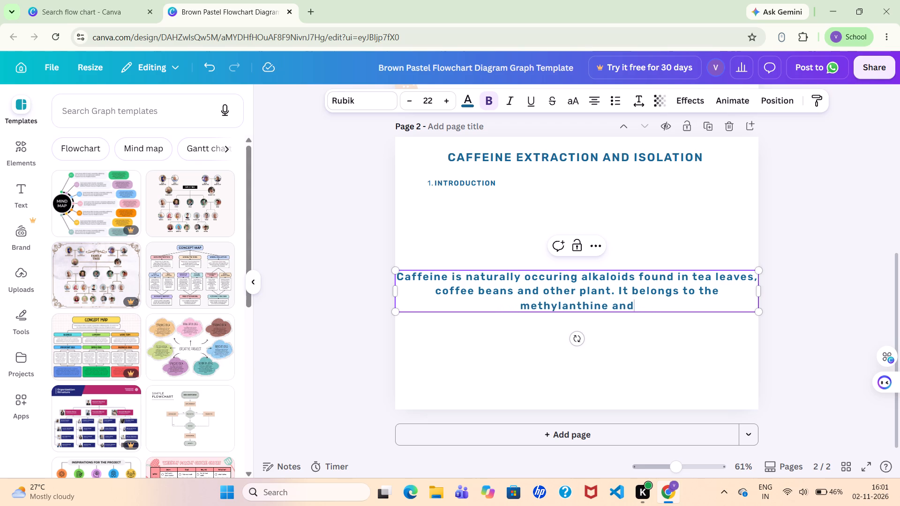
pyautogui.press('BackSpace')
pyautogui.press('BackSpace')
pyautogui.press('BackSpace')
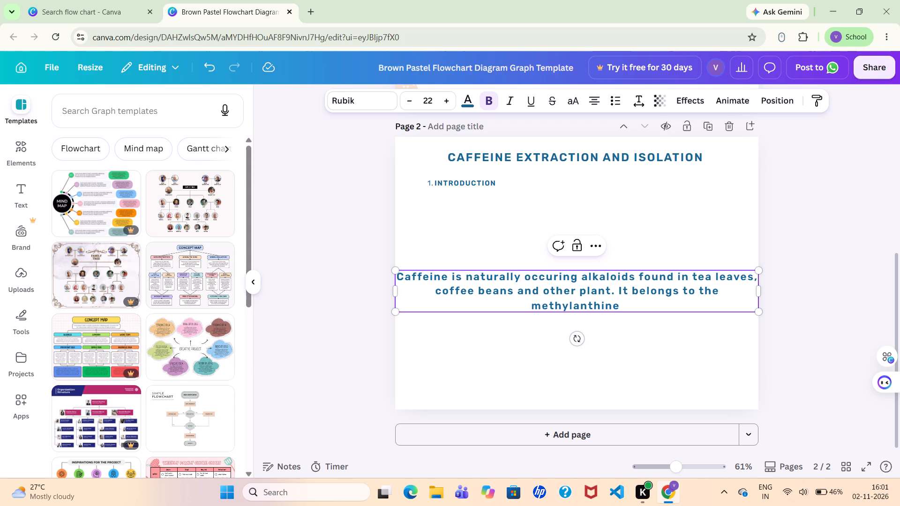
# Correct "methylanthine" to "methylxanthine" in the body text.
pyautogui.press('Left')
pyautogui.press('Left')
pyautogui.press('Left')
pyautogui.press('Left')
pyautogui.press('Left')
pyautogui.press('Left')
pyautogui.press('Left')
pyautogui.press('Left')
pyautogui.press('x')
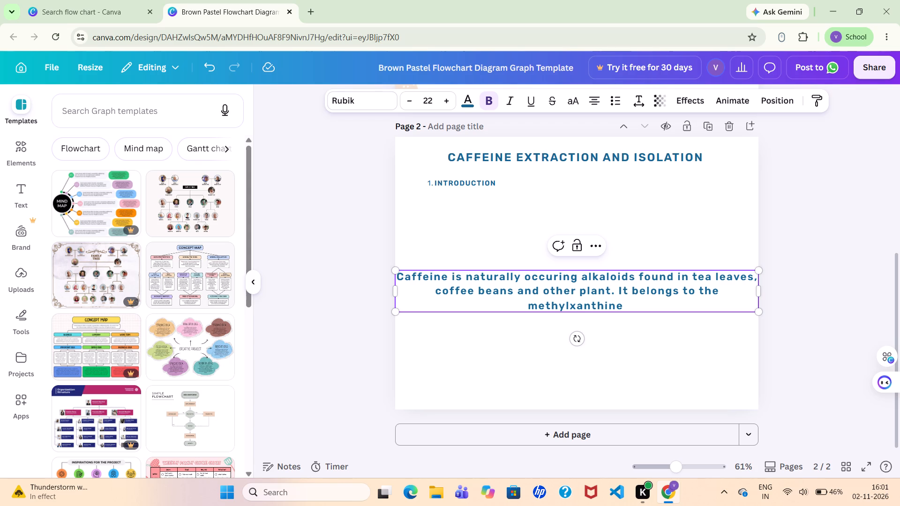
# Extend the second body sentence with "group of compound" after "methylxanthine".
pyautogui.press('Right')
pyautogui.press('Right')
pyautogui.press('Right')
pyautogui.press('Right')
pyautogui.press('Right')
pyautogui.press('Right')
pyautogui.press('Right')
pyautogui.press('space')
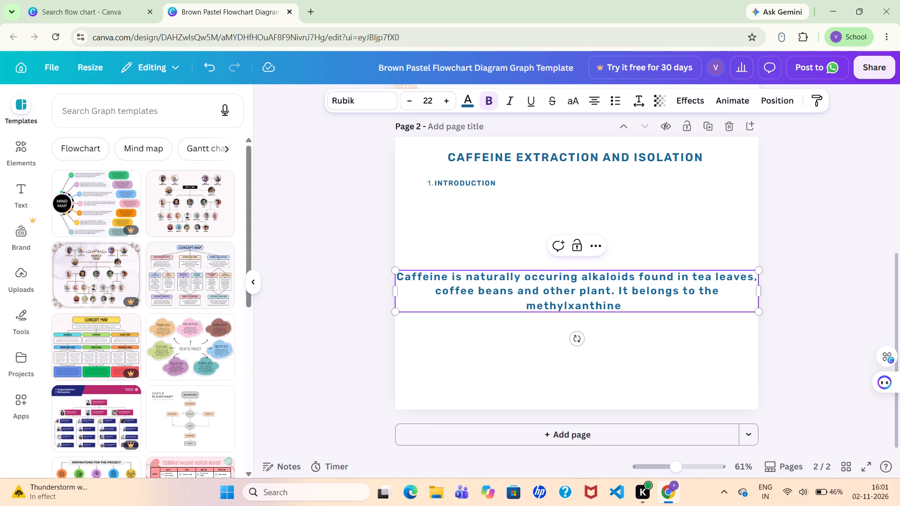
pyautogui.write('group')
pyautogui.press('space')
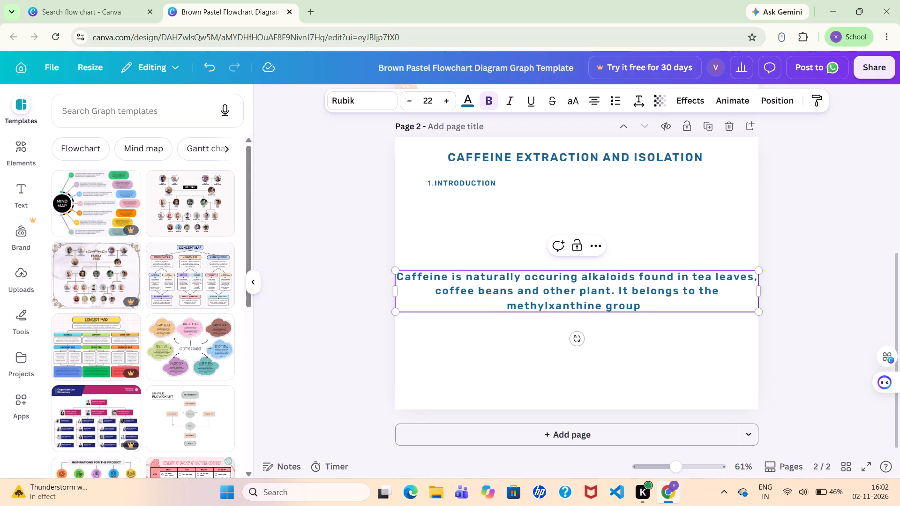
pyautogui.write('of')
pyautogui.press('space')
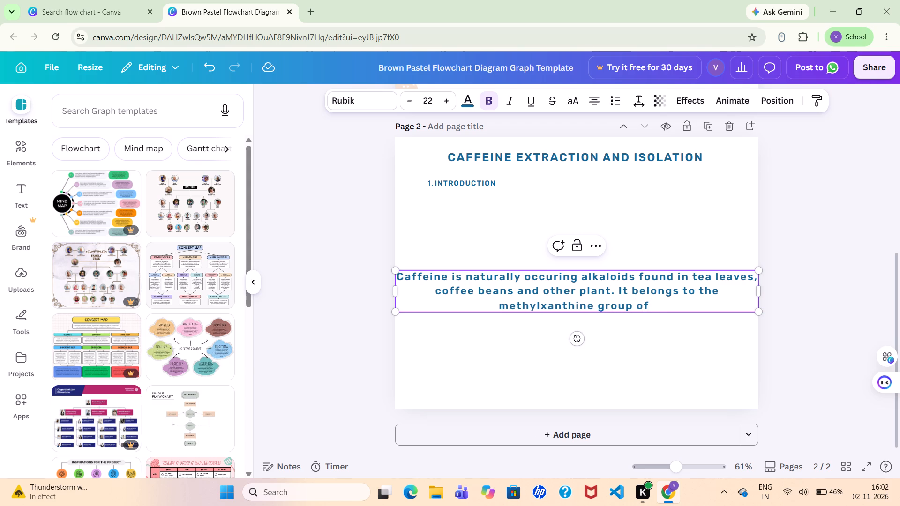
pyautogui.write('compoun')
pyautogui.write('d')
pyautogui.press('space')
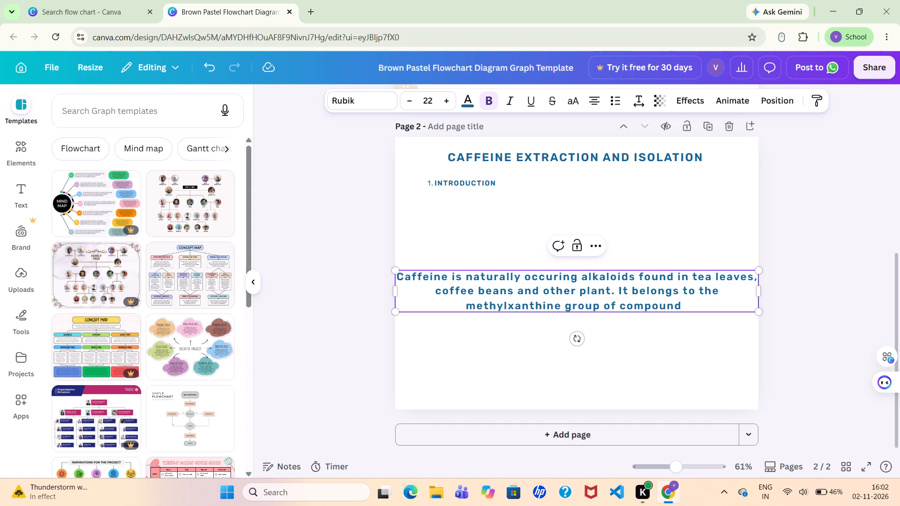
pyautogui.press('BackSpace')
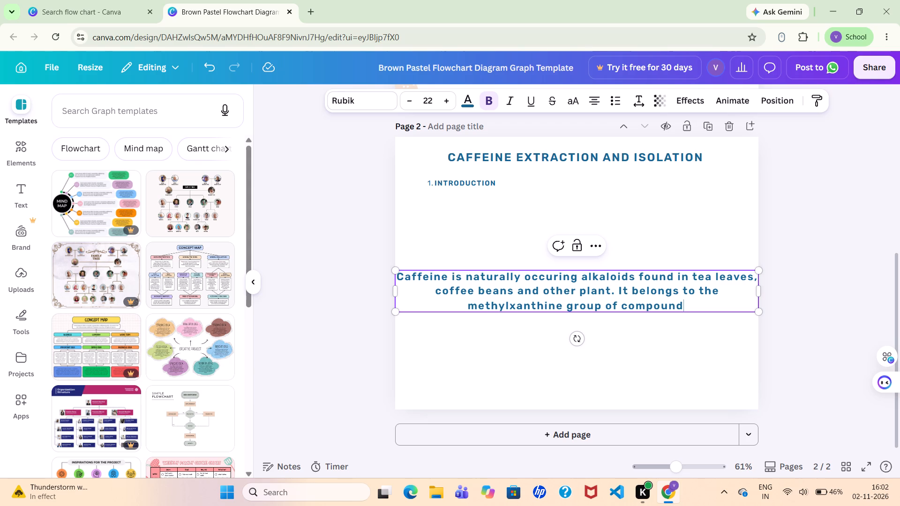
# End the second body sentence with a period and begin the third with the capitalized word "It".
pyautogui.write('. it')
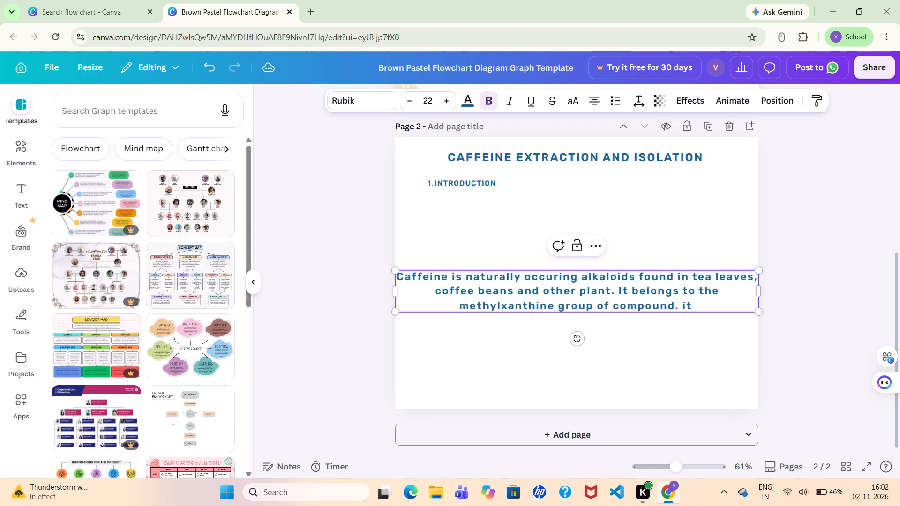
pyautogui.press('space')
pyautogui.press('BackSpace')
pyautogui.press('BackSpace')
pyautogui.press('BackSpace')
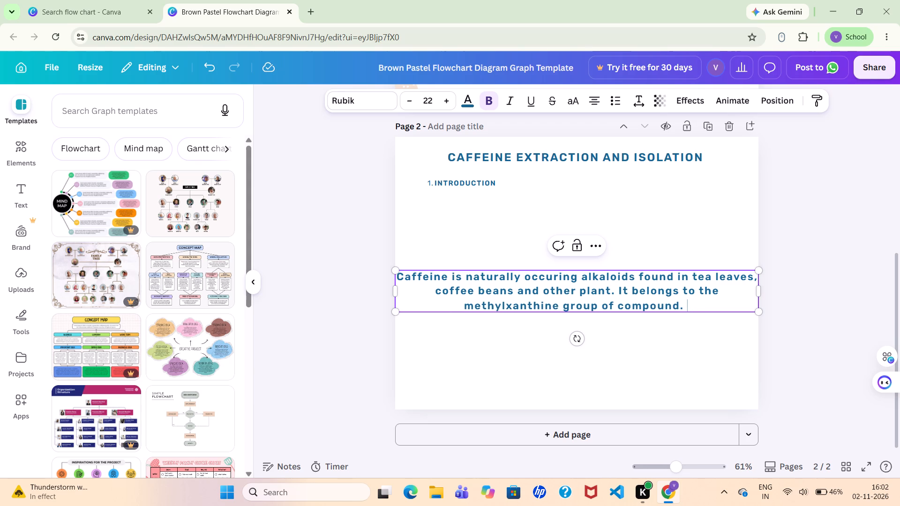
pyautogui.press('i')
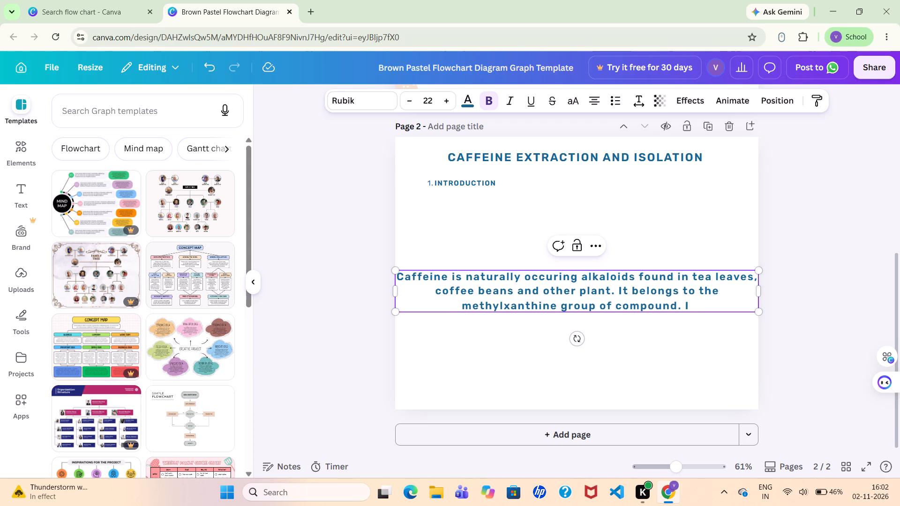
pyautogui.write('t')
pyautogui.press('space')
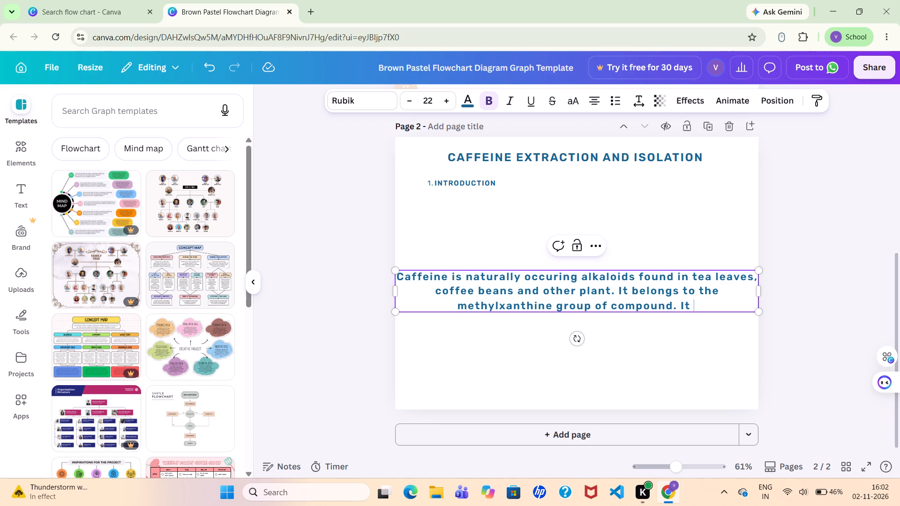
# Continue the third body sentence with "acts as a central nervous system stimulant".
pyautogui.write('acts')
pyautogui.press('space')
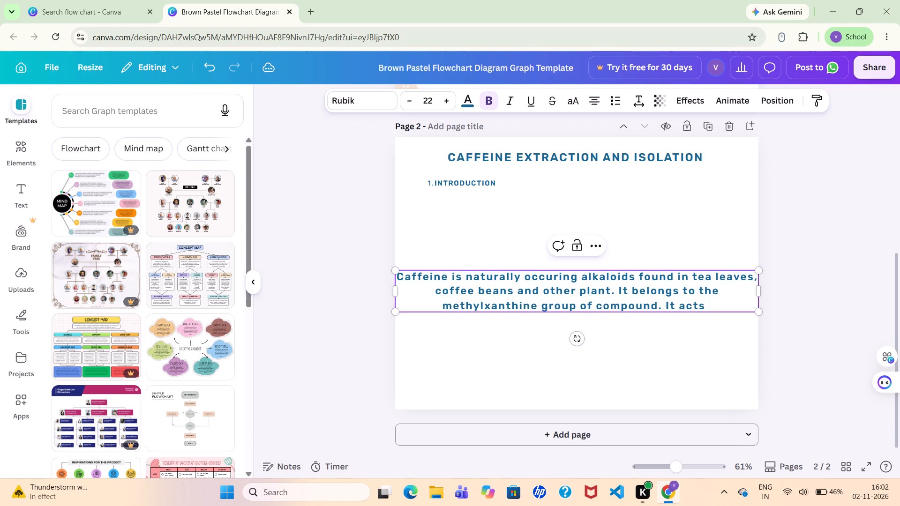
pyautogui.write('as a')
pyautogui.press('space')
pyautogui.write('central')
pyautogui.press('space')
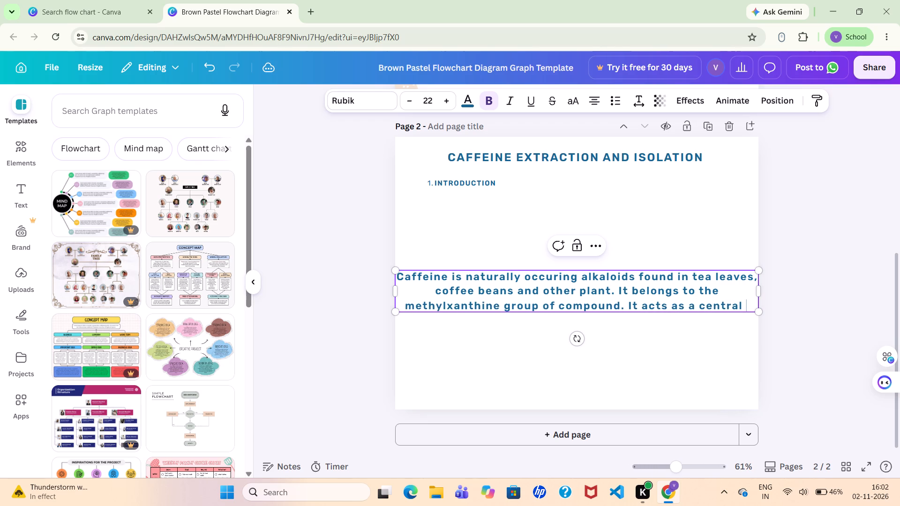
pyautogui.write('nervous')
pyautogui.press('space')
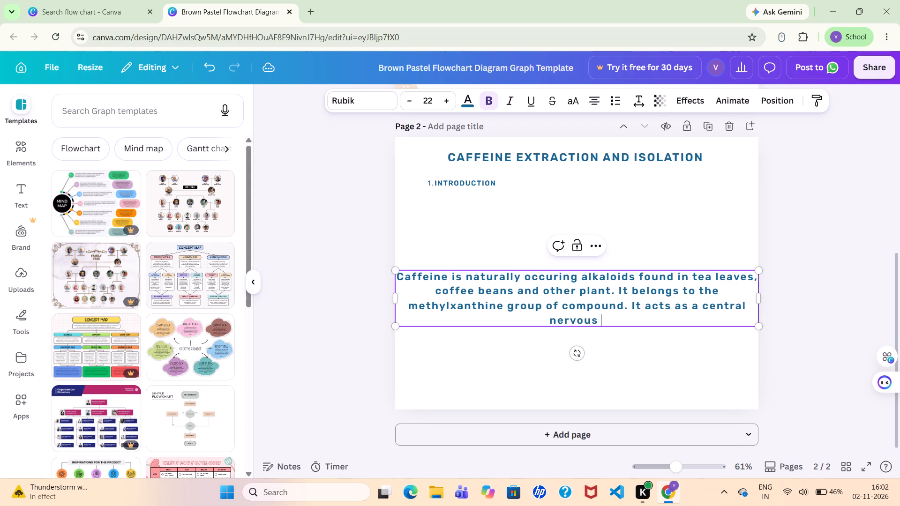
pyautogui.write('system')
pyautogui.press('space')
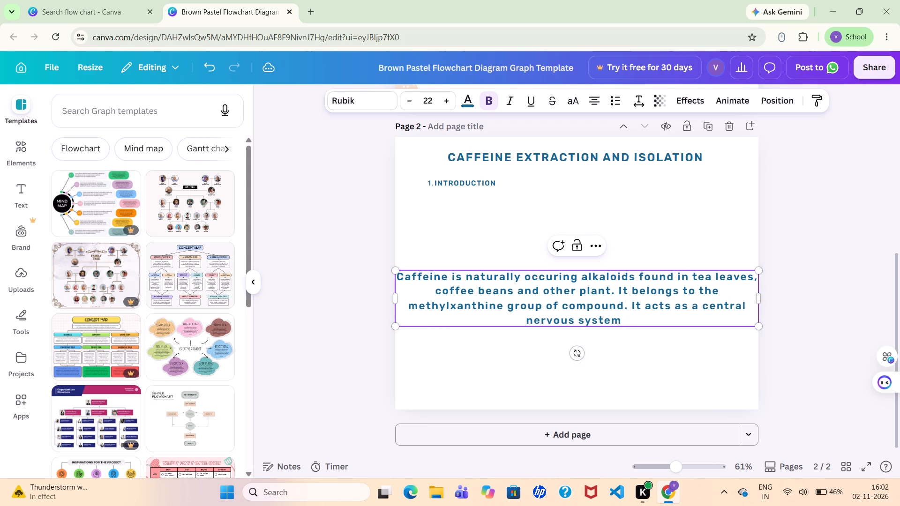
pyautogui.write('stimulant')
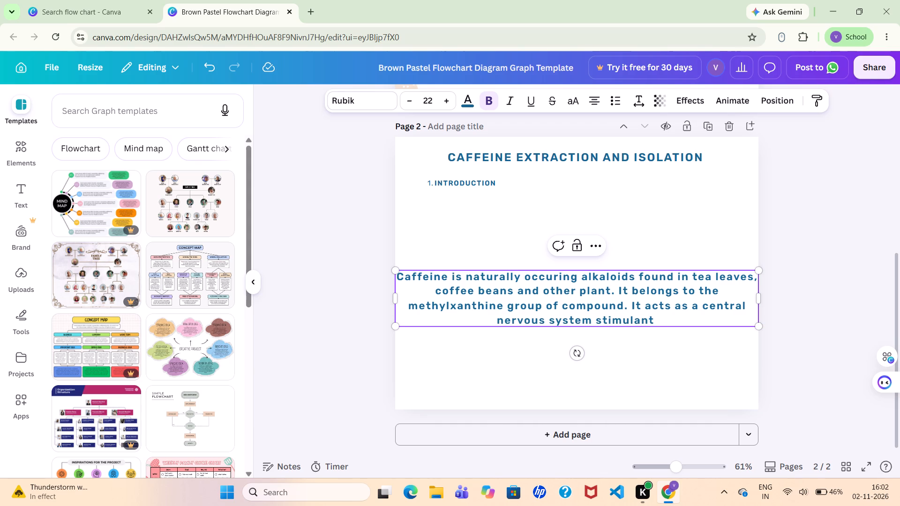
# Continue the third body sentence with "and helps to increase alertness and".
pyautogui.press('space')
pyautogui.write('and')
pyautogui.press('space')
pyautogui.write('helps')
pyautogui.press('space')
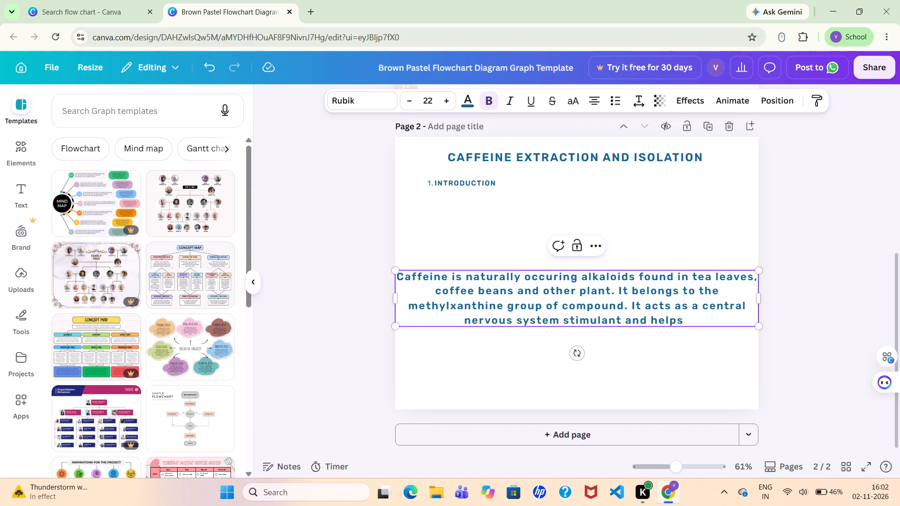
pyautogui.write('to in')
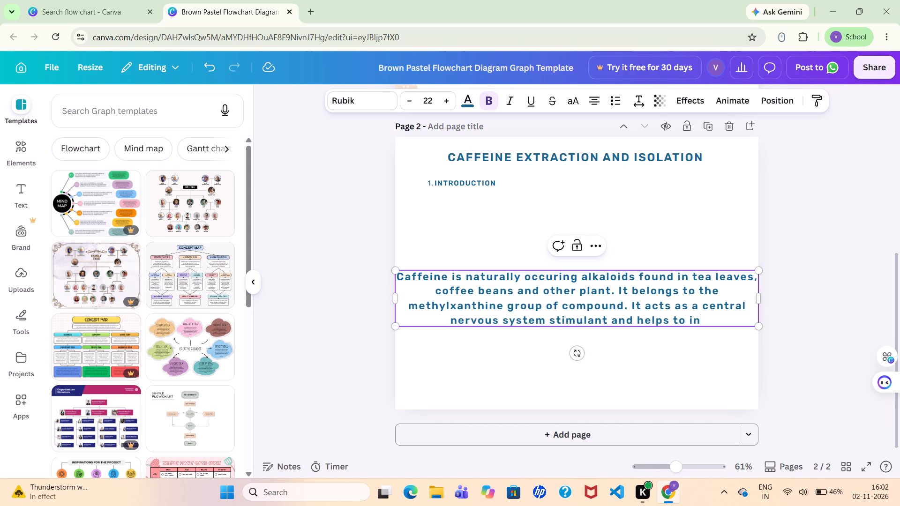
pyautogui.write('crease')
pyautogui.press('space')
pyautogui.write('al')
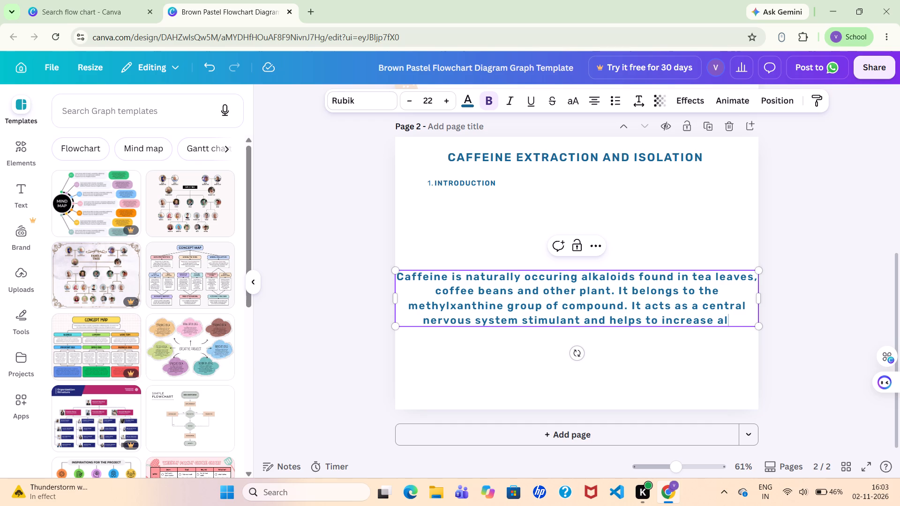
pyautogui.press('e')
pyautogui.press('t')
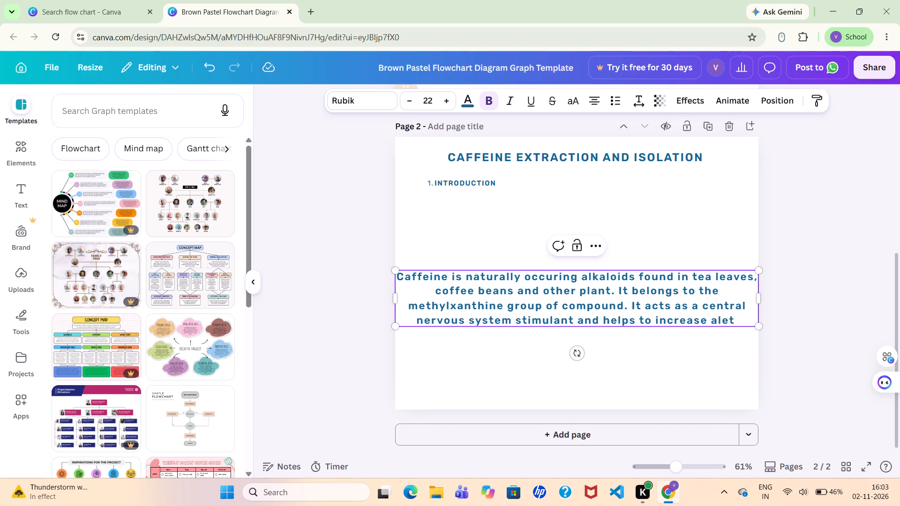
pyautogui.press('BackSpace')
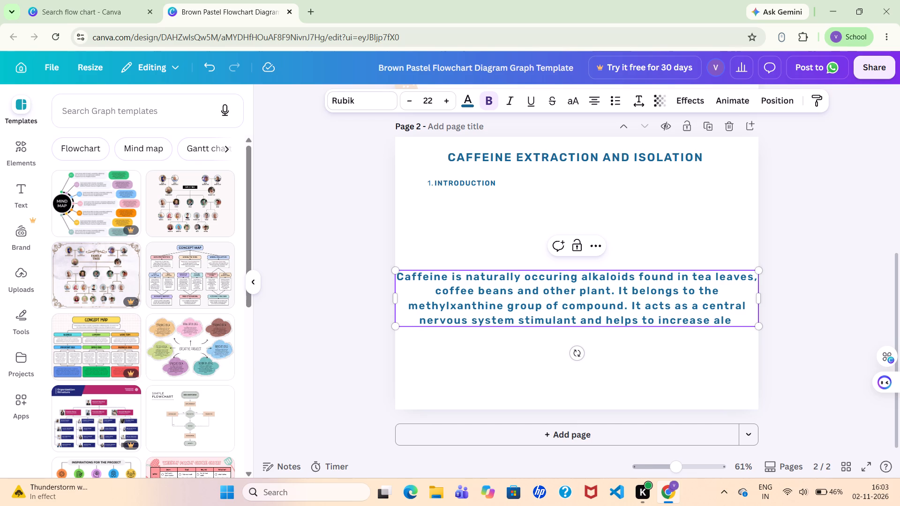
pyautogui.press('r')
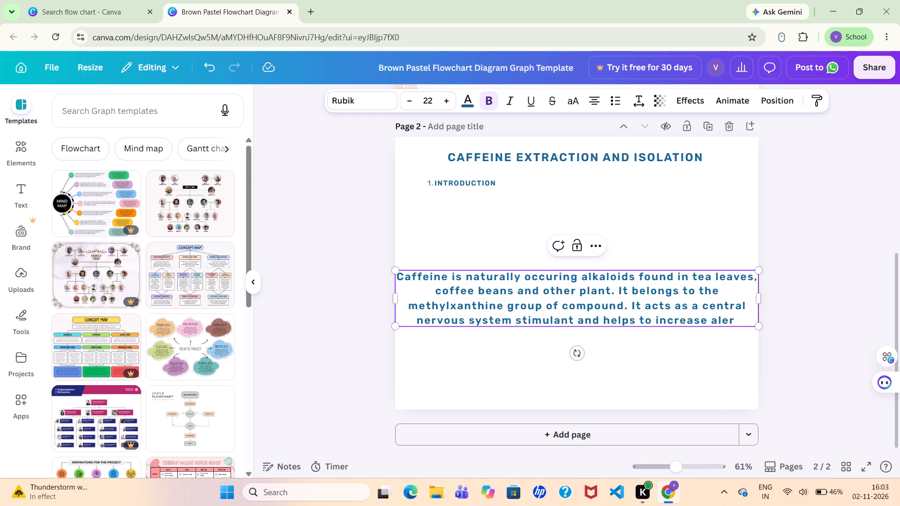
pyautogui.write('tness and')
pyautogui.press('space')
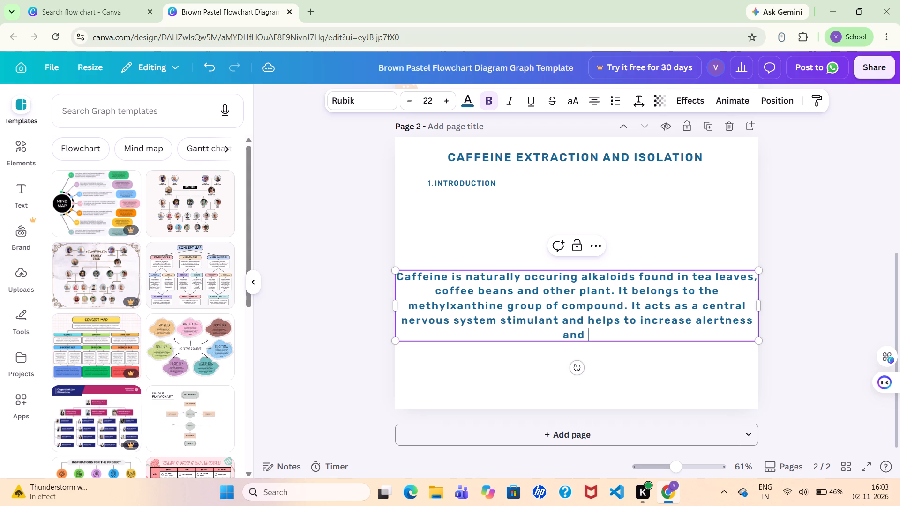
# Complete the third body sentence with "reduce tiredness" and add a line break after it.
pyautogui.write('reduce')
pyautogui.press('space')
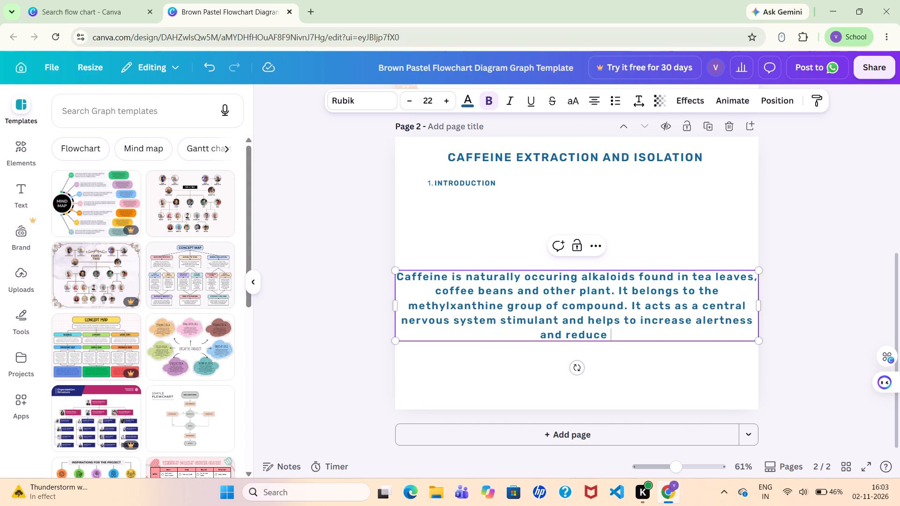
pyautogui.write('tir')
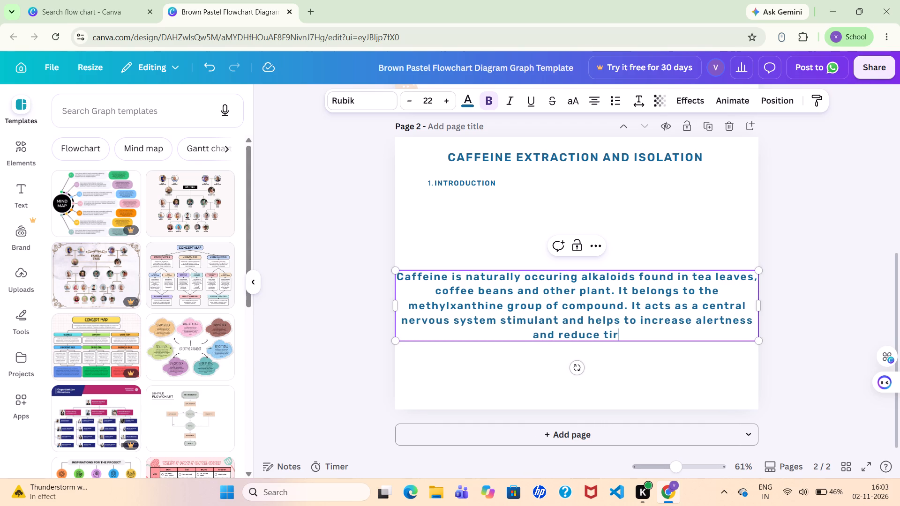
pyautogui.write('edness')
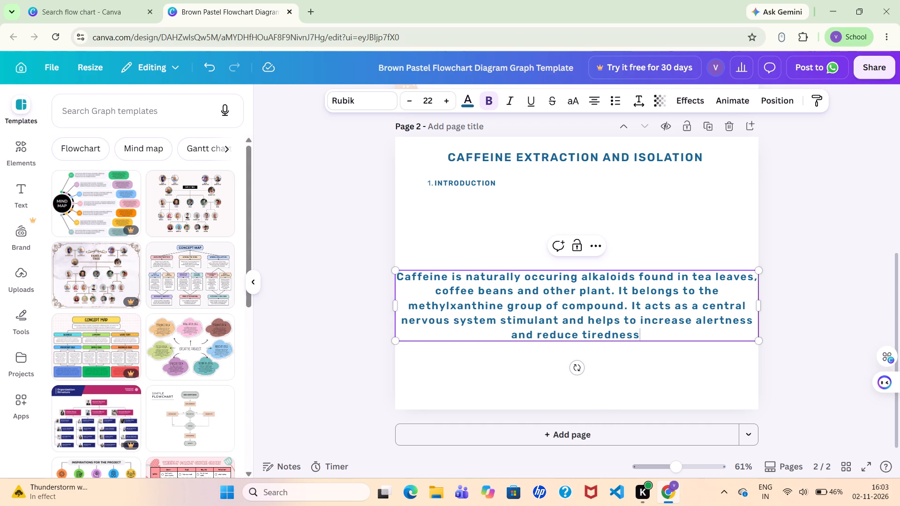
pyautogui.press('Return')
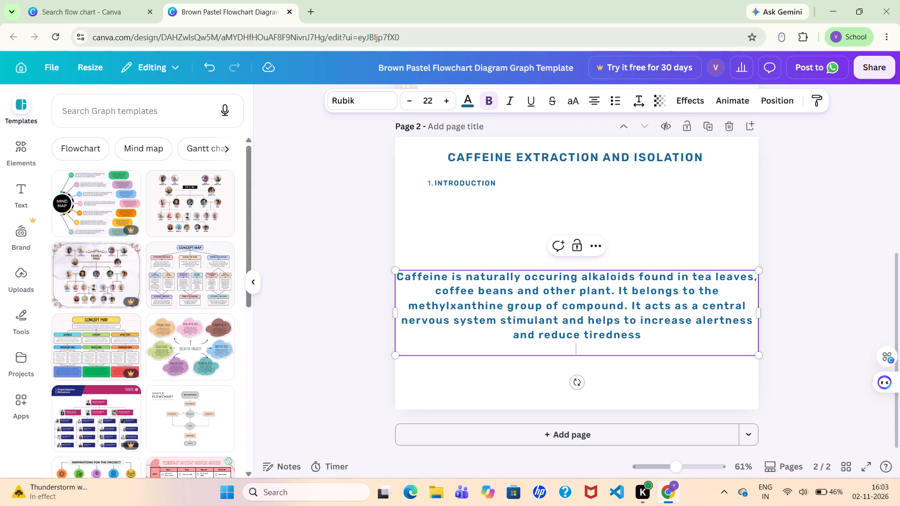
# Reduce the font size of the caffeine body paragraph on page 2 to 17.
pyautogui.click(624, 304)
pyautogui.click(624, 304)
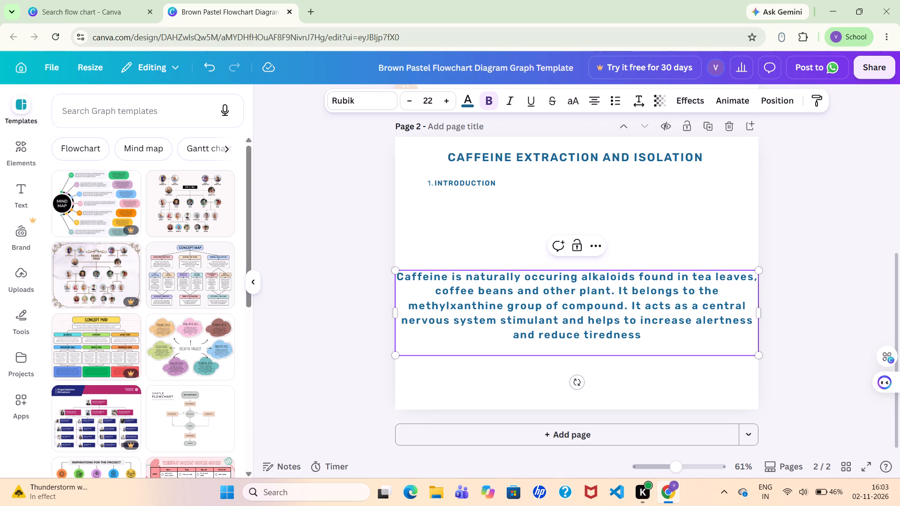
pyautogui.click(624, 304)
pyautogui.moveTo(600, 305); pyautogui.dragTo(540, 212)
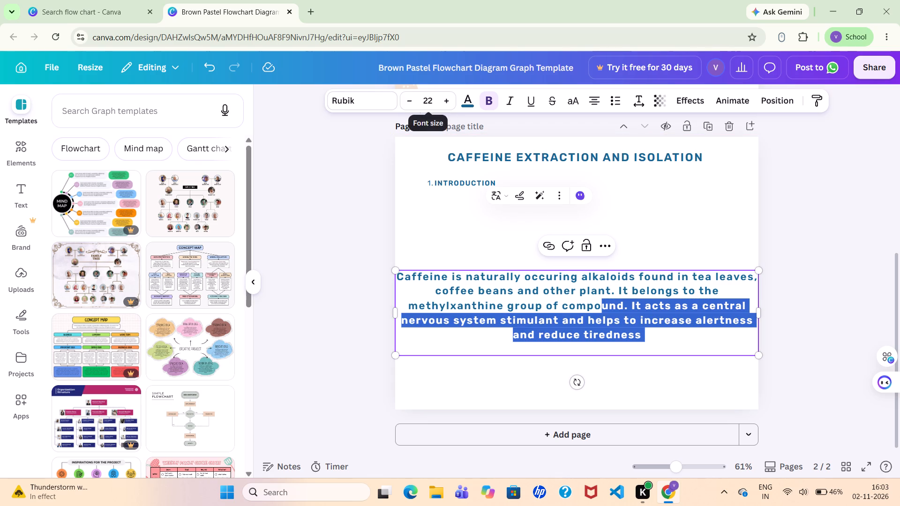
pyautogui.click(413, 104)
pyautogui.click(413, 104)
pyautogui.doubleClick(413, 104)
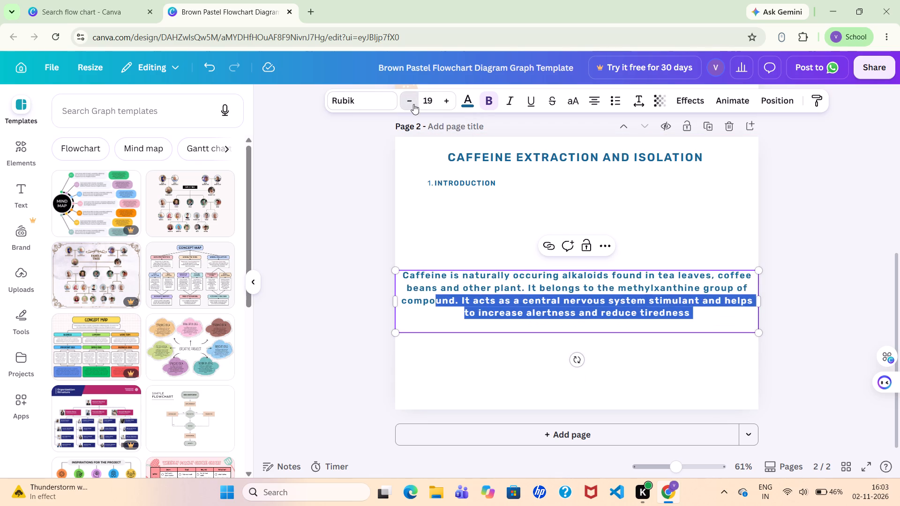
pyautogui.click(413, 104)
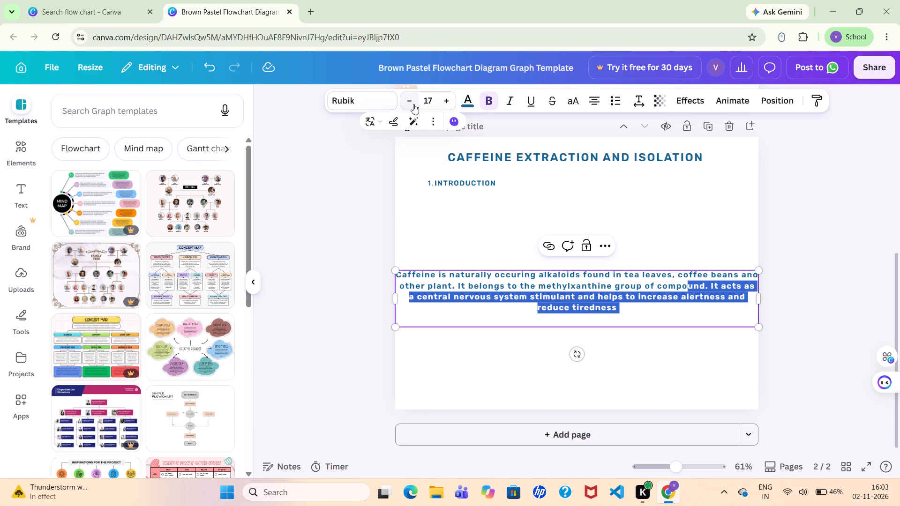
pyautogui.click(582, 186)
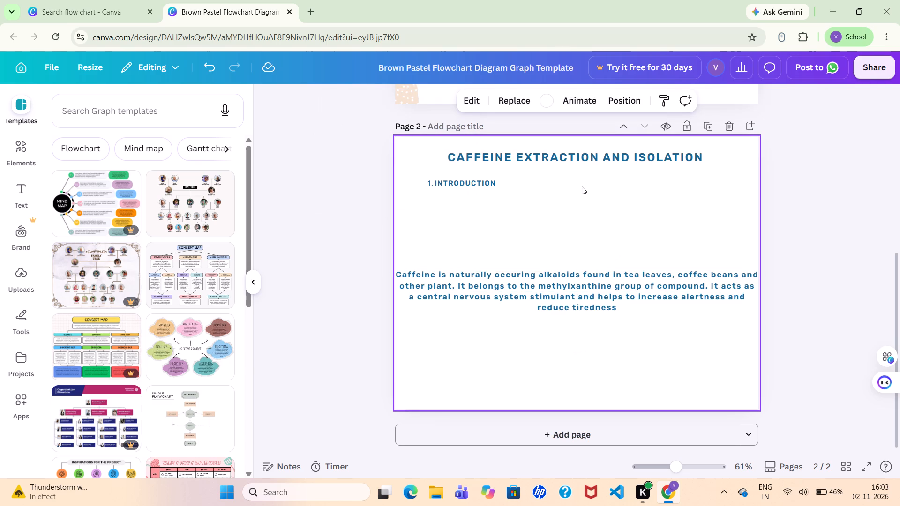
# Decrease the font size of the whole caffeine body text box by four more increments.
pyautogui.click(575, 290)
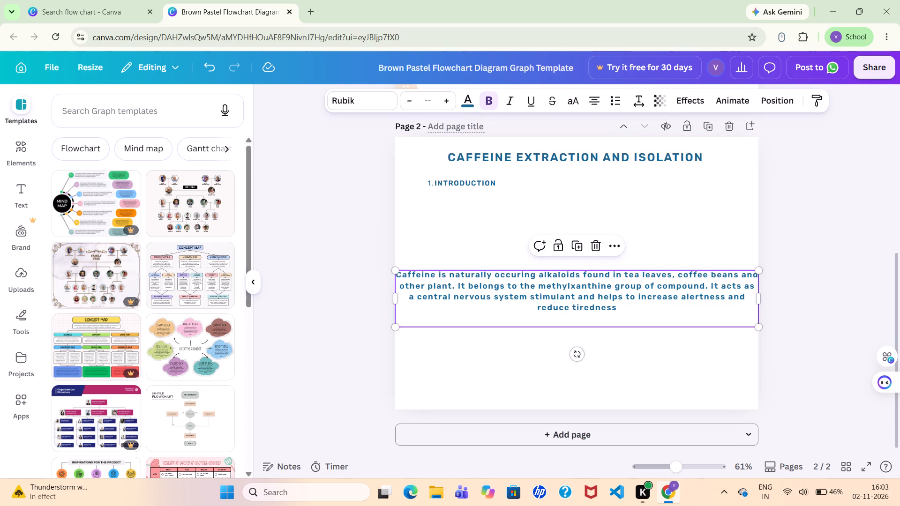
pyautogui.click(411, 103)
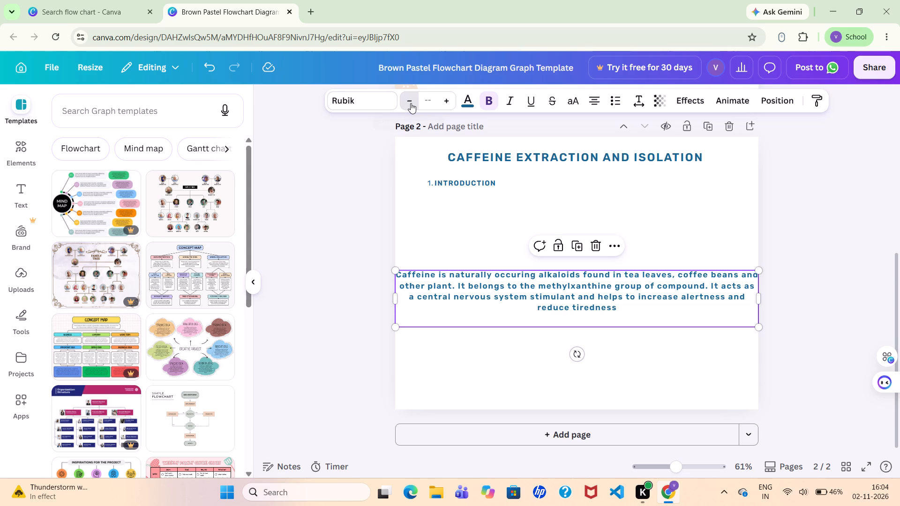
pyautogui.click(411, 103)
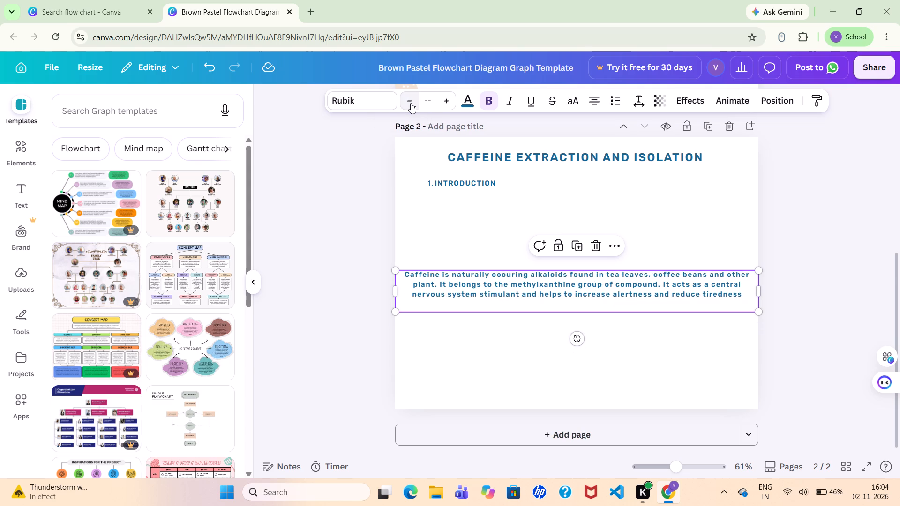
pyautogui.click(411, 103)
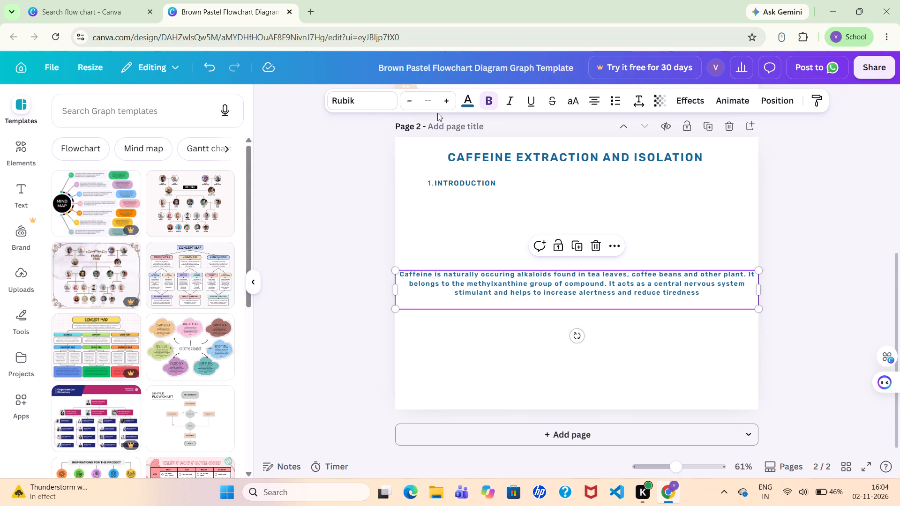
pyautogui.click(406, 98)
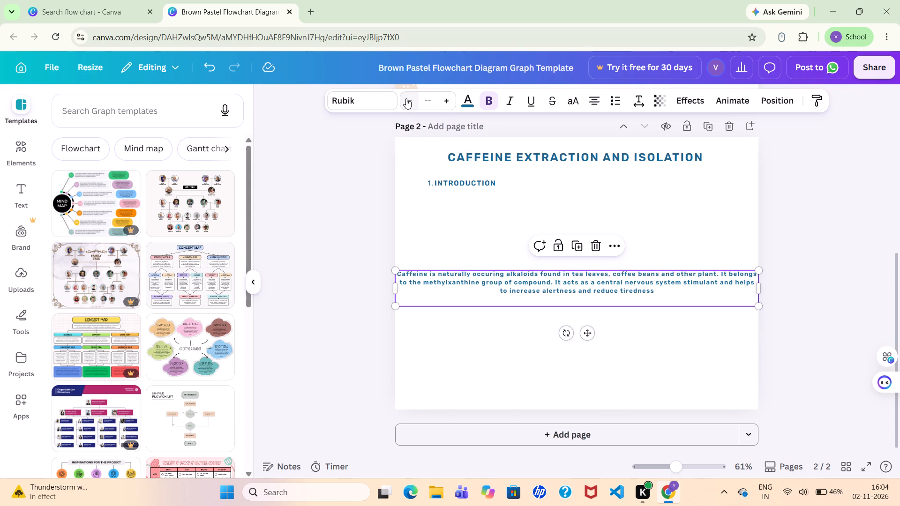
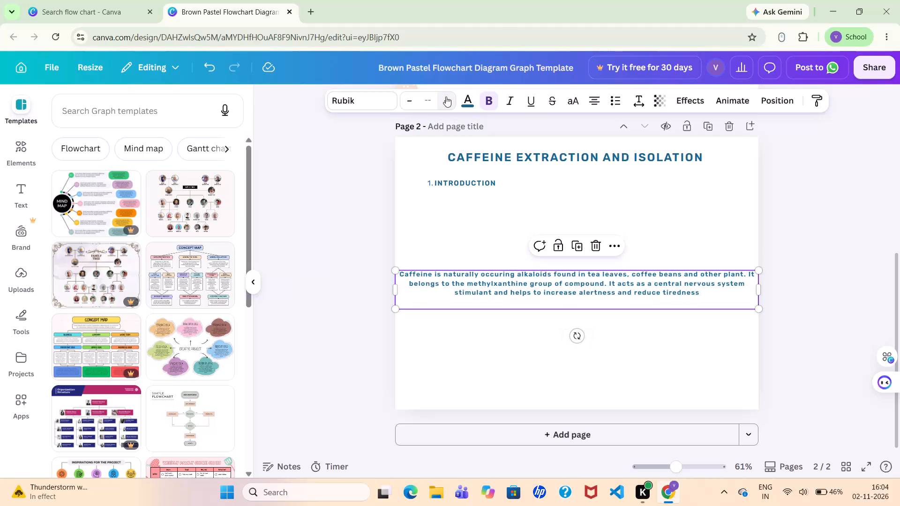
# Increase the font size of the caffeine body text box on page 2 by one increment.
pyautogui.click(446, 97)
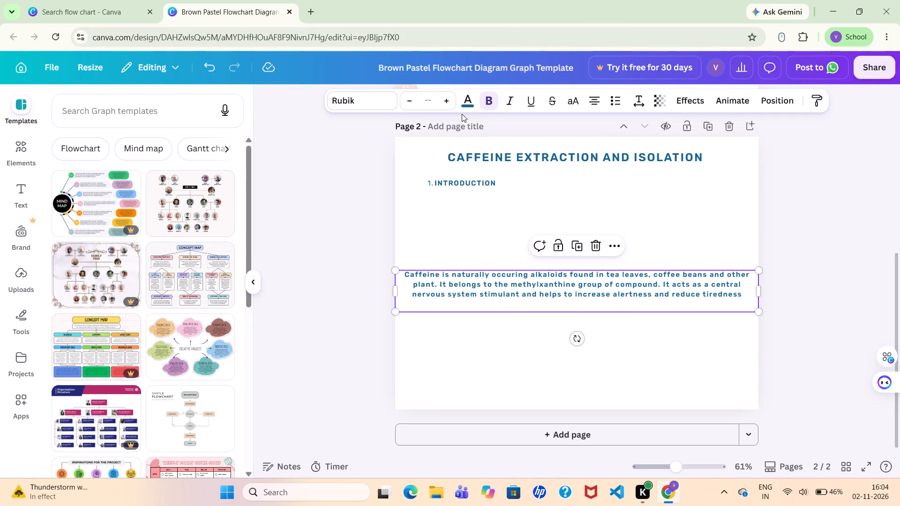
# Change the caffeine body text colour to black (#000000).
pyautogui.click(468, 101)
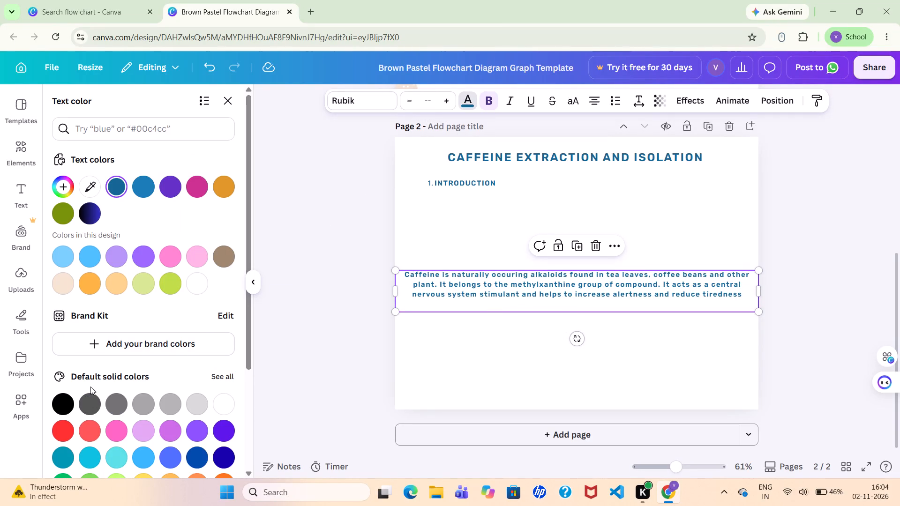
pyautogui.click(65, 406)
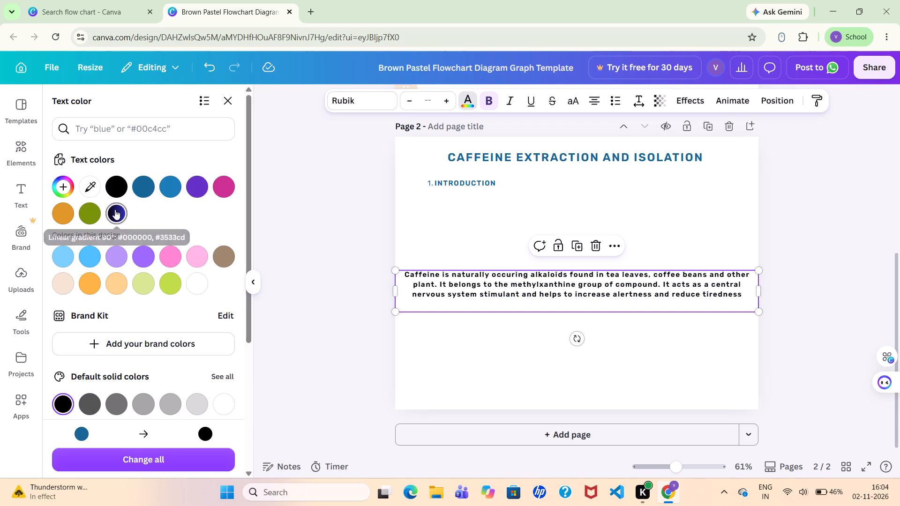
pyautogui.click(116, 186)
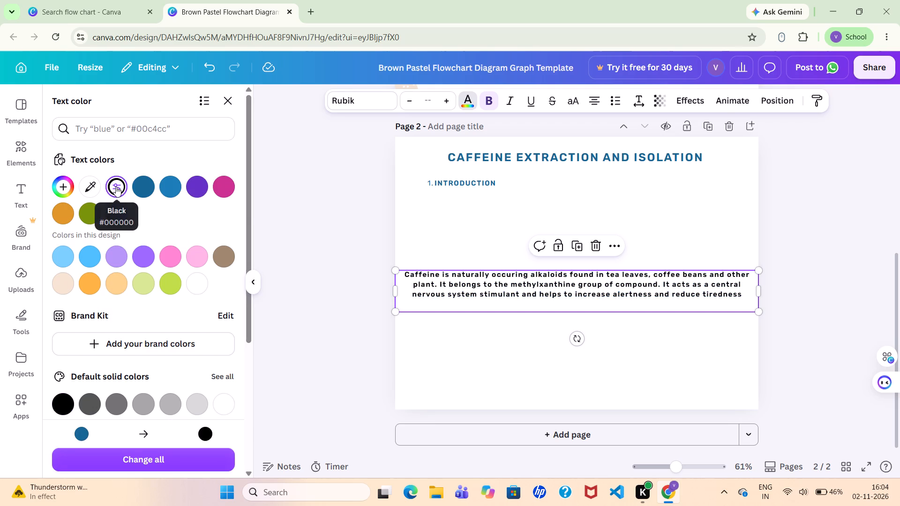
pyautogui.click(449, 205)
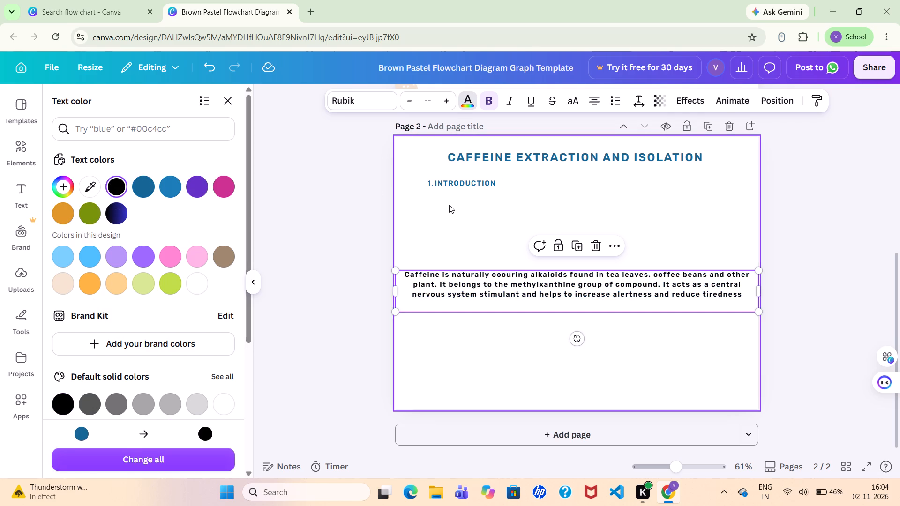
# Change the colour of the numbered INTRODUCTION heading on page 2 to the magenta pink already used in the design.
pyautogui.click(474, 182)
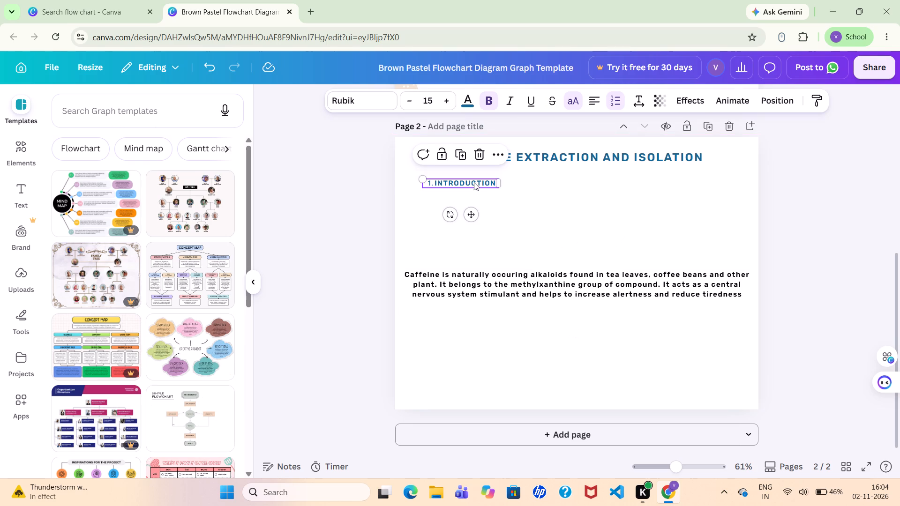
pyautogui.click(467, 103)
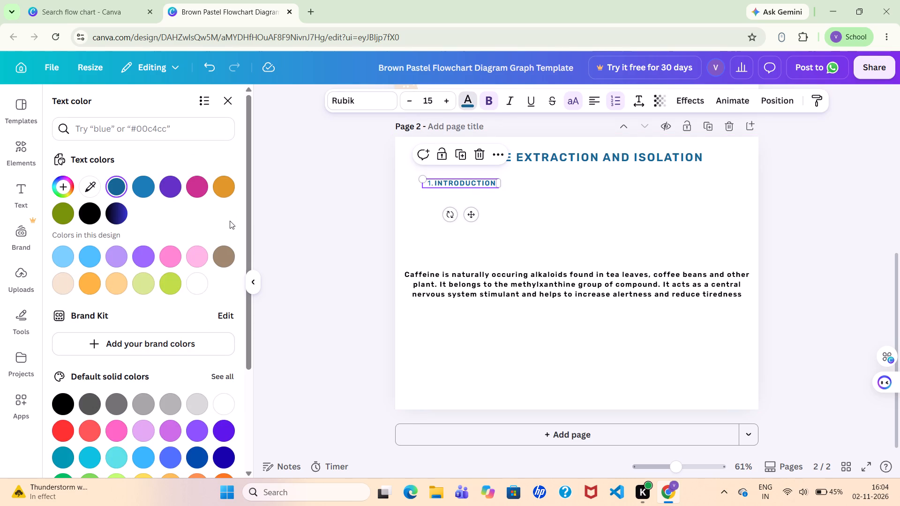
pyautogui.click(201, 188)
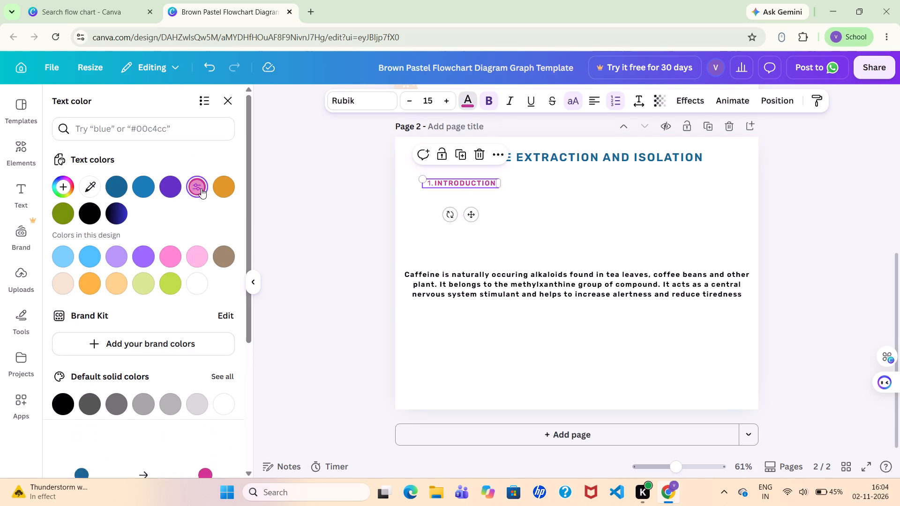
pyautogui.click(417, 223)
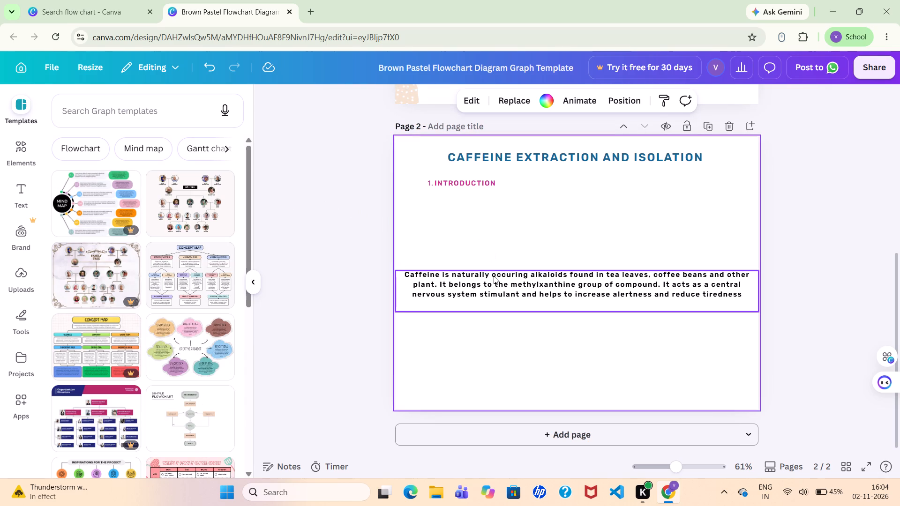
# Move the caffeine body text box up to just below the INTRODUCTION heading.
pyautogui.click(494, 276)
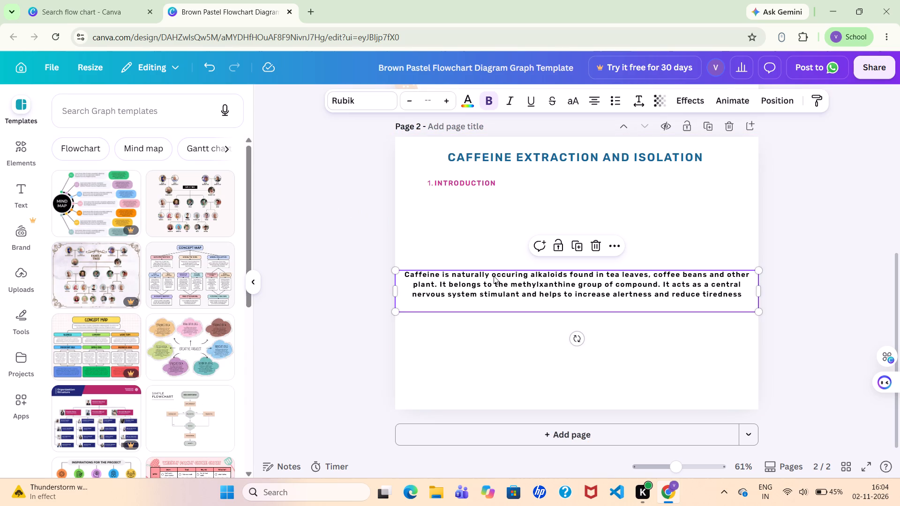
pyautogui.moveTo(494, 276); pyautogui.dragTo(496, 216)
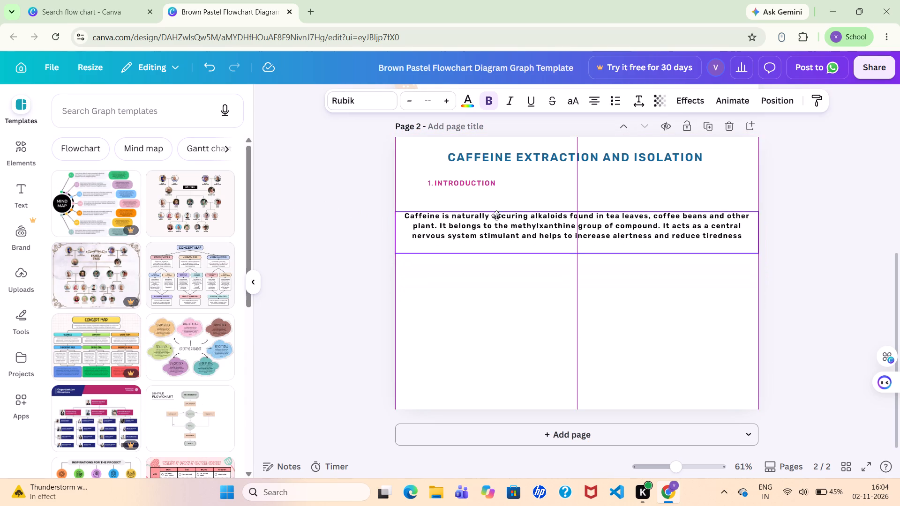
pyautogui.moveTo(496, 216); pyautogui.dragTo(496, 208)
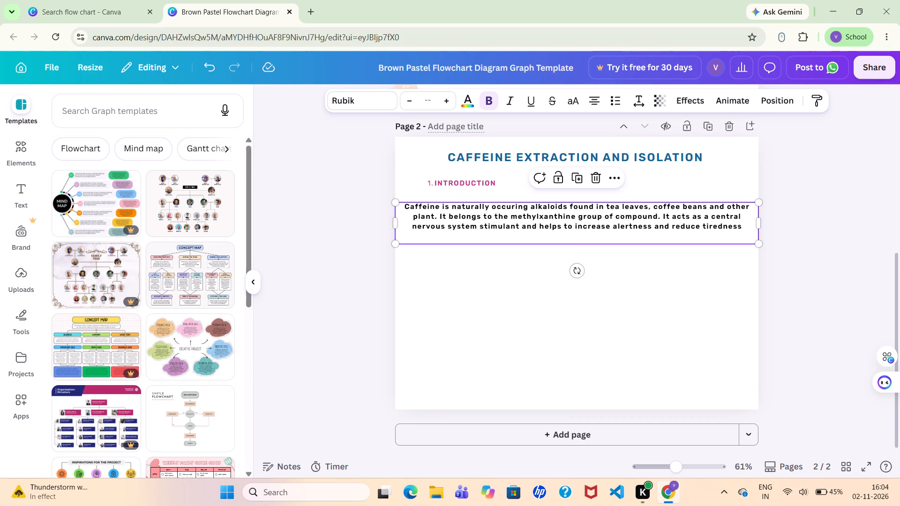
# Decrease the font size of the caffeine body text box by two increments.
pyautogui.click(408, 104)
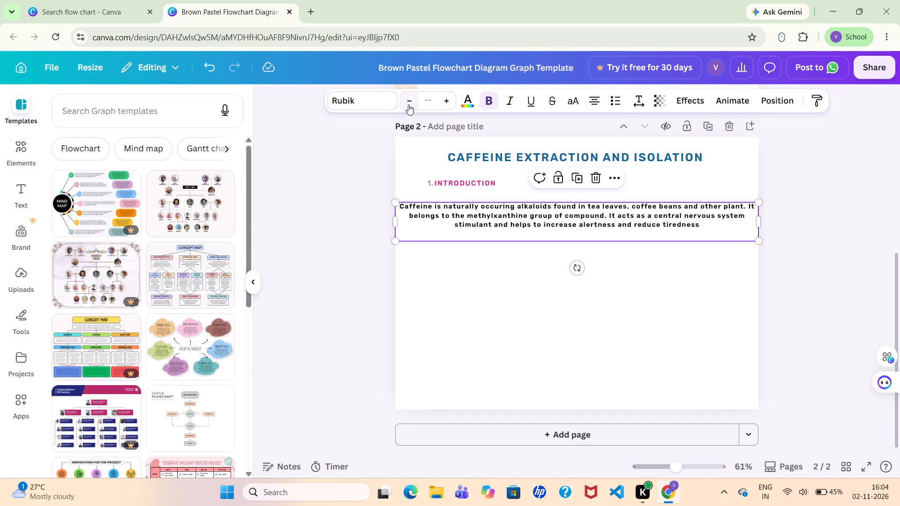
pyautogui.click(408, 104)
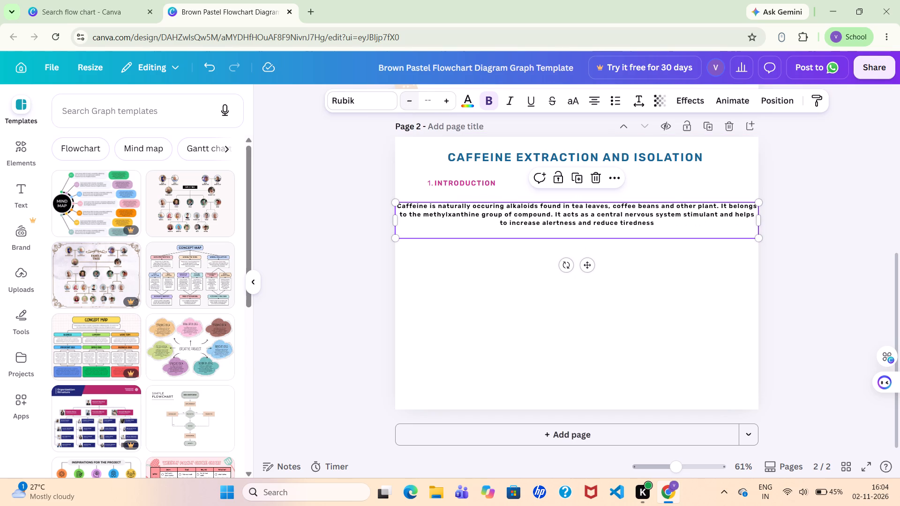
pyautogui.click(532, 268)
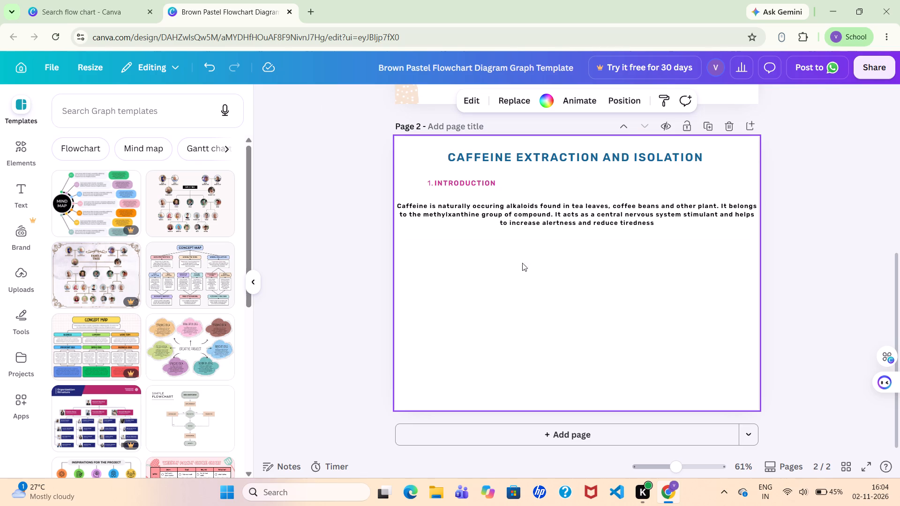
# Narrow the caffeine body text box from its left edge to a width of about 980.
pyautogui.click(449, 218)
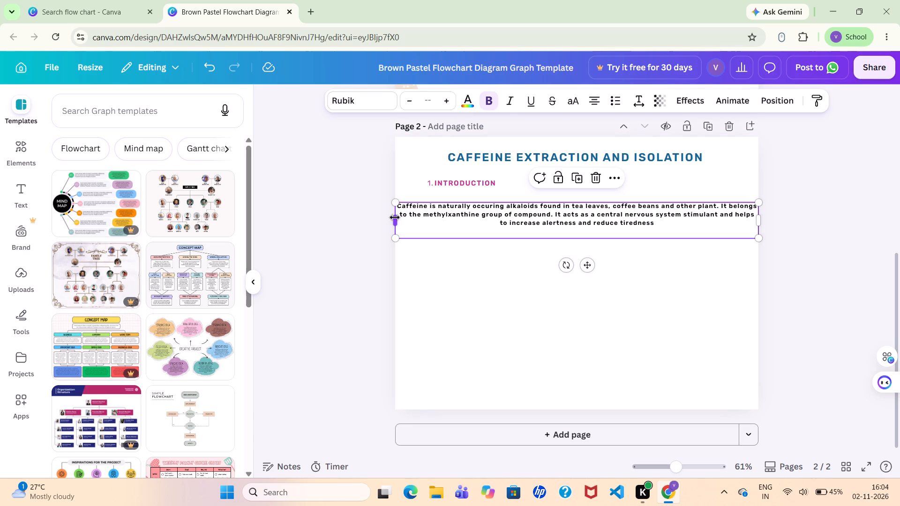
pyautogui.moveTo(395, 221); pyautogui.dragTo(406, 217)
pyautogui.moveTo(406, 217); pyautogui.dragTo(404, 218)
pyautogui.moveTo(393, 216); pyautogui.dragTo(409, 213)
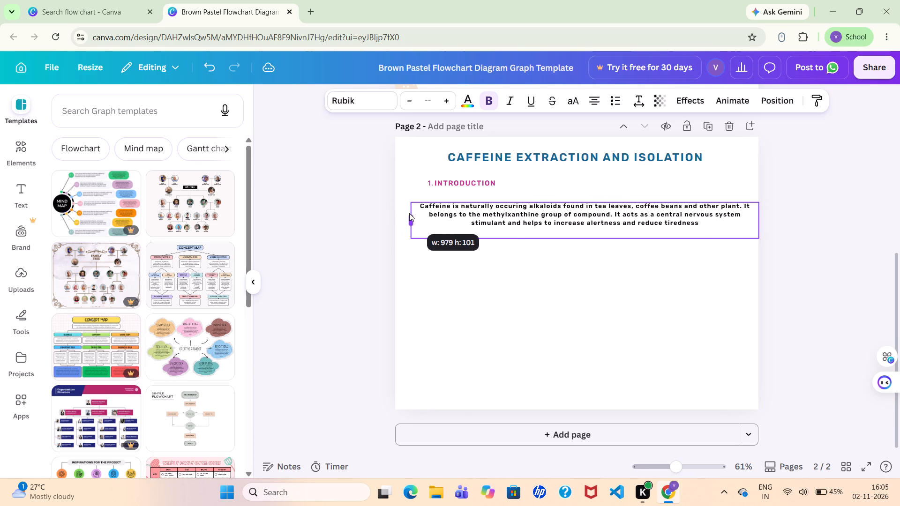
pyautogui.moveTo(409, 213); pyautogui.dragTo(410, 213)
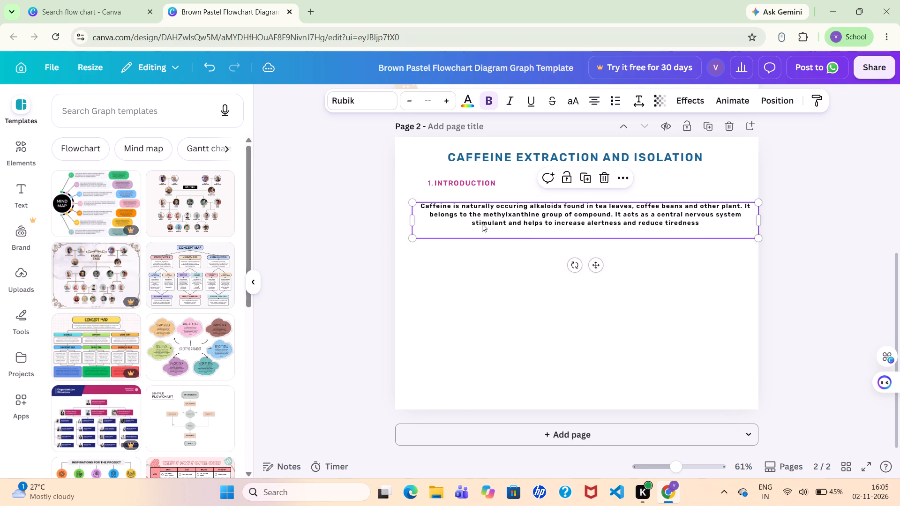
# Shift the caffeine body text box slightly left and up so it sits closely beneath the INTRODUCTION heading.
pyautogui.moveTo(484, 223); pyautogui.dragTo(477, 220)
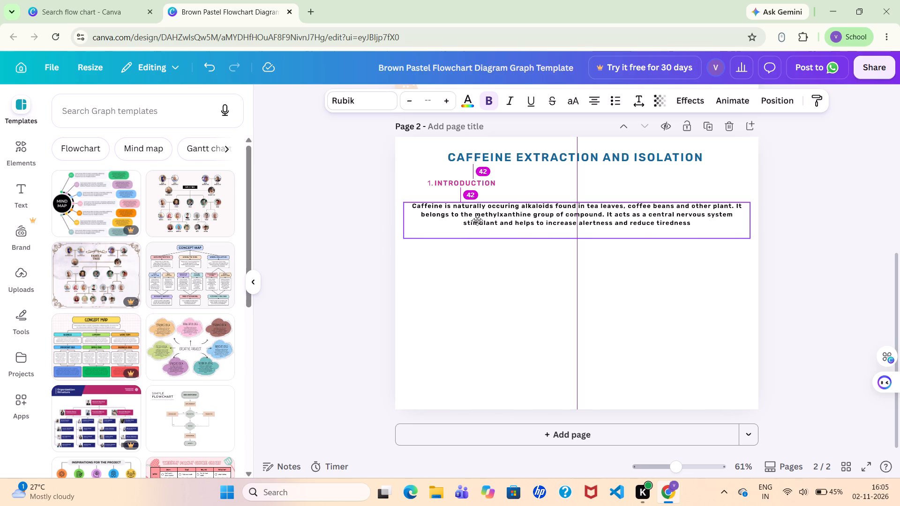
pyautogui.moveTo(477, 220); pyautogui.dragTo(480, 219)
pyautogui.click(528, 292)
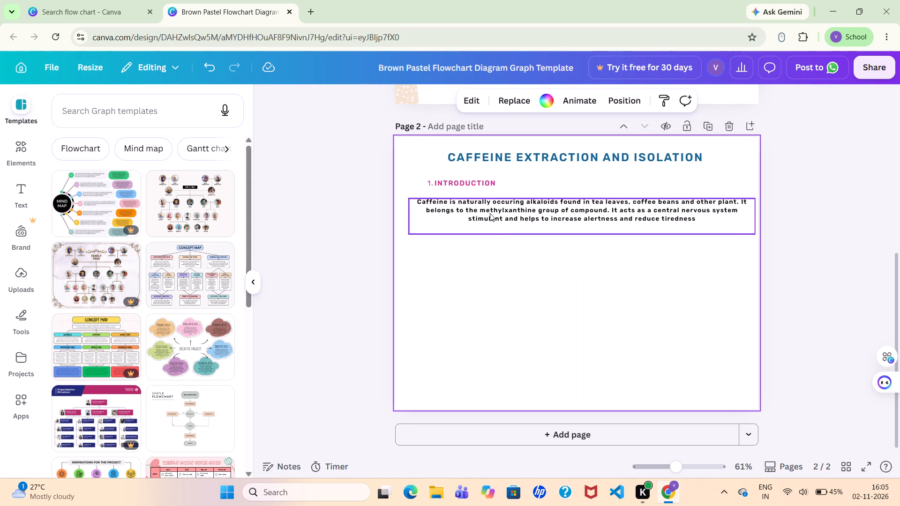
pyautogui.moveTo(490, 213); pyautogui.dragTo(490, 208)
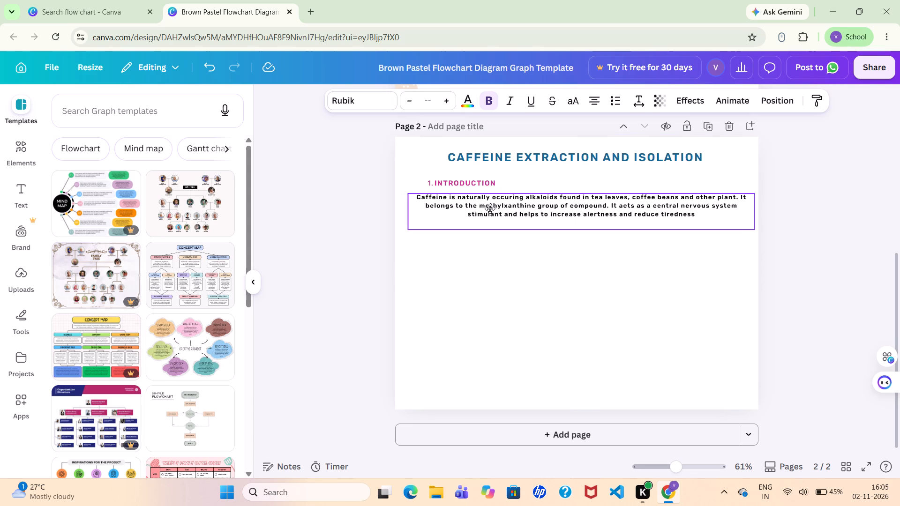
pyautogui.moveTo(490, 208); pyautogui.dragTo(490, 208)
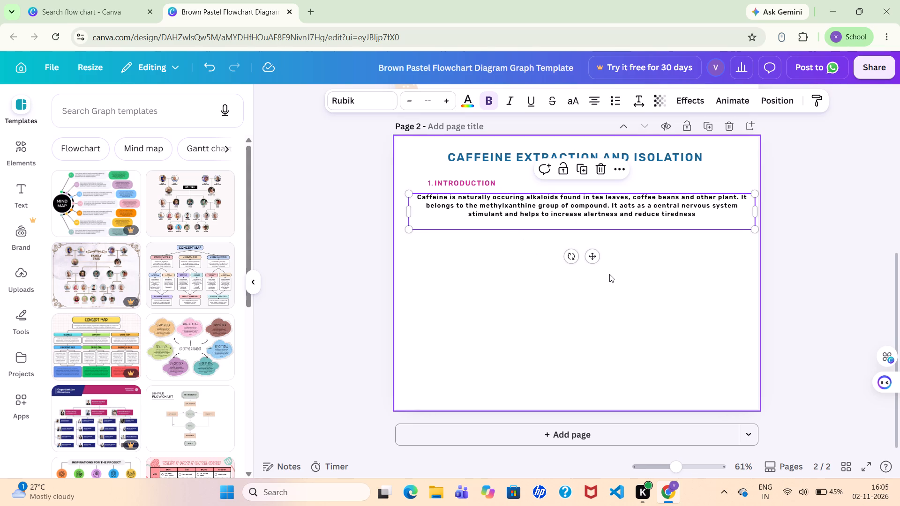
pyautogui.click(609, 274)
# Narrow the caffeine body text box from its right edge to a width of about 945.
pyautogui.click(691, 215)
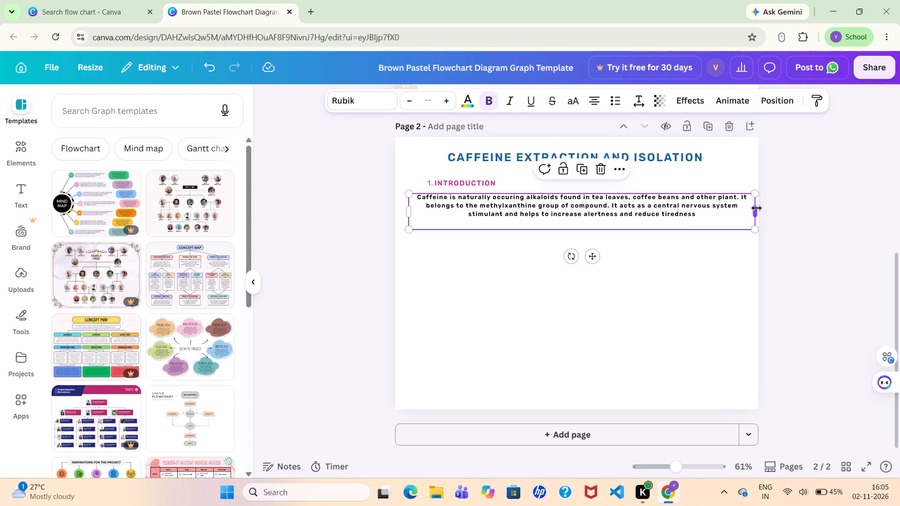
pyautogui.moveTo(757, 208); pyautogui.dragTo(746, 209)
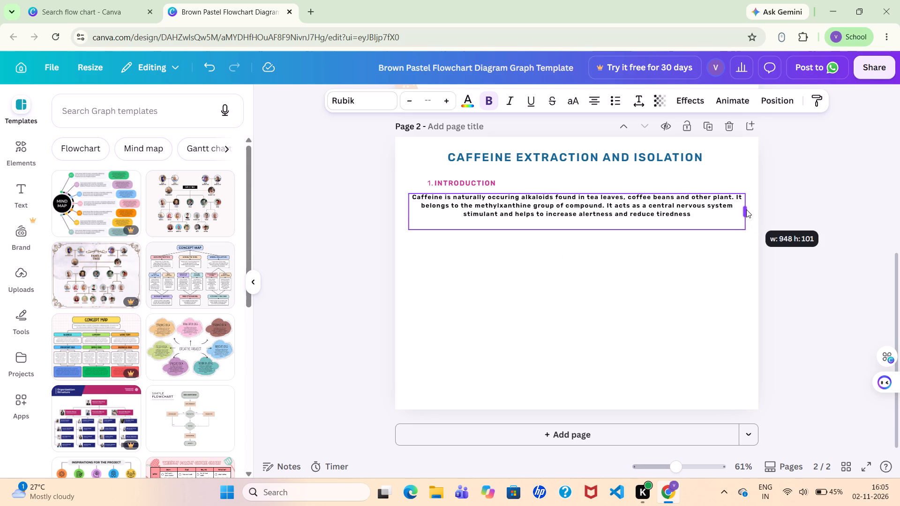
pyautogui.moveTo(746, 209); pyautogui.dragTo(743, 211)
pyautogui.click(683, 300)
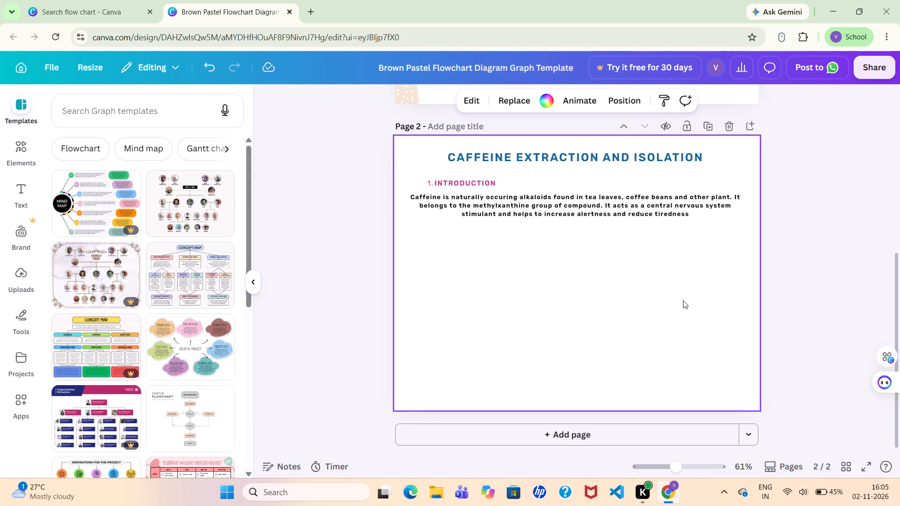
# Add a new text box below the caffeine paragraph on page 2 and clear its placeholder text.
pyautogui.click(619, 241)
pyautogui.click(595, 276)
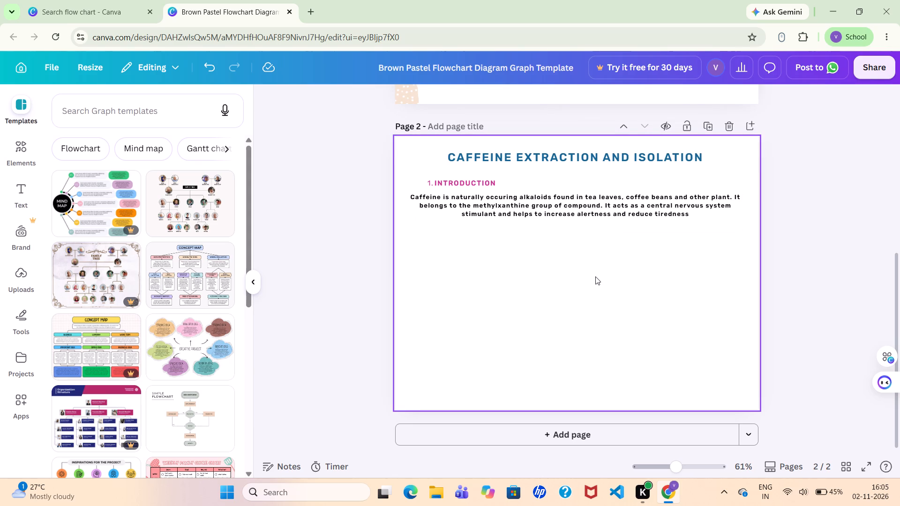
pyautogui.press('t')
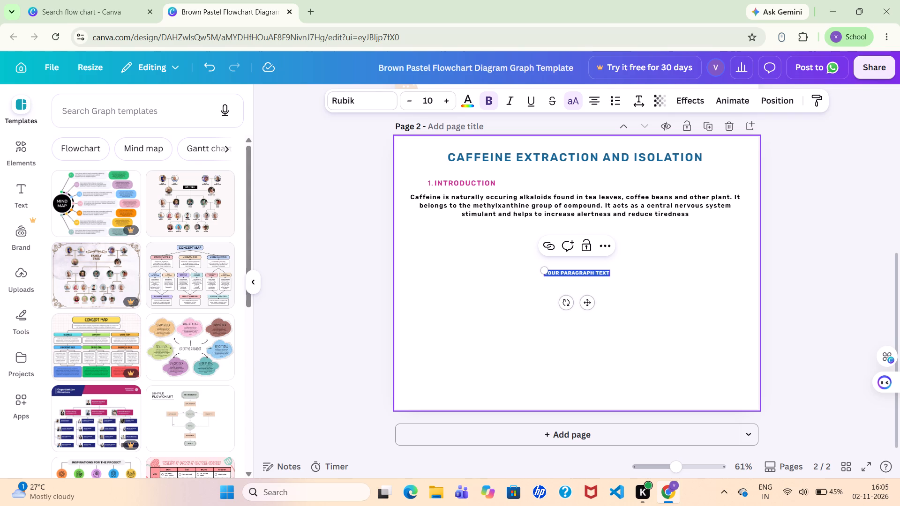
pyautogui.press('BackSpace')
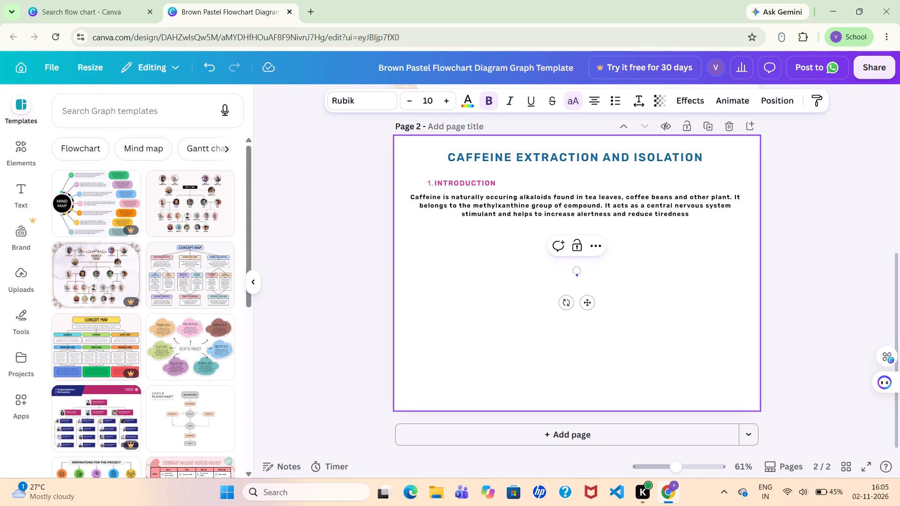
# Enter "the" in the new text box, turn off its uppercase formatting and erase the entered text.
pyautogui.write('the')
pyautogui.press('BackSpace')
pyautogui.press('BackSpace')
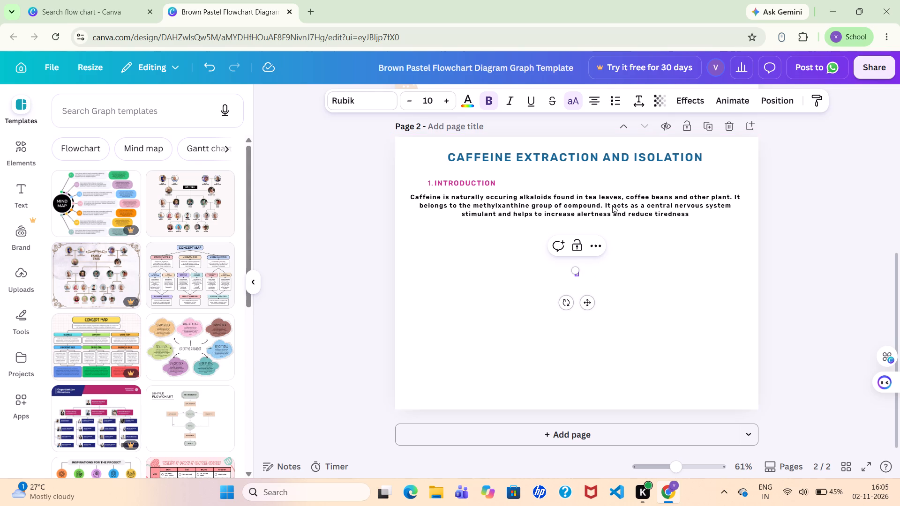
pyautogui.click(576, 100)
pyautogui.press('BackSpace')
# Enter "The extraction and isolation of caffeine invol" in the empty text box below the caffeine paragraph on page 2.
pyautogui.write('TH')
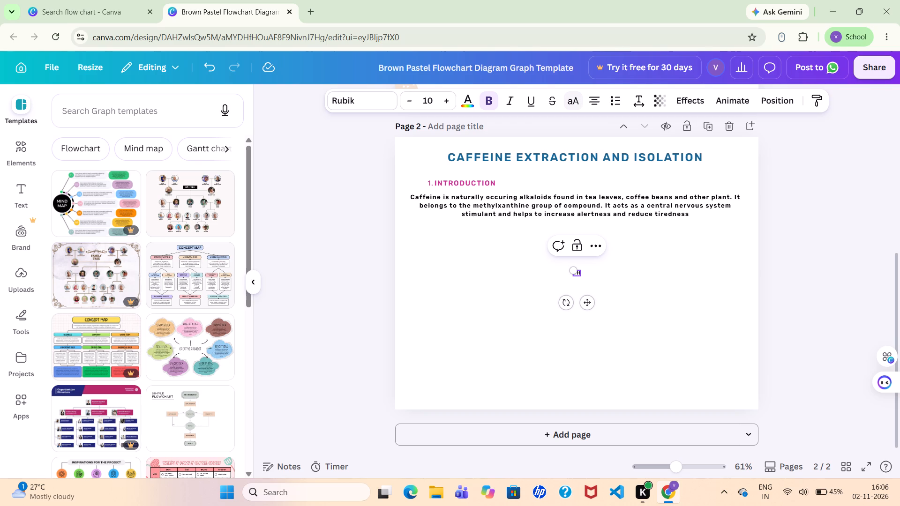
pyautogui.press('BackSpace')
pyautogui.write('he')
pyautogui.press('space')
pyautogui.write('extraction')
pyautogui.press('space')
pyautogui.write('and isolation')
pyautogui.press('space')
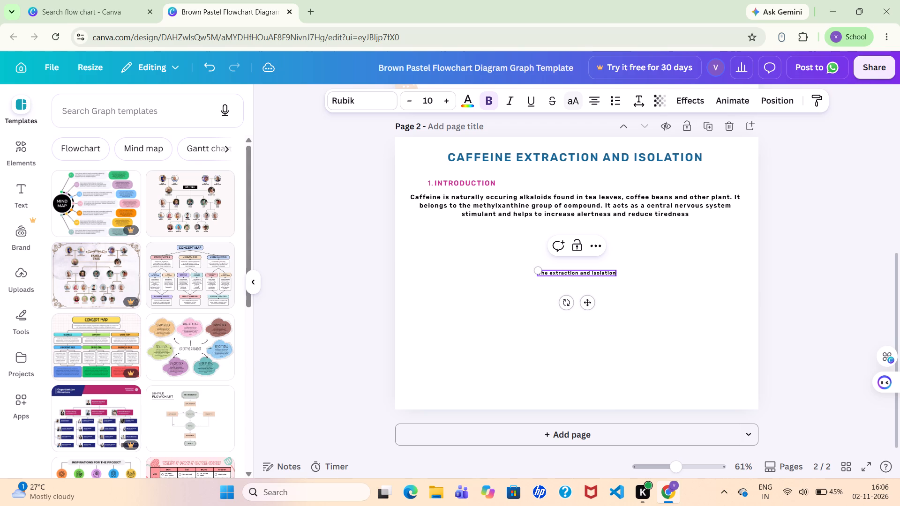
pyautogui.write('of caff')
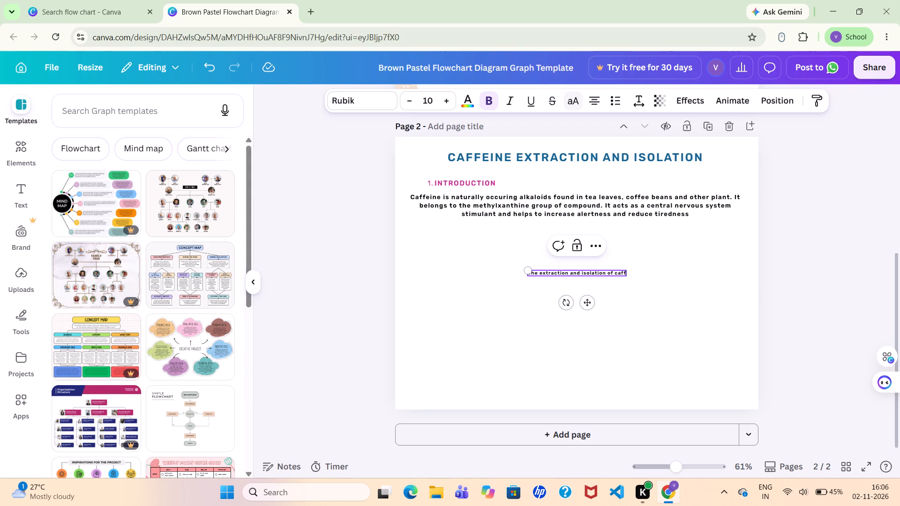
pyautogui.press('e')
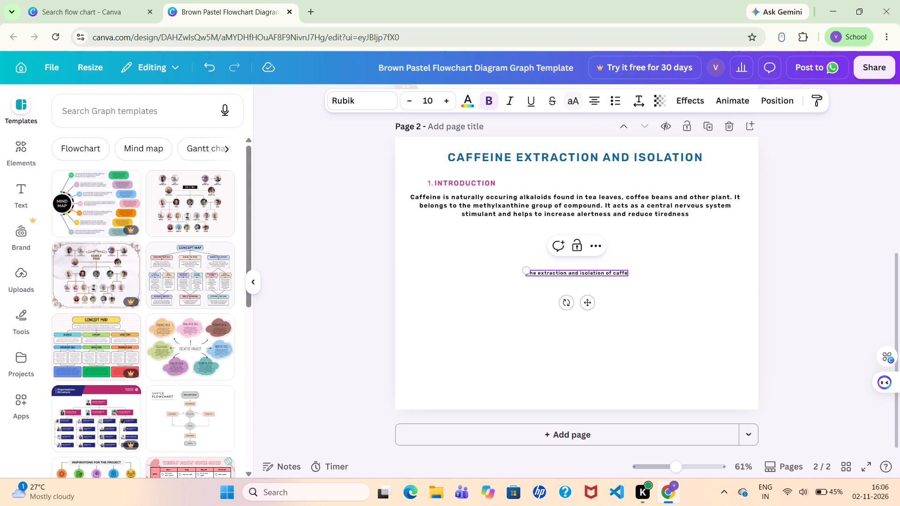
pyautogui.write('ine in')
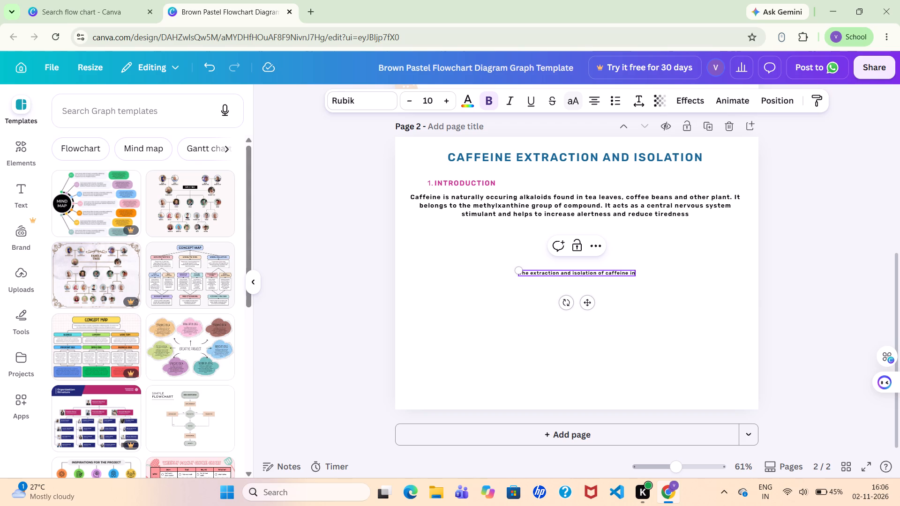
pyautogui.write('vo')
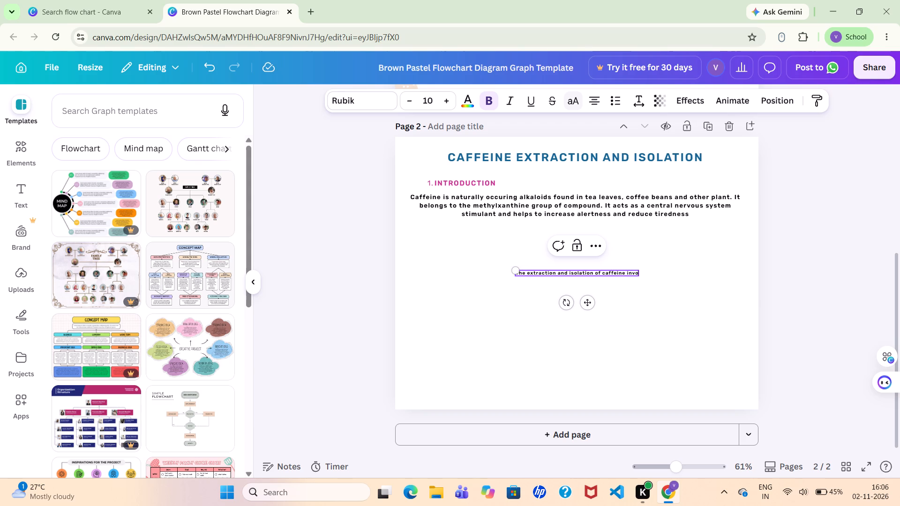
pyautogui.press('l')
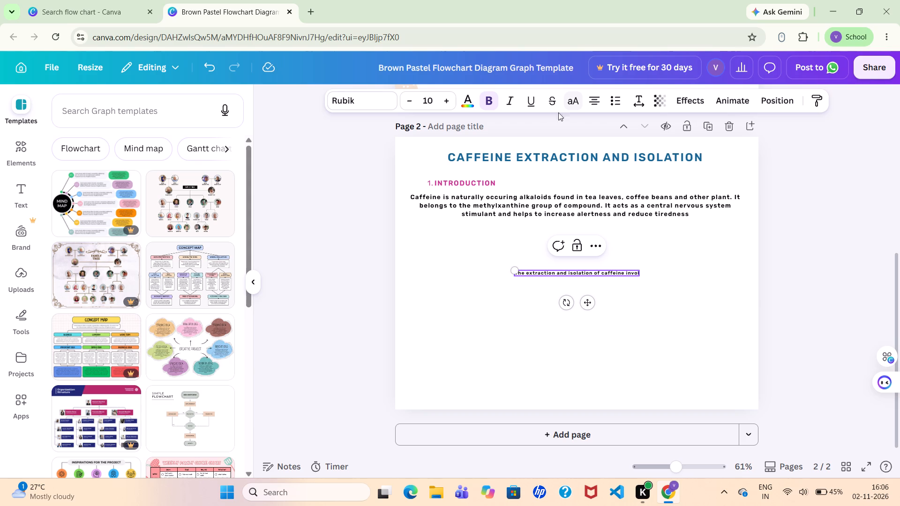
# Increase the font size of the new text box to 13.
pyautogui.click(584, 274)
pyautogui.click(450, 101)
pyautogui.click(450, 101)
pyautogui.click(450, 101)
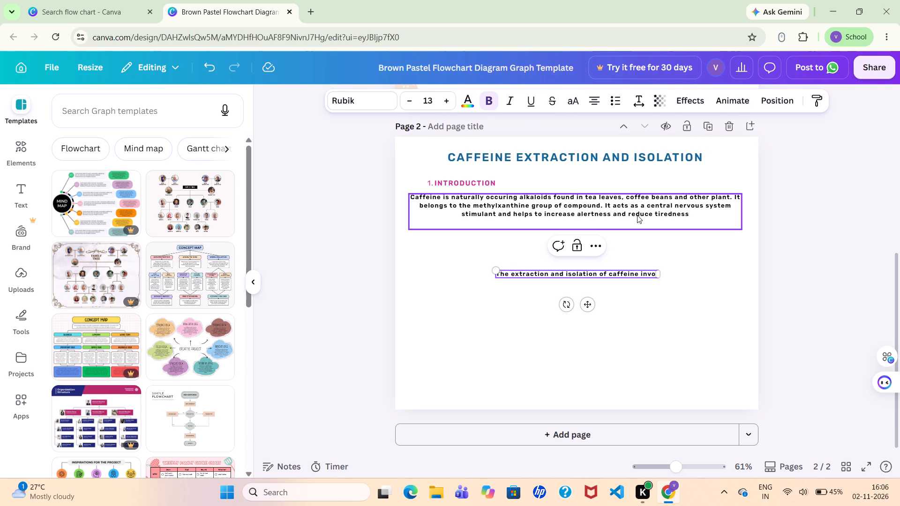
# Correct the unfinished last word to "involve" and continue the sentence with "separating caffeine".
pyautogui.click(651, 273)
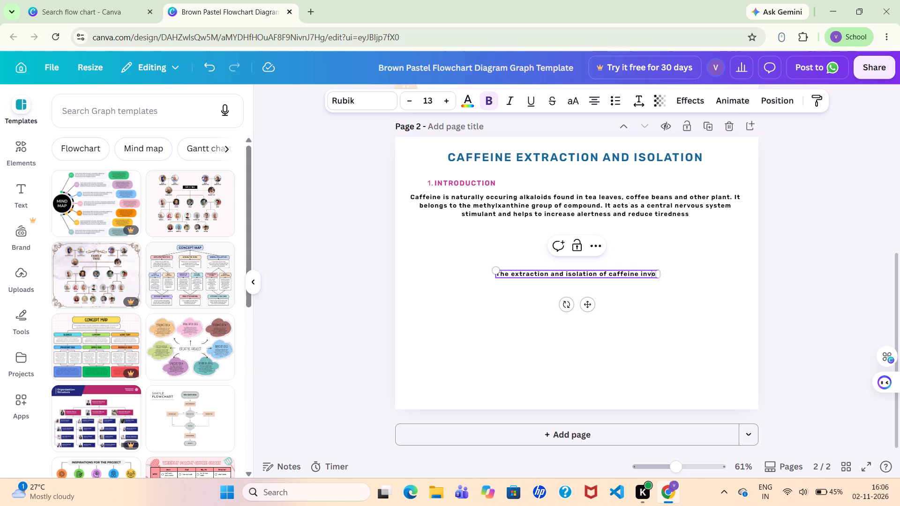
pyautogui.press('BackSpace')
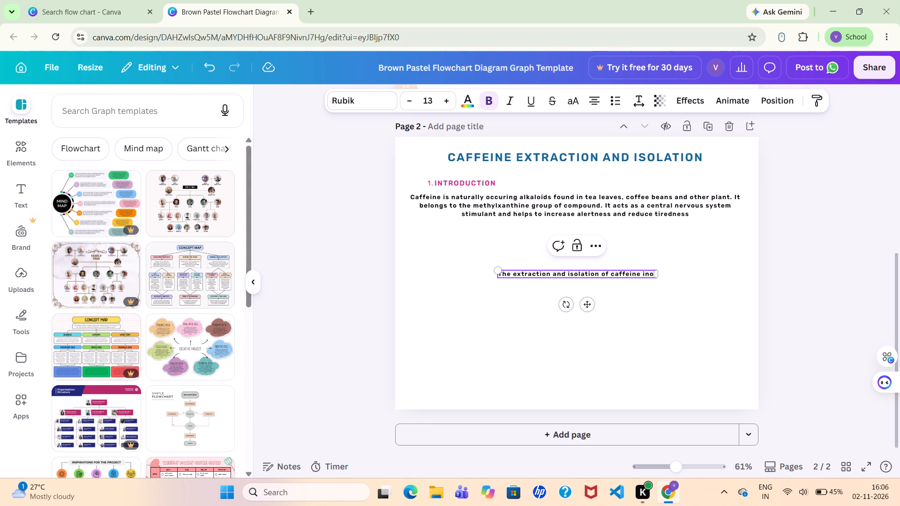
pyautogui.press('Right')
pyautogui.press('BackSpace')
pyautogui.write('volved')
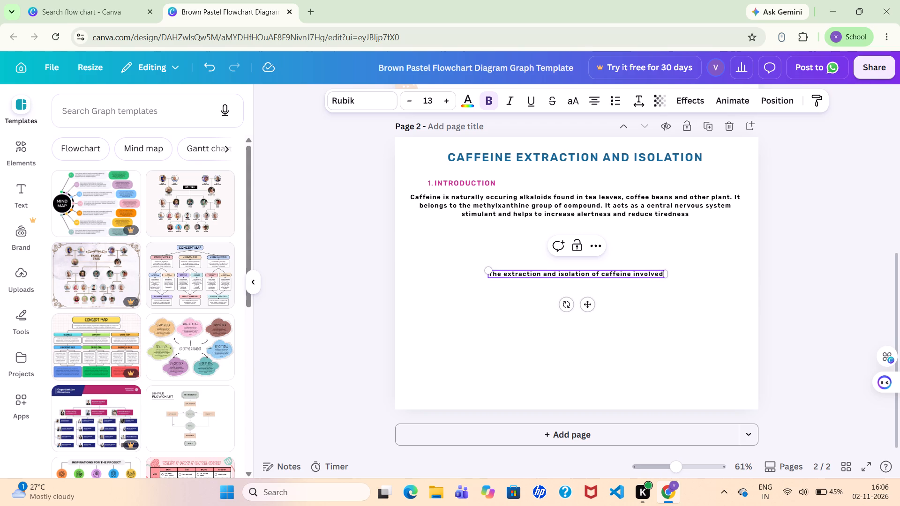
pyautogui.press('BackSpace')
pyautogui.press('space')
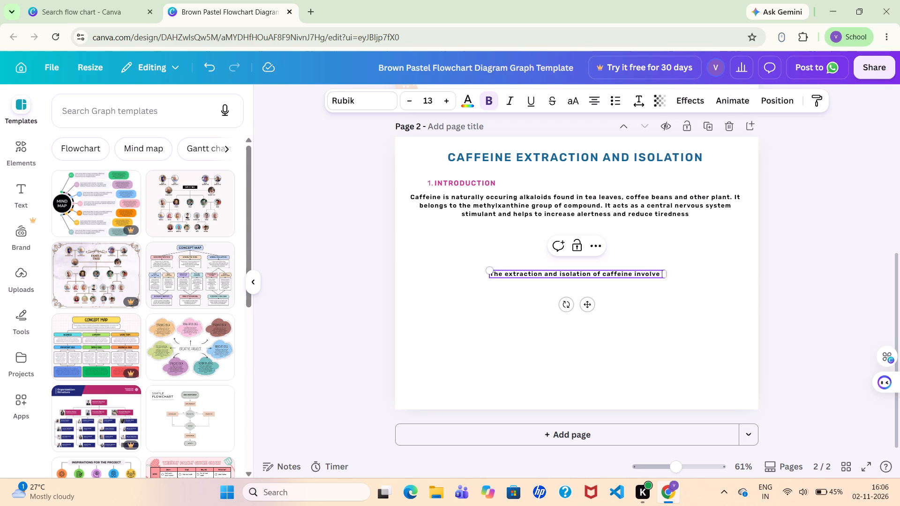
pyautogui.write('separatinf')
pyautogui.press('BackSpace')
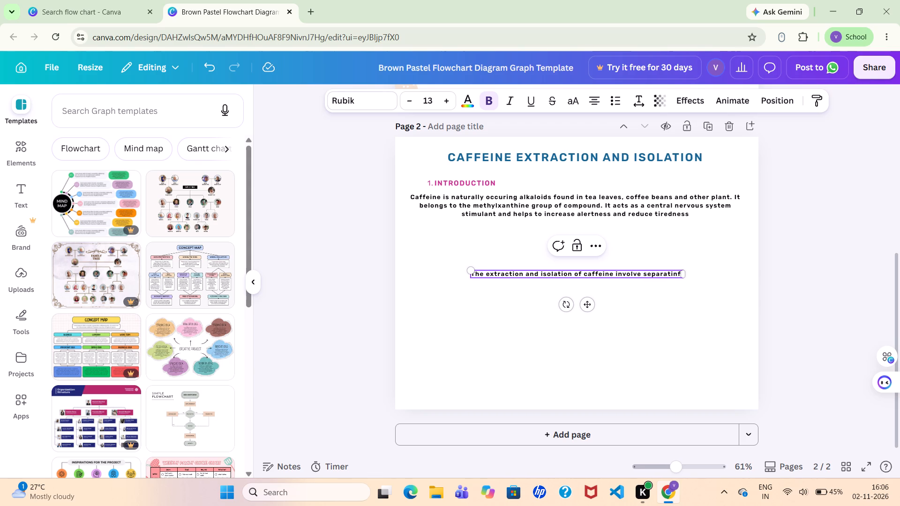
pyautogui.write('g')
pyautogui.press('space')
pyautogui.write('caff')
pyautogui.write('eine')
pyautogui.press('space')
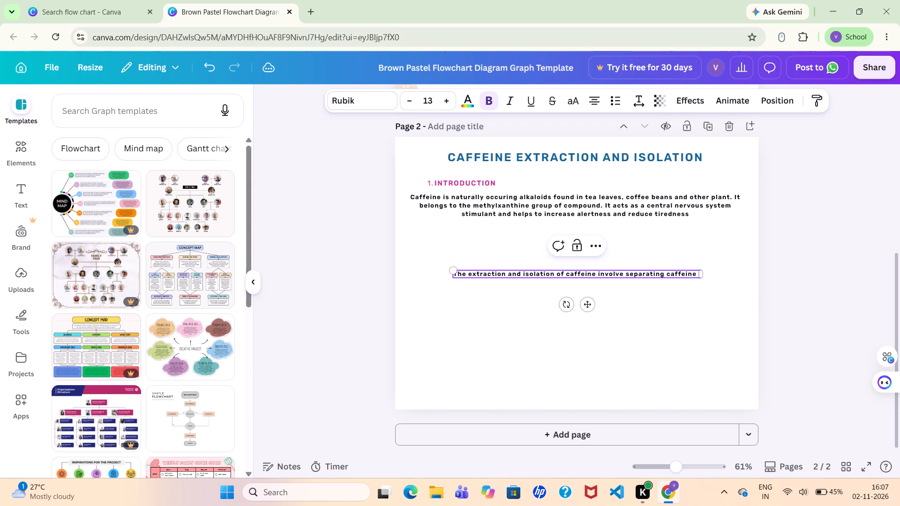
# Finish the first sentence of the new text box with "from other plant constituents.".
pyautogui.write('from')
pyautogui.press('space')
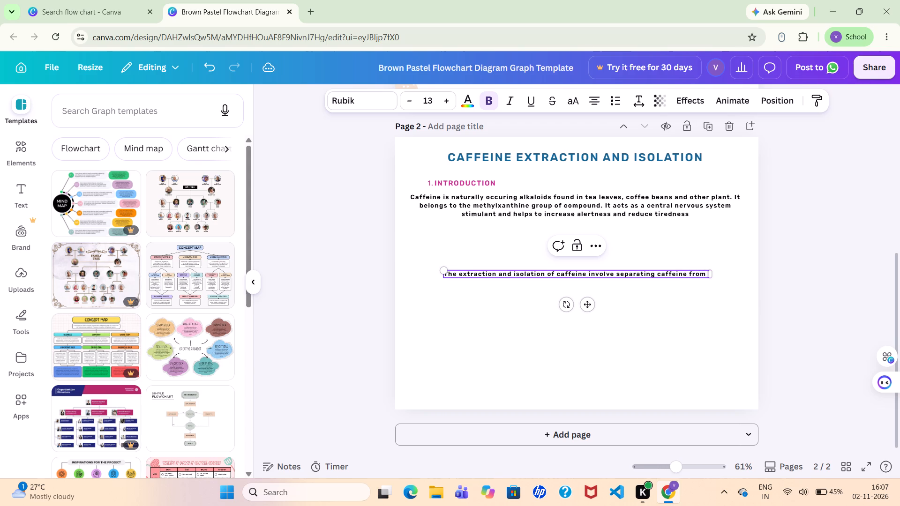
pyautogui.write('other')
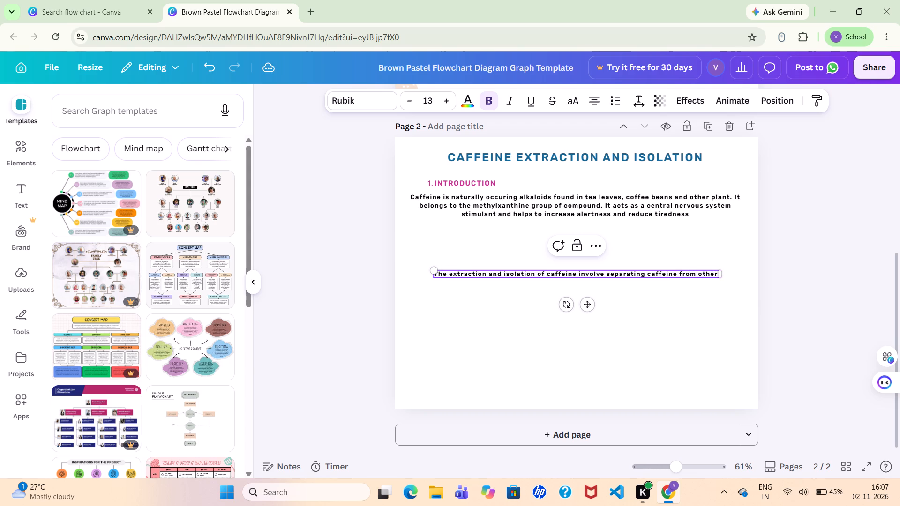
pyautogui.press('space')
pyautogui.write('pl')
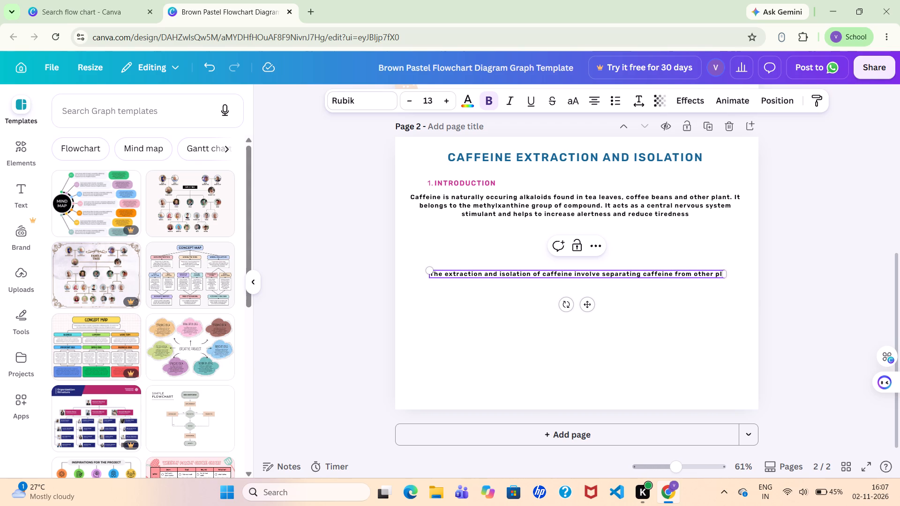
pyautogui.write('ant')
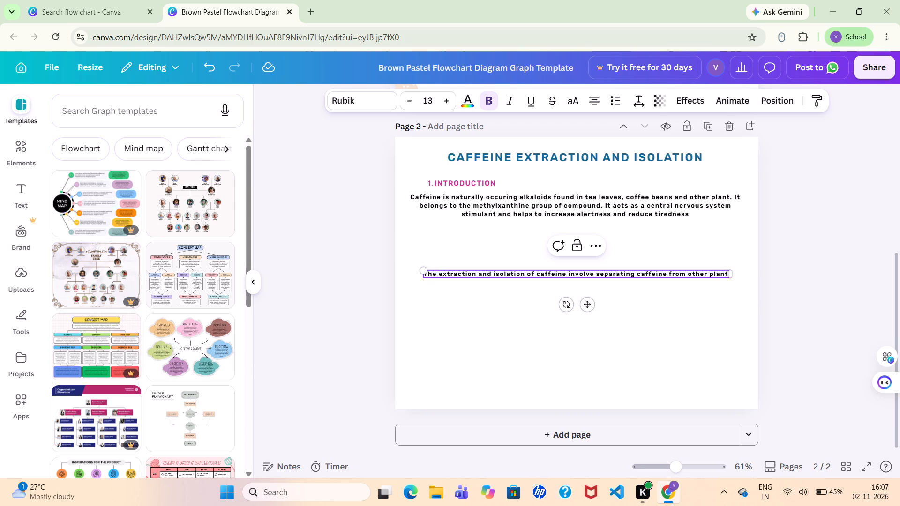
pyautogui.press('space')
pyautogui.write('constituents')
pyautogui.press('space')
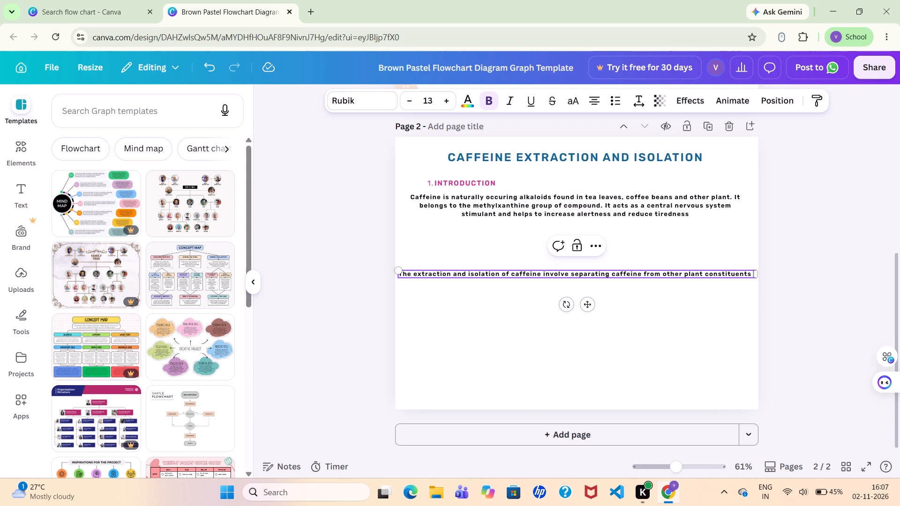
pyautogui.press('BackSpace')
pyautogui.write('.')
pyautogui.press('space')
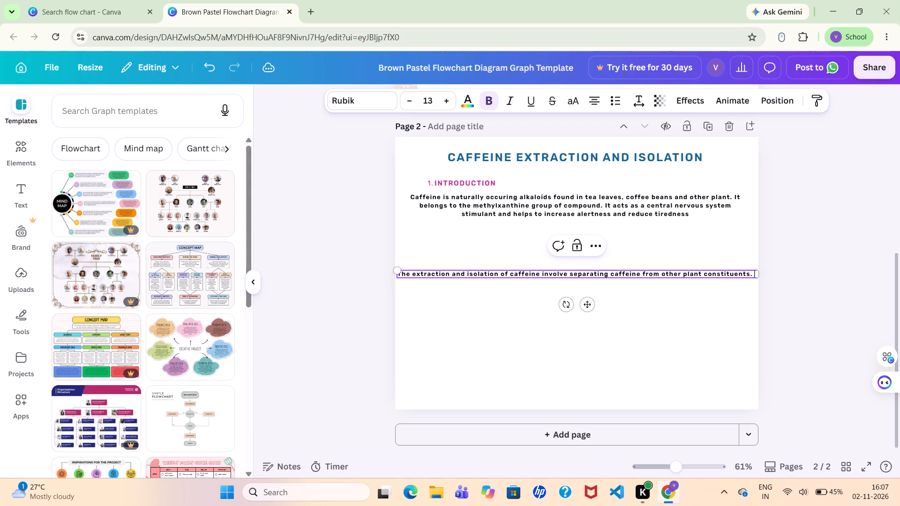
# Begin a second sentence in the text box reading "the process includes preparations of plant materials".
pyautogui.write('the process')
pyautogui.press('space')
pyautogui.write('include')
pyautogui.write('s')
pyautogui.press('space')
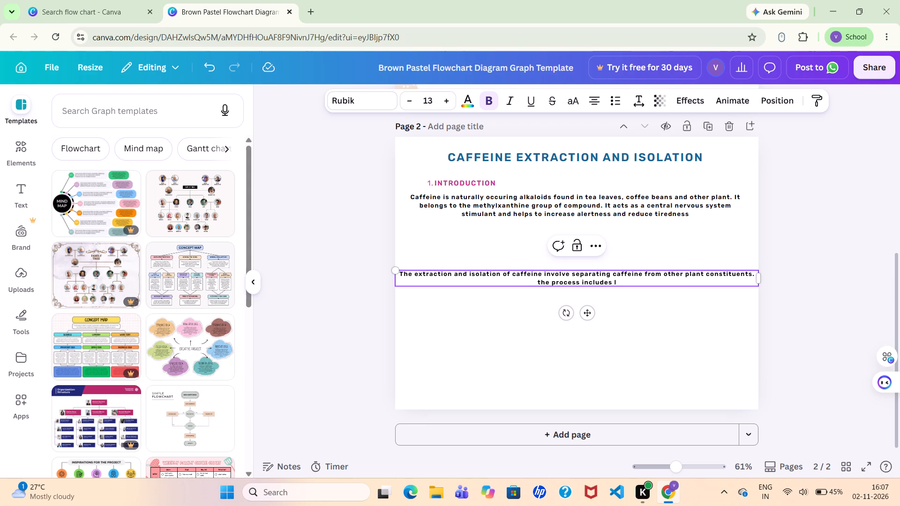
pyautogui.write('preparations')
pyautogui.press('space')
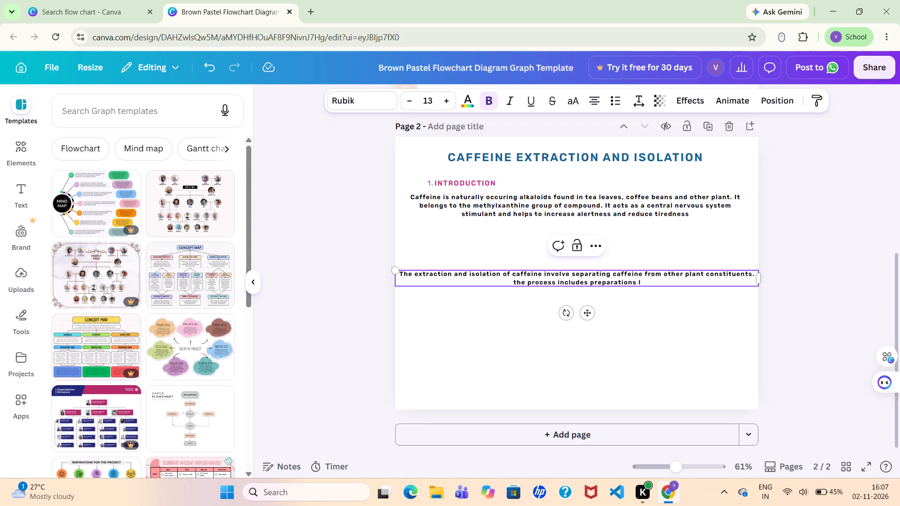
pyautogui.write('of')
pyautogui.press('space')
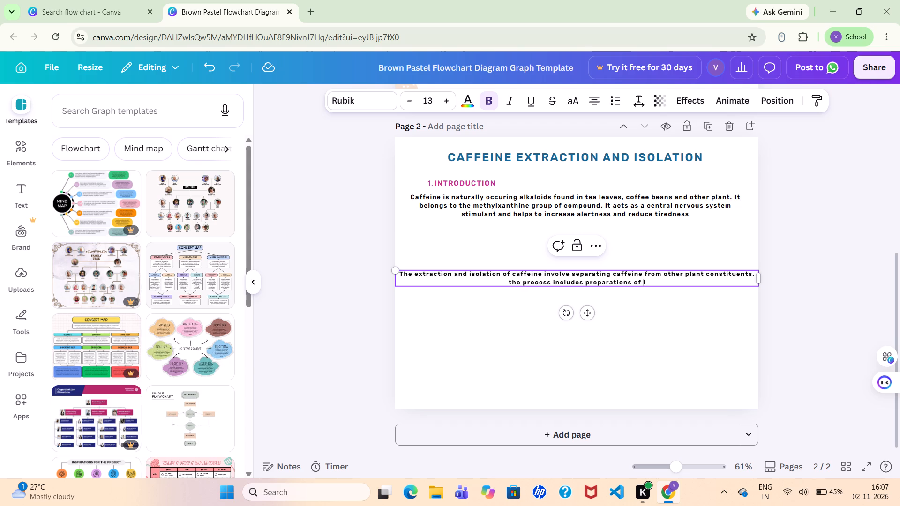
pyautogui.write('plam')
pyautogui.press('BackSpace')
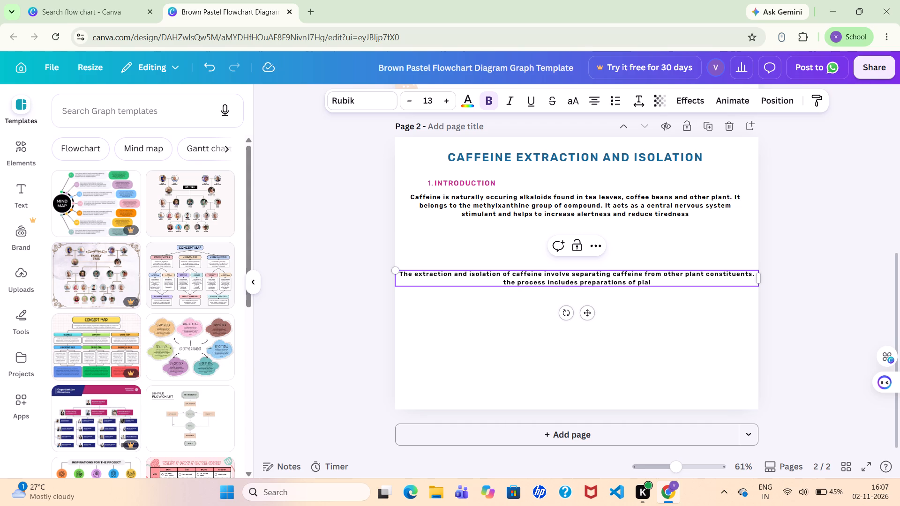
pyautogui.write('nt')
pyautogui.press('space')
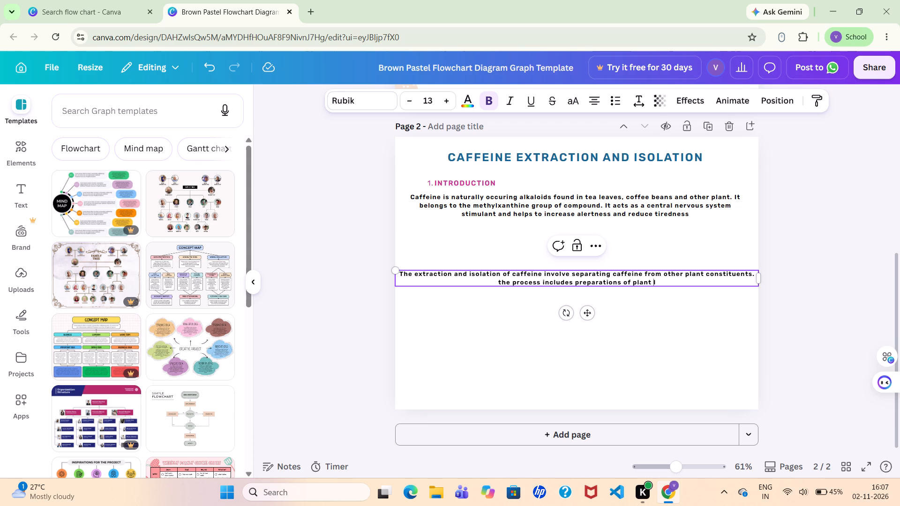
pyautogui.write('materials')
pyautogui.press('space')
pyautogui.press('BackSpace')
# Continue the second sentence of the process paragraph with ", extraction, filtration, separtion".
pyautogui.write(', extraction,')
pyautogui.press('space')
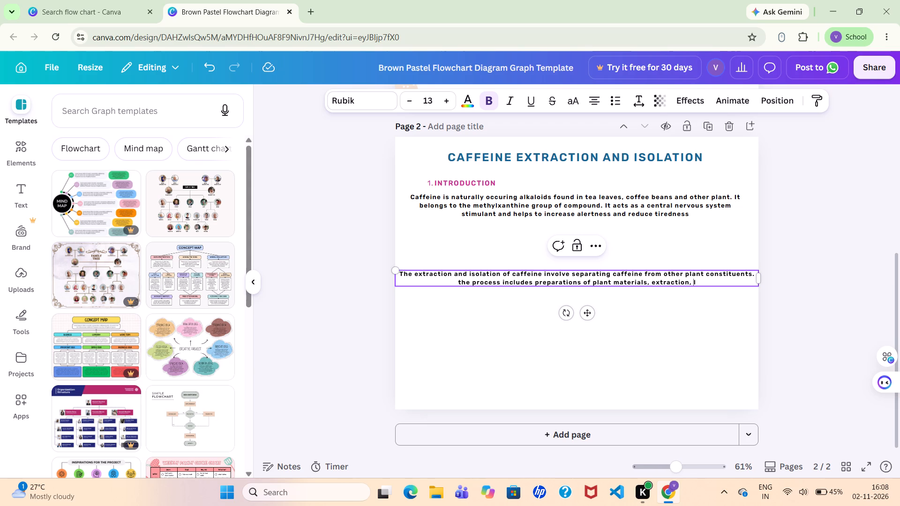
pyautogui.write('filtration,')
pyautogui.press('space')
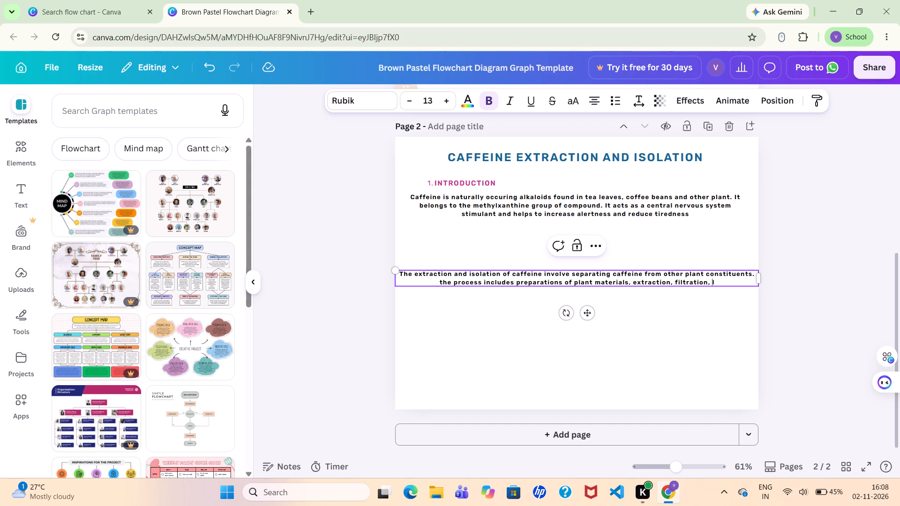
pyautogui.write('se')
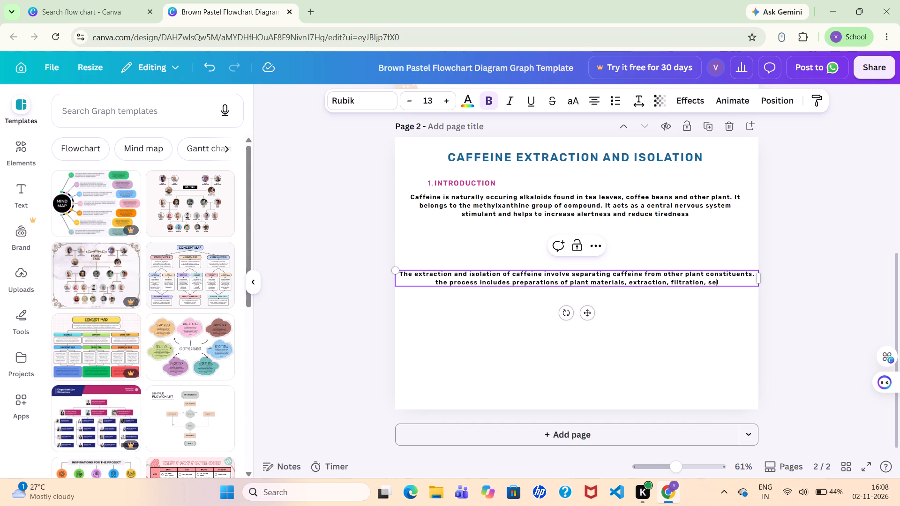
pyautogui.press('BackSpace')
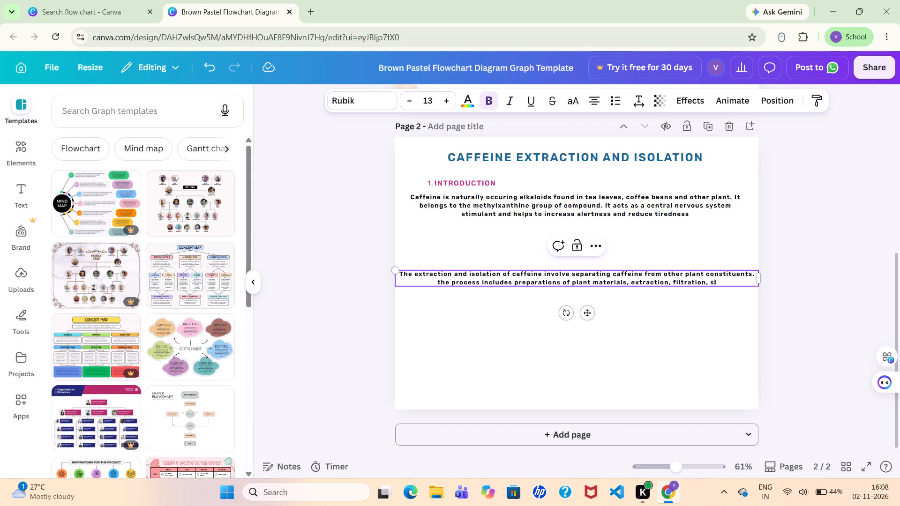
pyautogui.press('Right')
pyautogui.press('BackSpace')
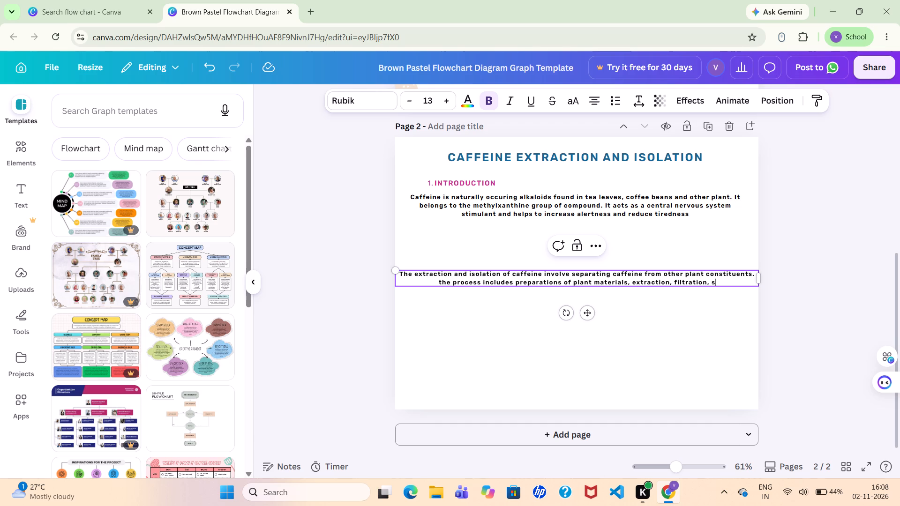
pyautogui.write('epartion')
pyautogui.press('space')
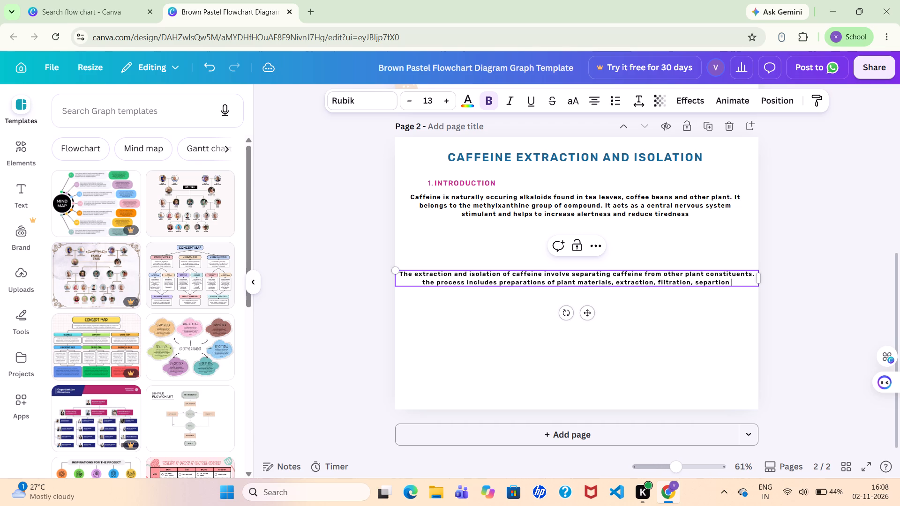
pyautogui.press('BackSpace')
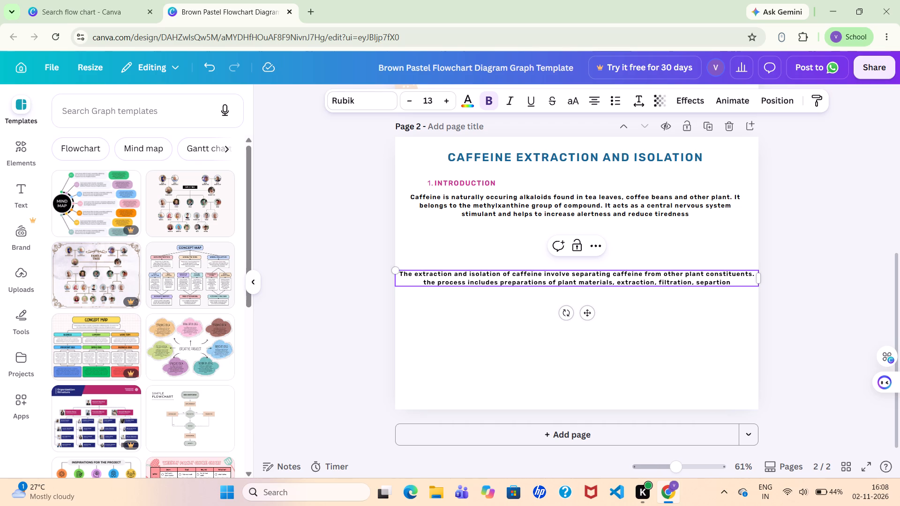
# Finish the process paragraph's second sentence with ",purification, and crystillization.".
pyautogui.write(',purification,')
pyautogui.press('space')
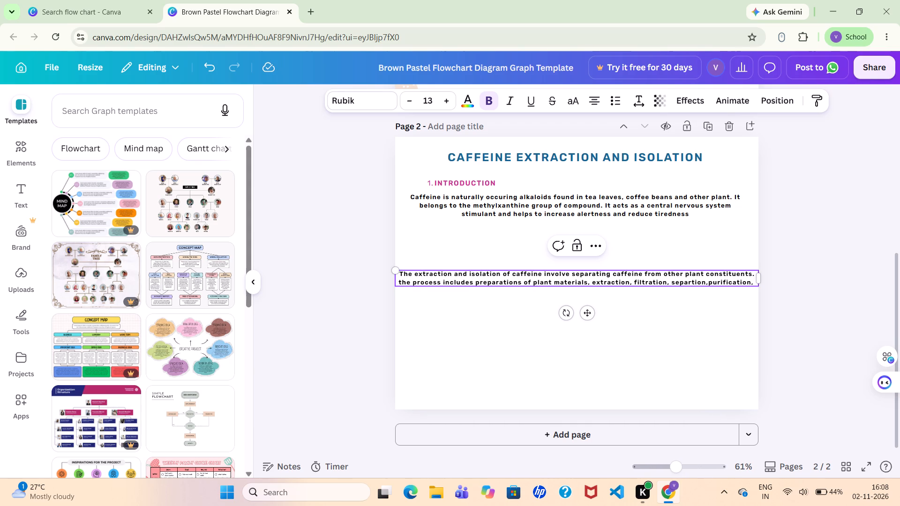
pyautogui.press('BackSpace')
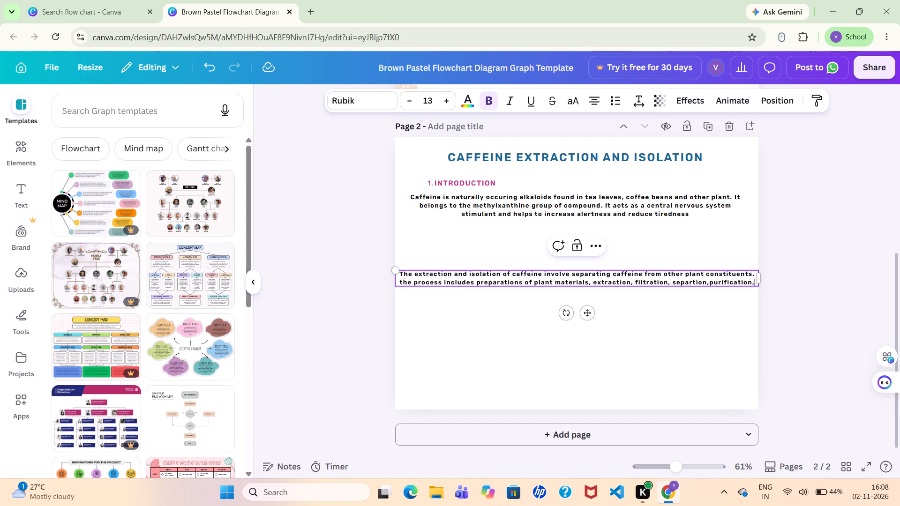
pyautogui.press('space')
pyautogui.write('and')
pyautogui.press('space')
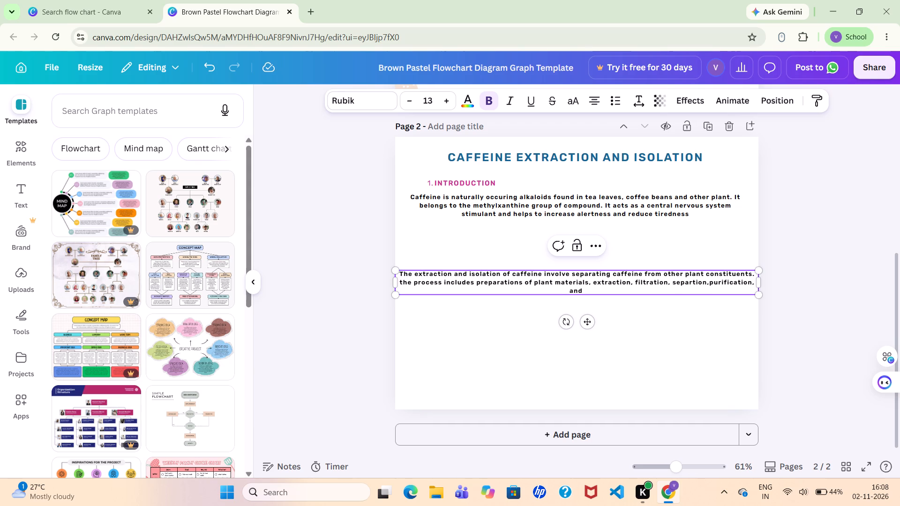
pyautogui.write('crystil')
pyautogui.write('lization')
pyautogui.press('.')
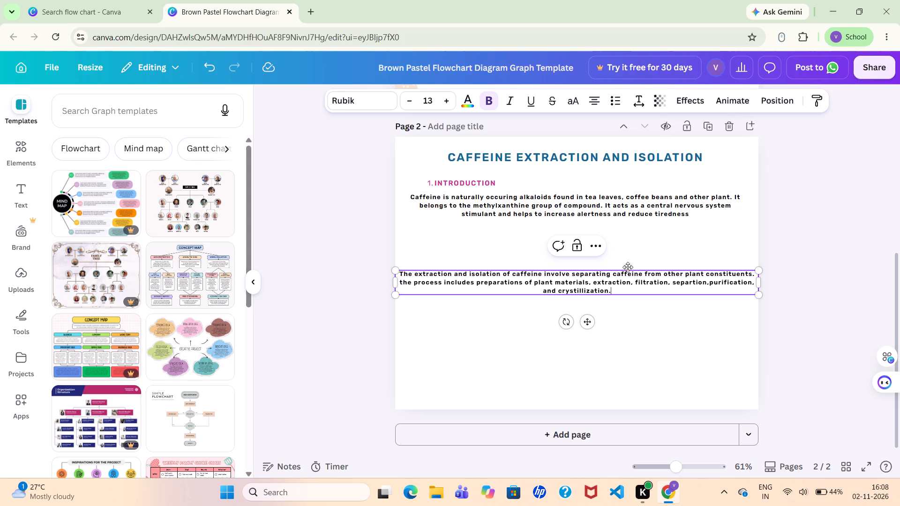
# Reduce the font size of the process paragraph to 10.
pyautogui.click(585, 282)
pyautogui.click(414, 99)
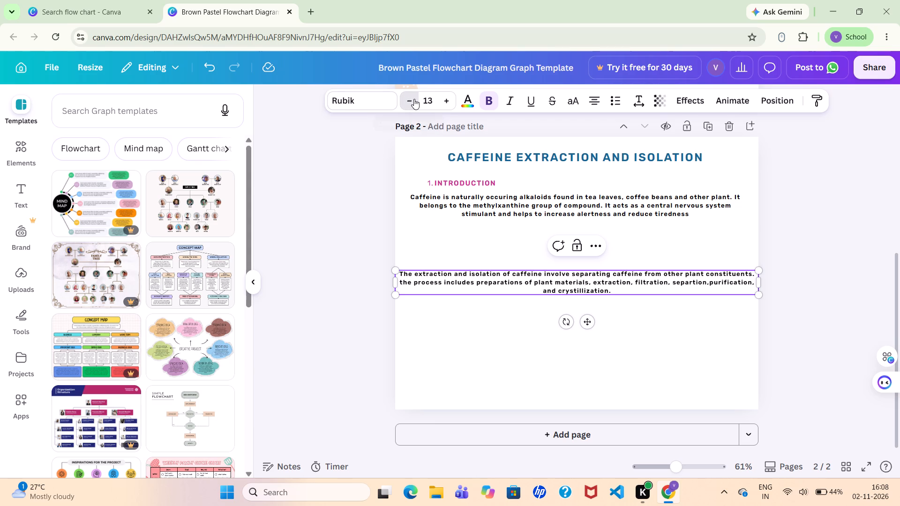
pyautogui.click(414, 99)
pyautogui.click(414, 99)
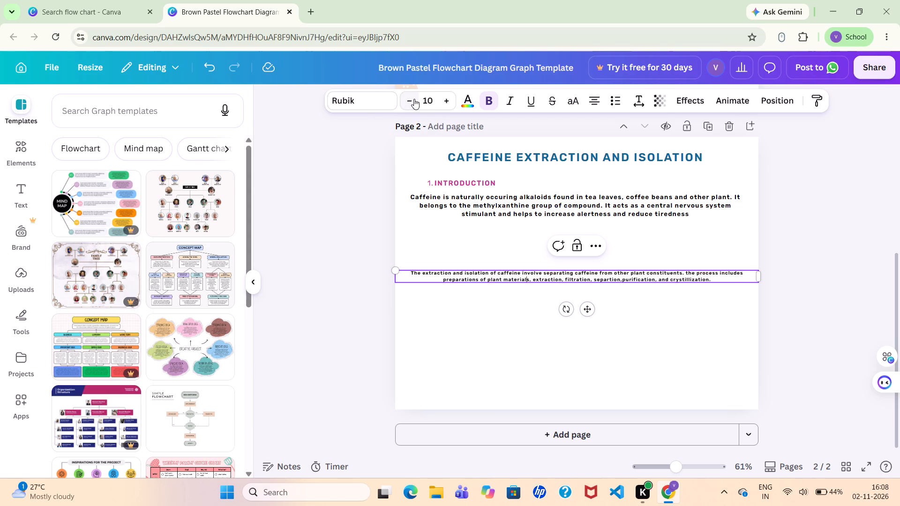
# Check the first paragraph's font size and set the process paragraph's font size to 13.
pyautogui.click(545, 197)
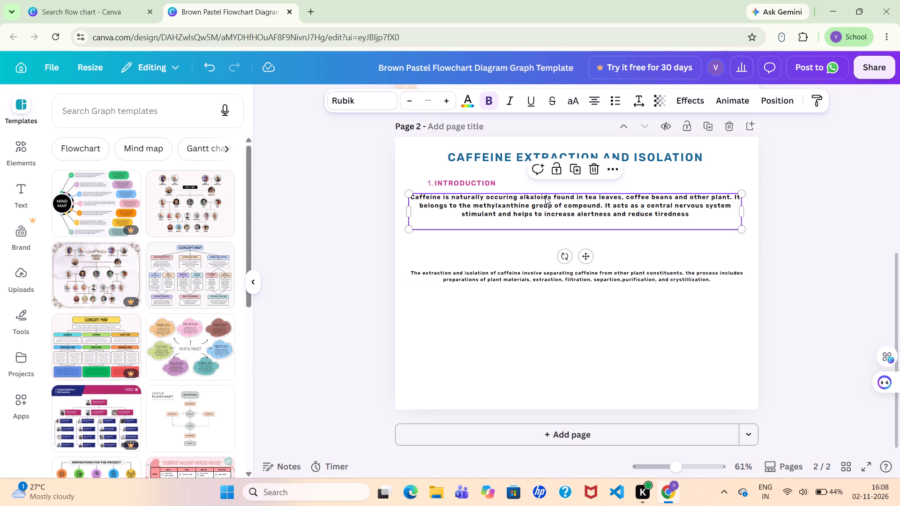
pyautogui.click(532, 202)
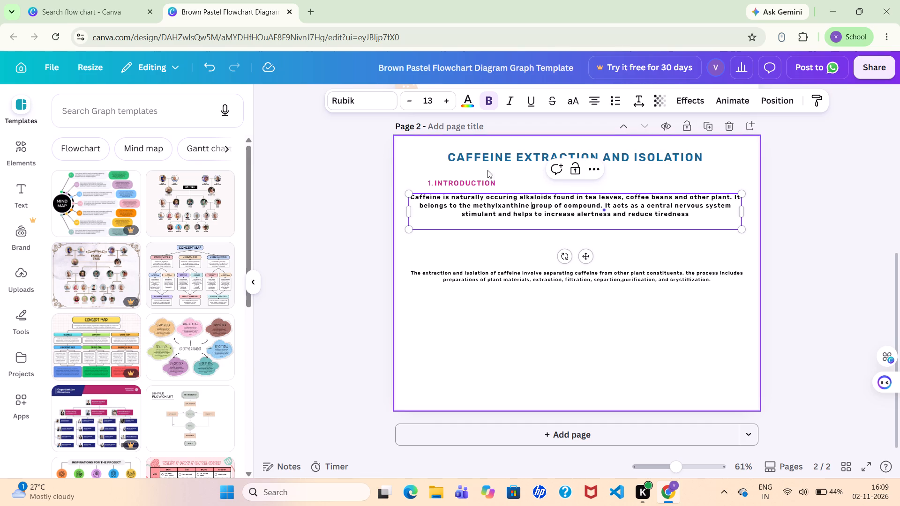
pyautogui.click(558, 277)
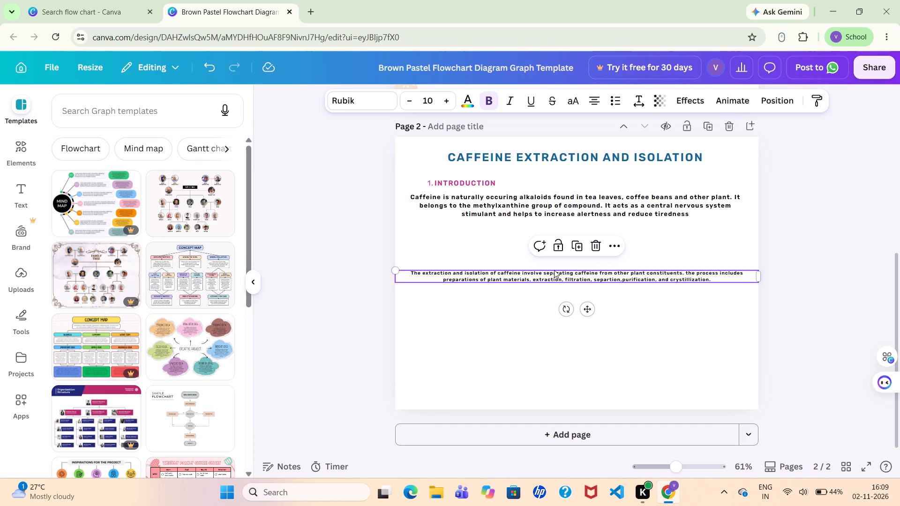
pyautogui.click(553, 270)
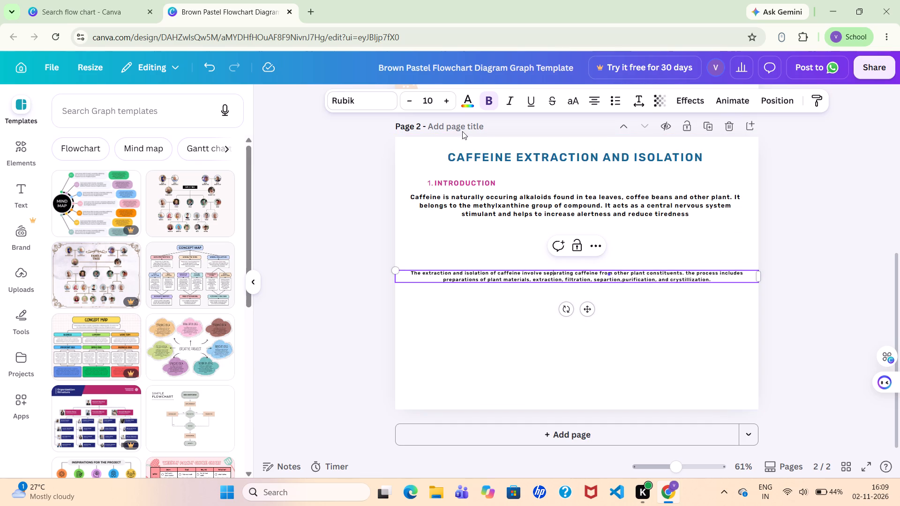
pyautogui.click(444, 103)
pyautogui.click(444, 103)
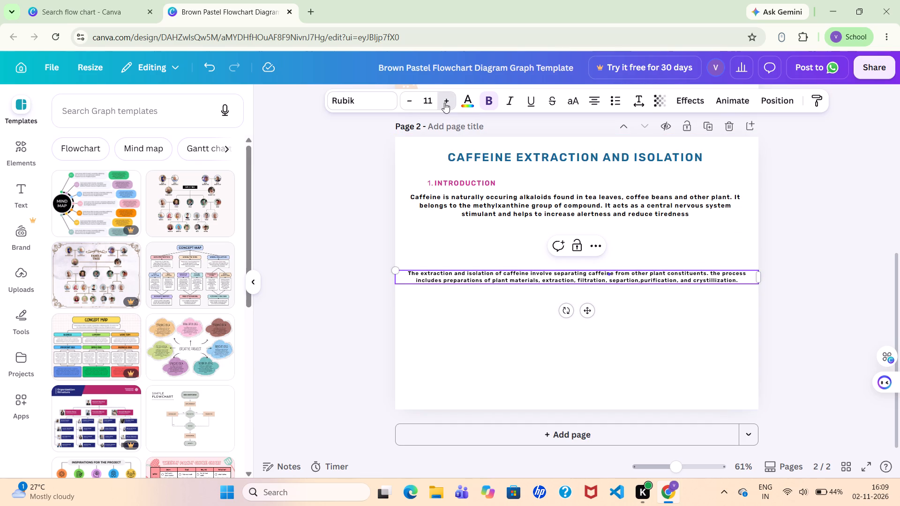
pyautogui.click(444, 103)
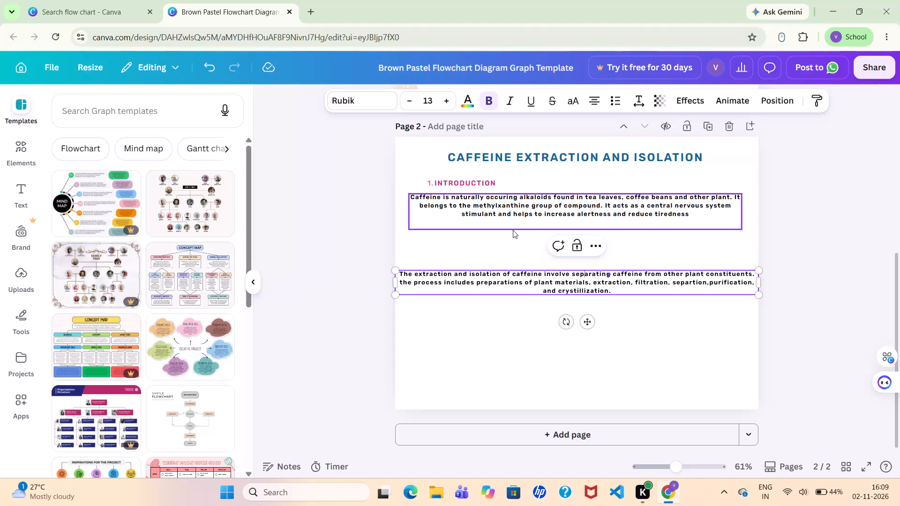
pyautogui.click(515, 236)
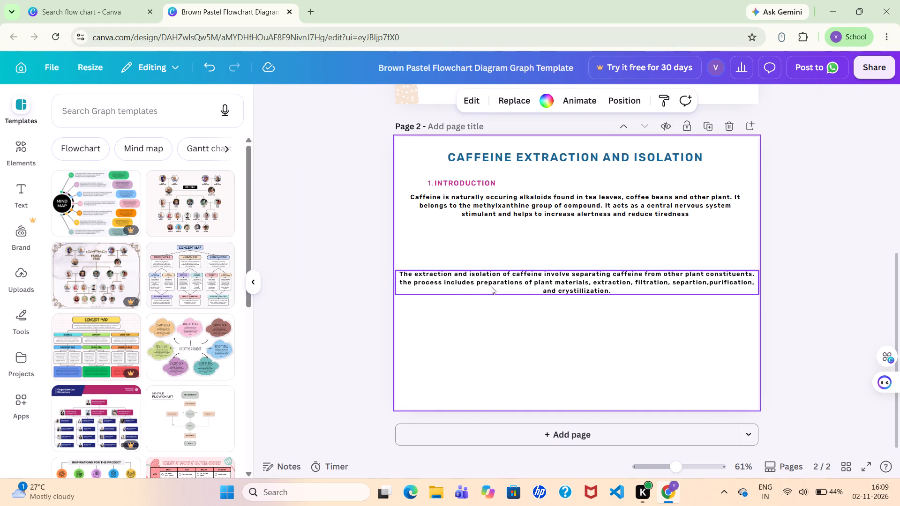
# Narrow the process paragraph's text box from both sides to about 960 wide, with its left edge aligned to the first paragraph.
pyautogui.click(441, 279)
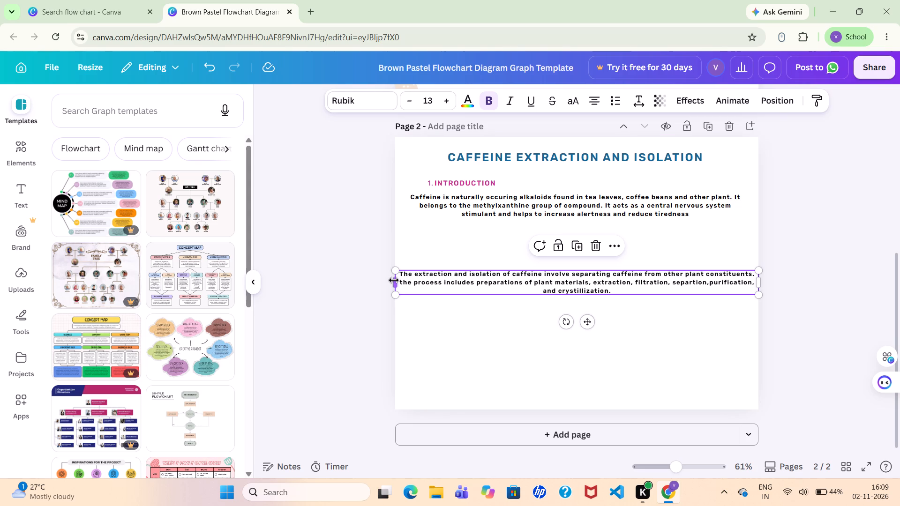
pyautogui.moveTo(394, 280); pyautogui.dragTo(406, 279)
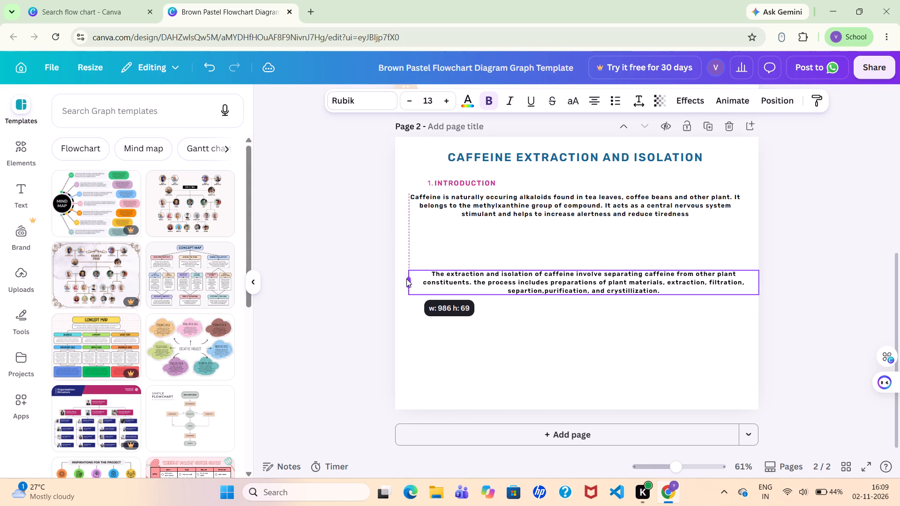
pyautogui.moveTo(406, 279); pyautogui.dragTo(408, 278)
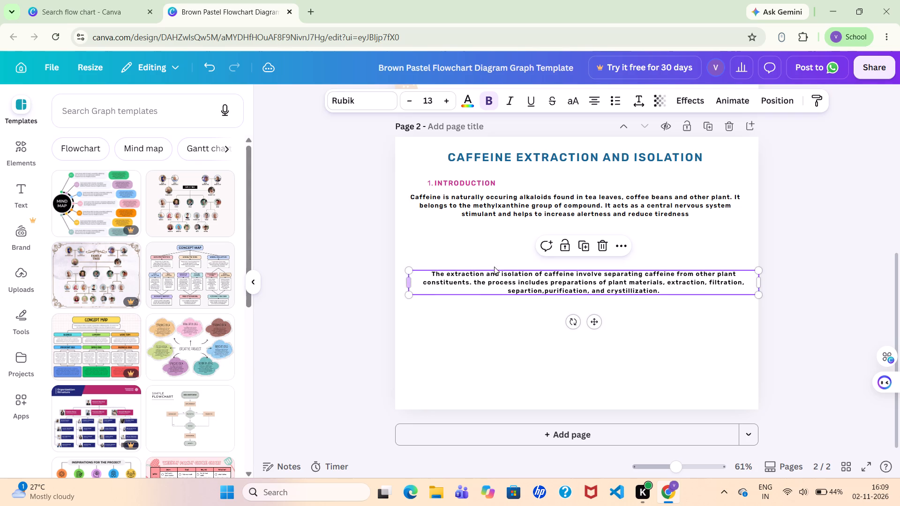
pyautogui.click(763, 271)
pyautogui.moveTo(759, 281); pyautogui.dragTo(752, 281)
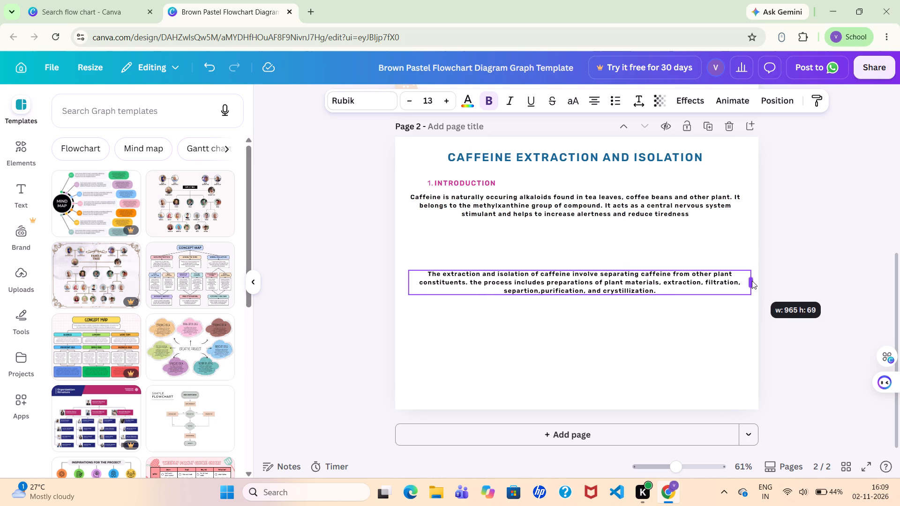
pyautogui.moveTo(752, 281); pyautogui.dragTo(750, 281)
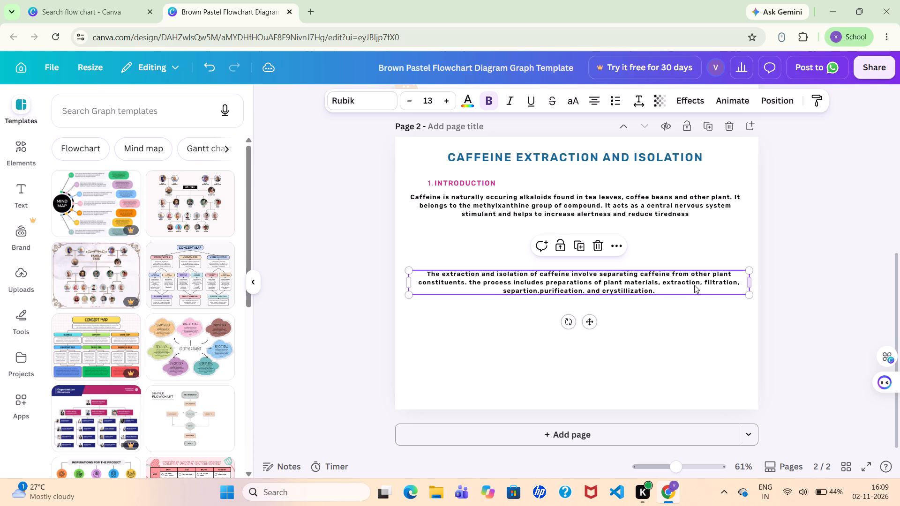
pyautogui.click(646, 302)
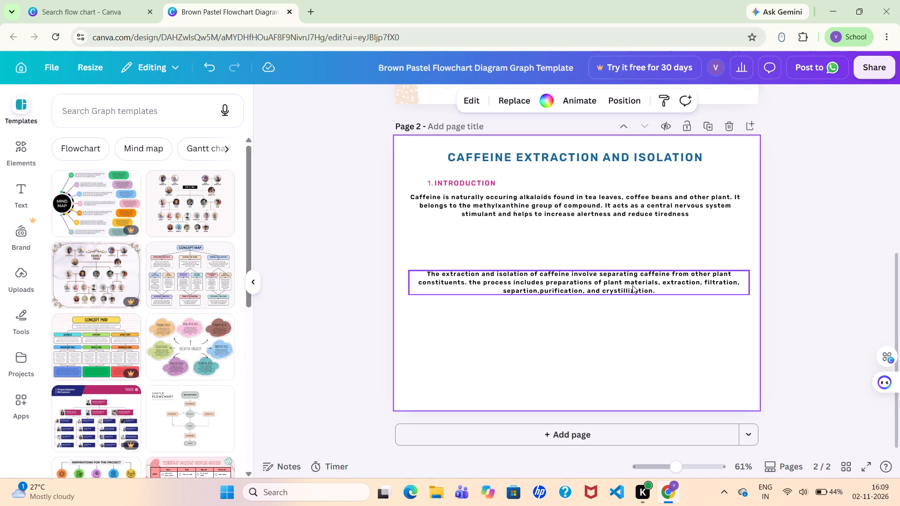
# Move the process paragraph up so it sits directly below the caffeine paragraph.
pyautogui.moveTo(624, 274); pyautogui.dragTo(624, 245)
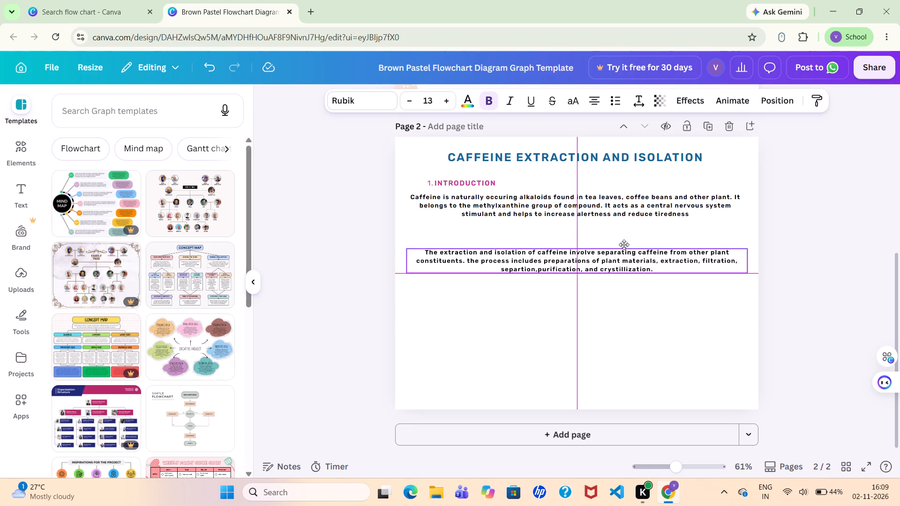
pyautogui.moveTo(624, 245); pyautogui.dragTo(625, 237)
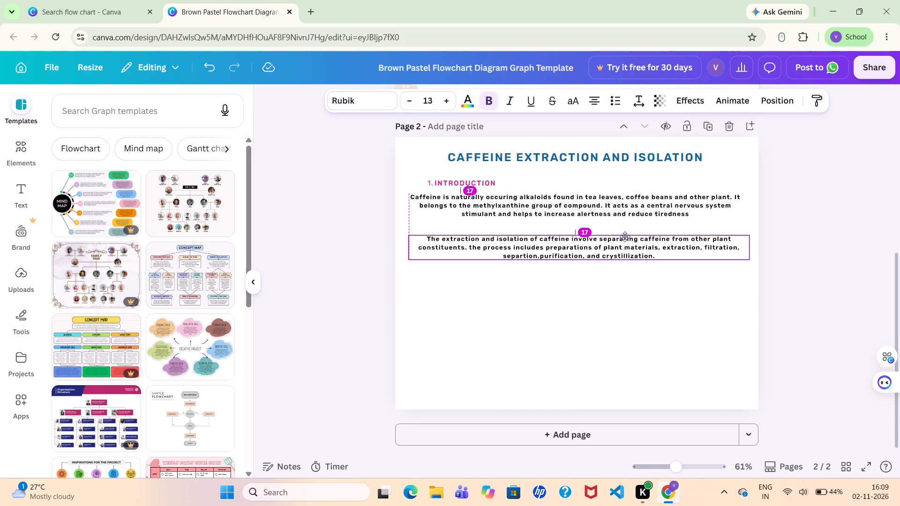
pyautogui.moveTo(625, 237); pyautogui.dragTo(621, 225)
pyautogui.click(651, 290)
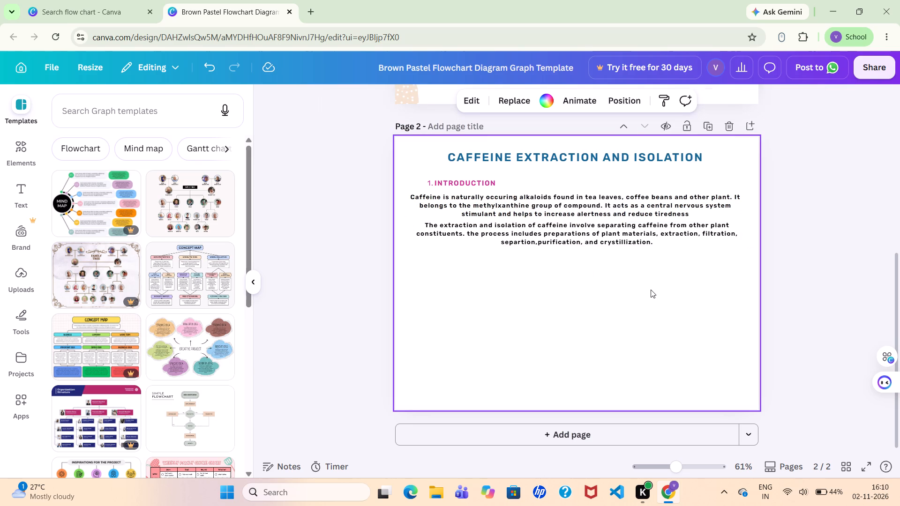
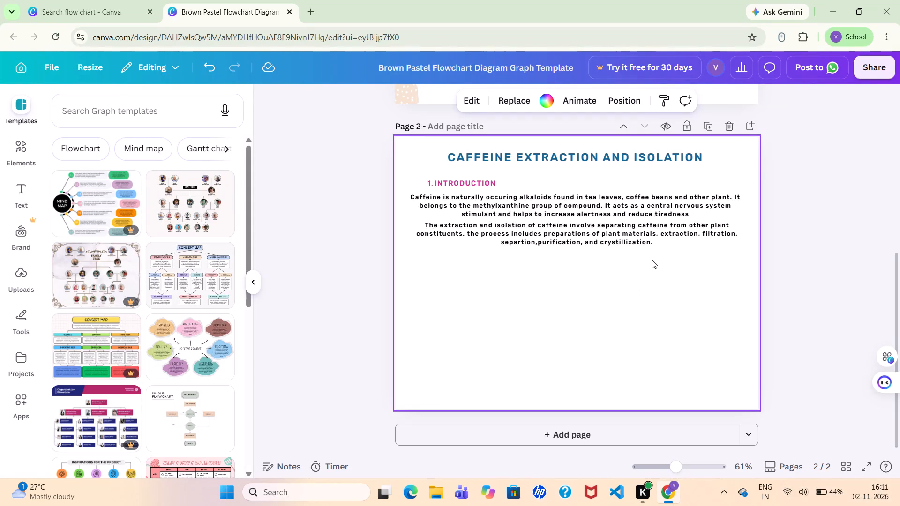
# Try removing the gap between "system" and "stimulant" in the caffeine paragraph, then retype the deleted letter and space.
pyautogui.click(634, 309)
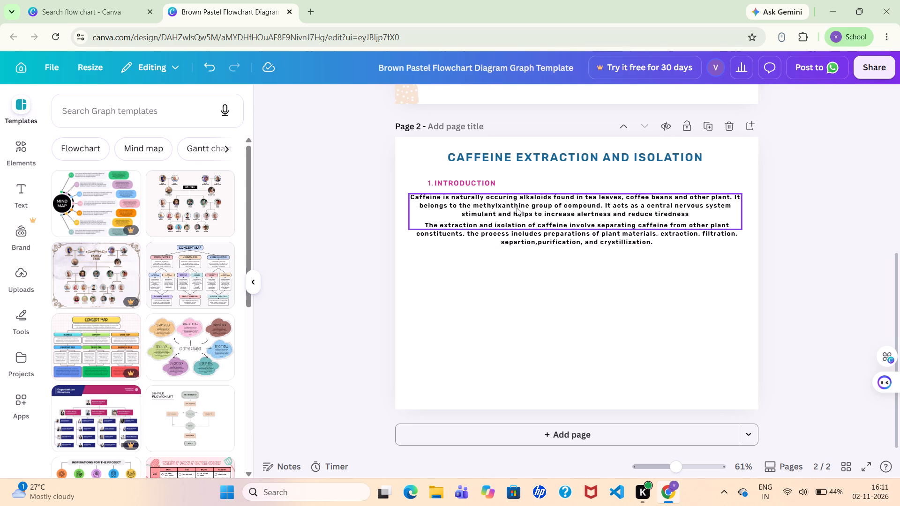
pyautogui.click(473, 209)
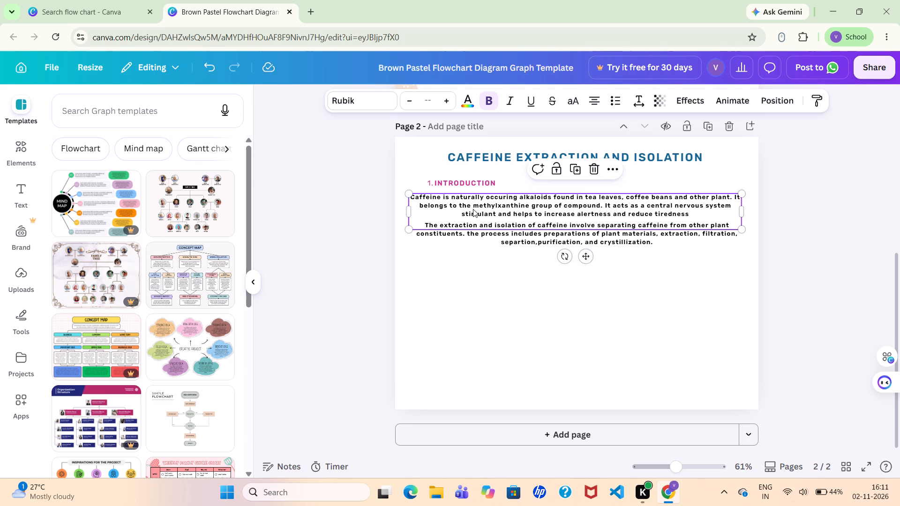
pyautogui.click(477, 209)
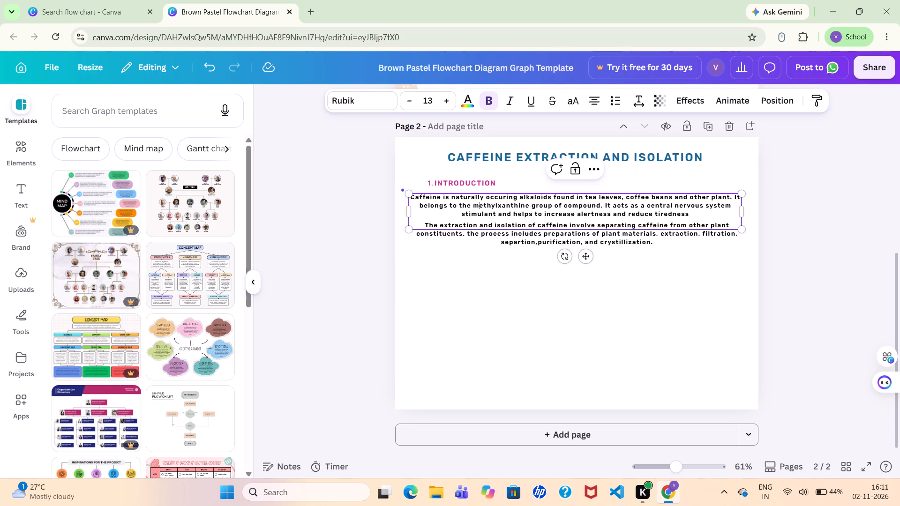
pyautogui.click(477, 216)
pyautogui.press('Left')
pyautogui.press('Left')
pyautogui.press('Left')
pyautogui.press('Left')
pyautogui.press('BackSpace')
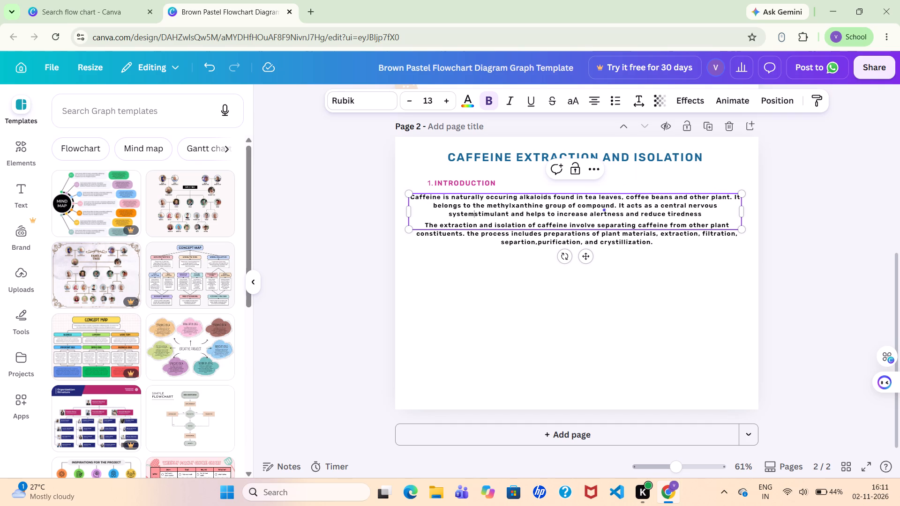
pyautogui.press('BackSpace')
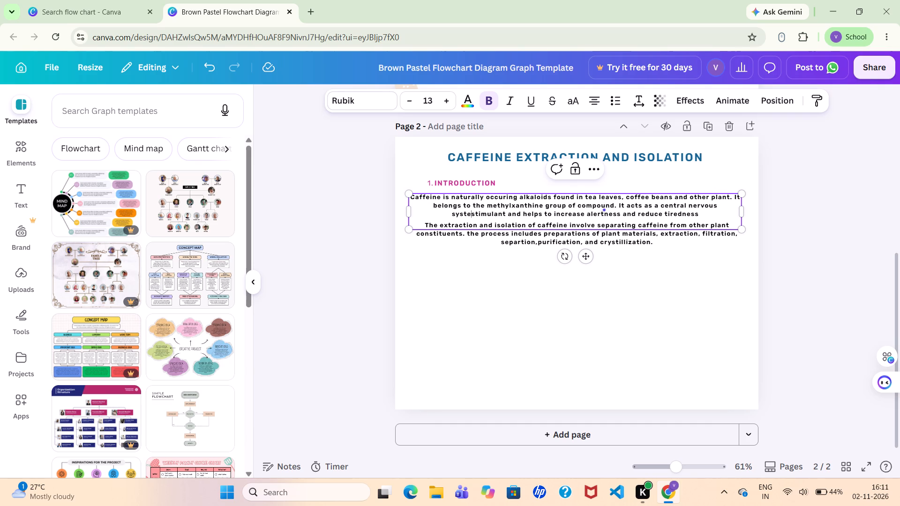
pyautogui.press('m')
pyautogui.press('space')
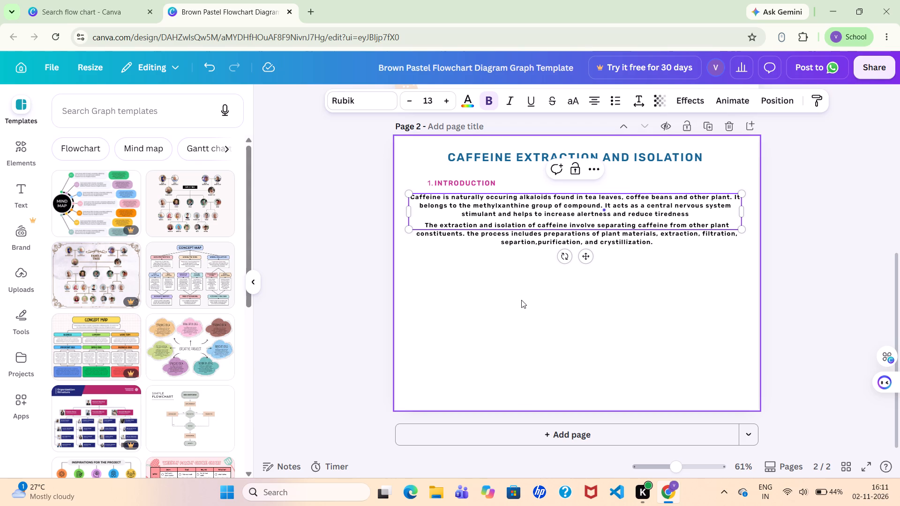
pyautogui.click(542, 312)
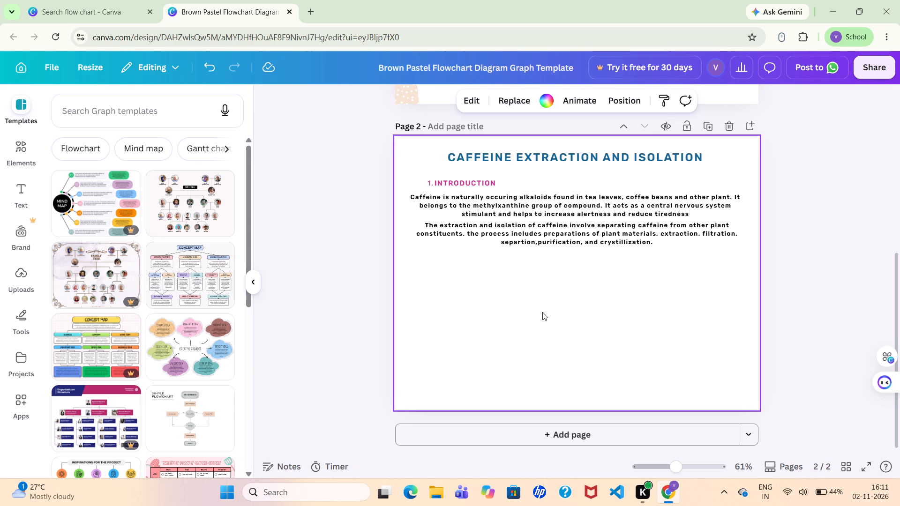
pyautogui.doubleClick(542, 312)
# Left-align the text of both the caffeine paragraph and the process paragraph on page 2.
pyautogui.click(566, 216)
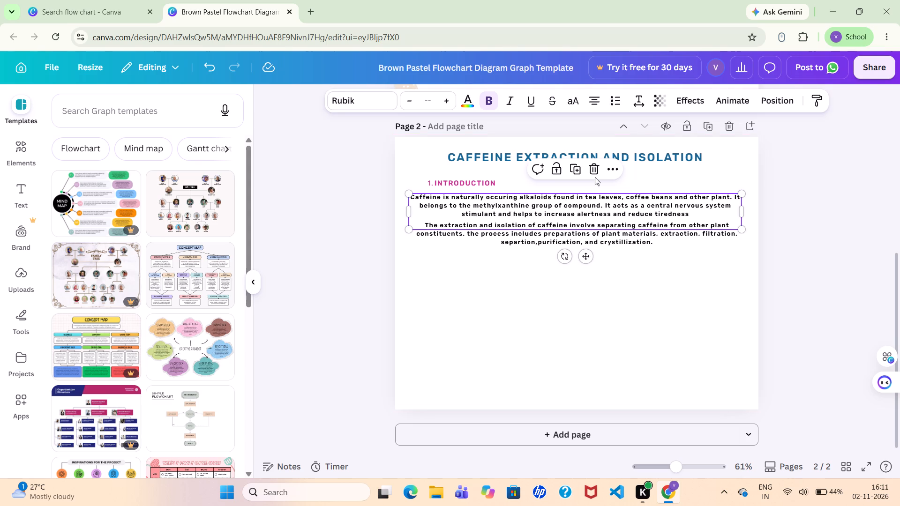
pyautogui.click(590, 97)
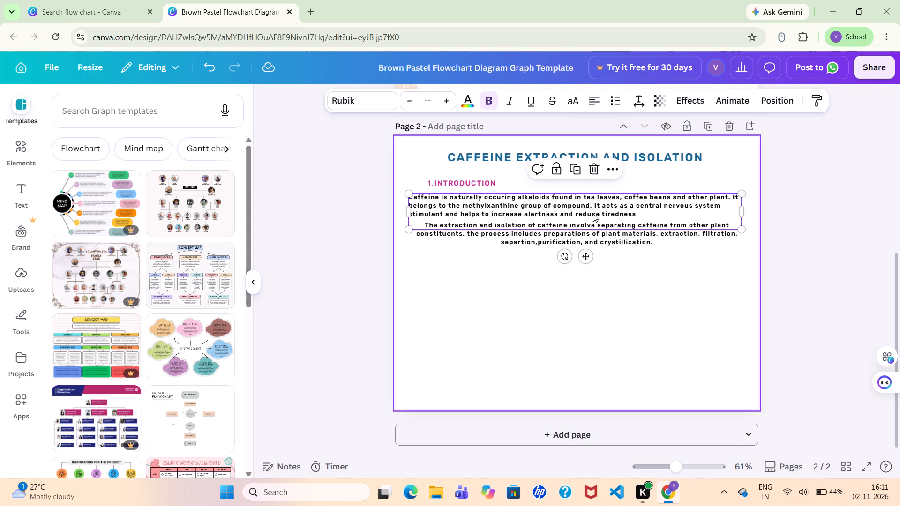
pyautogui.click(586, 226)
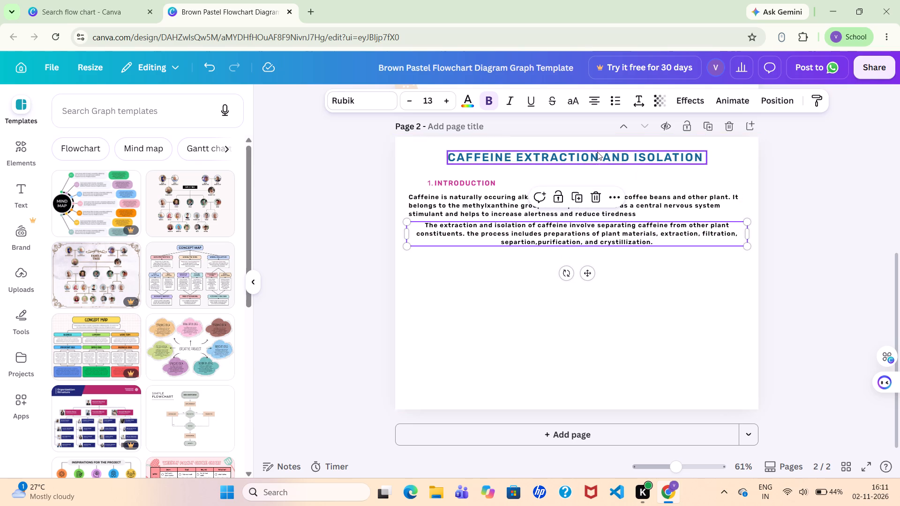
pyautogui.click(597, 102)
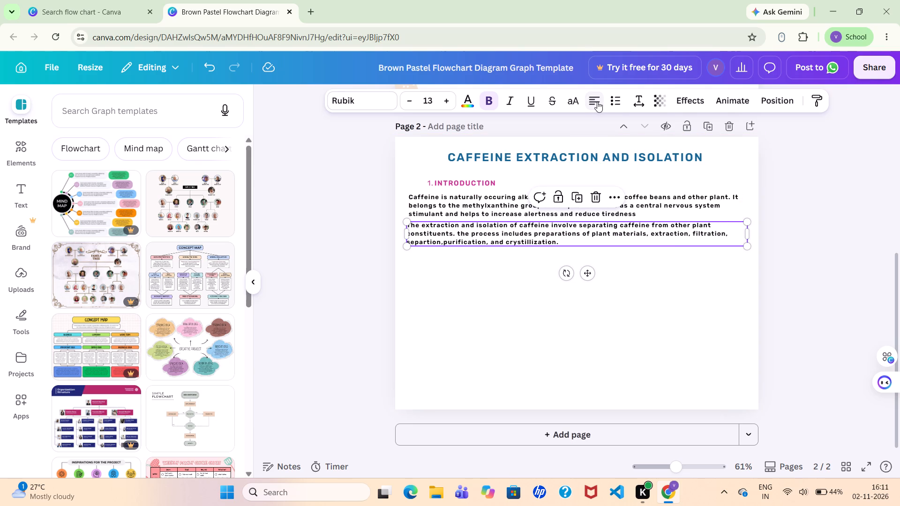
pyautogui.click(629, 365)
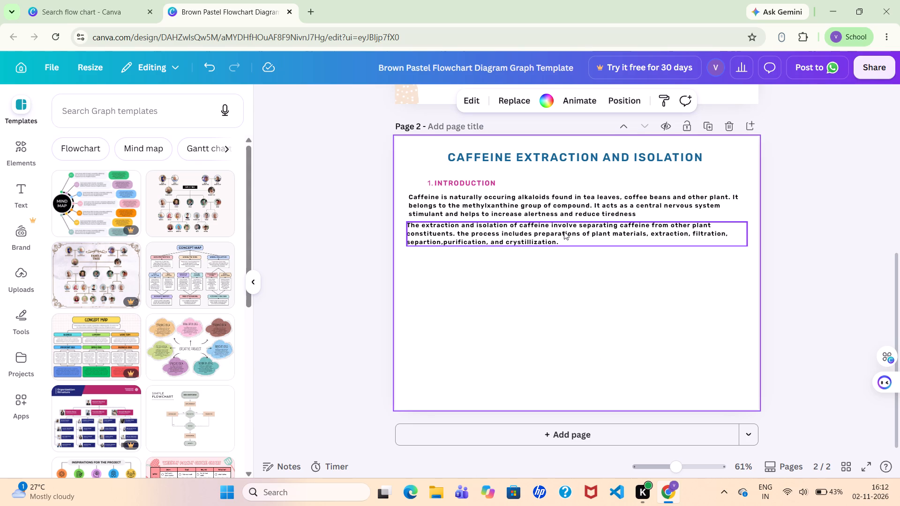
# Nudge the process paragraph so its left edge lines up with the caffeine paragraph above it.
pyautogui.moveTo(564, 231); pyautogui.dragTo(569, 232)
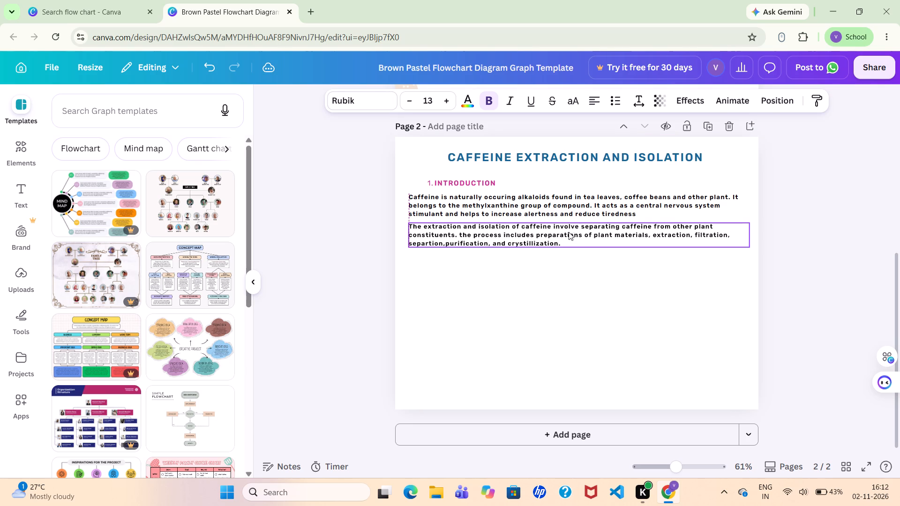
pyautogui.click(547, 283)
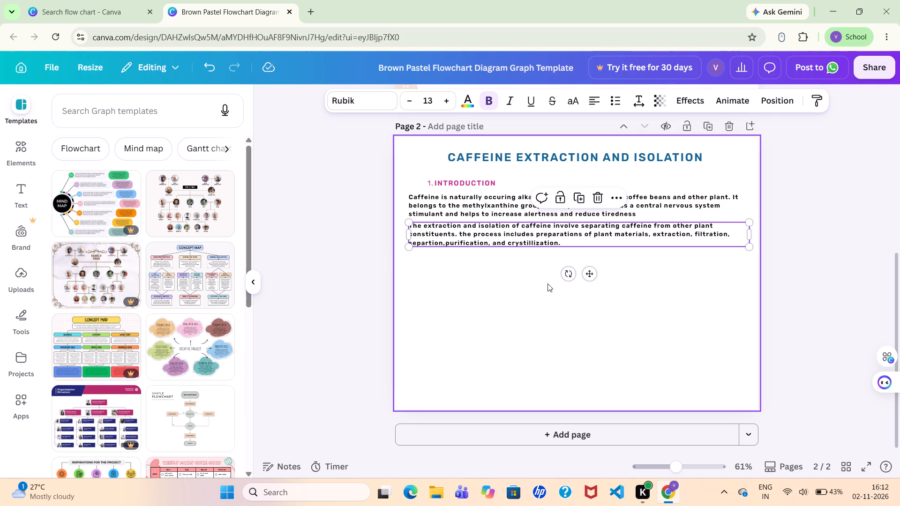
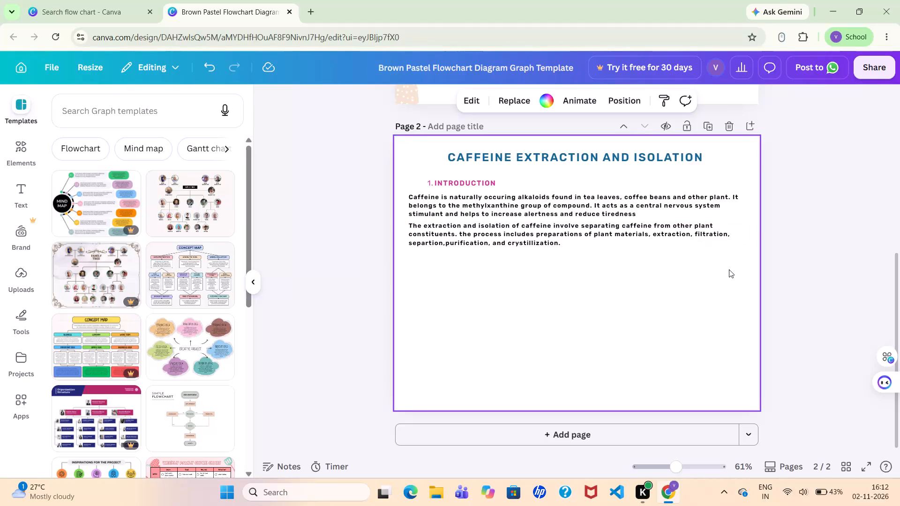
# Widen the process paragraph's text box on page 2 to about 986 so it ends at the page's right edge.
pyautogui.click(729, 269)
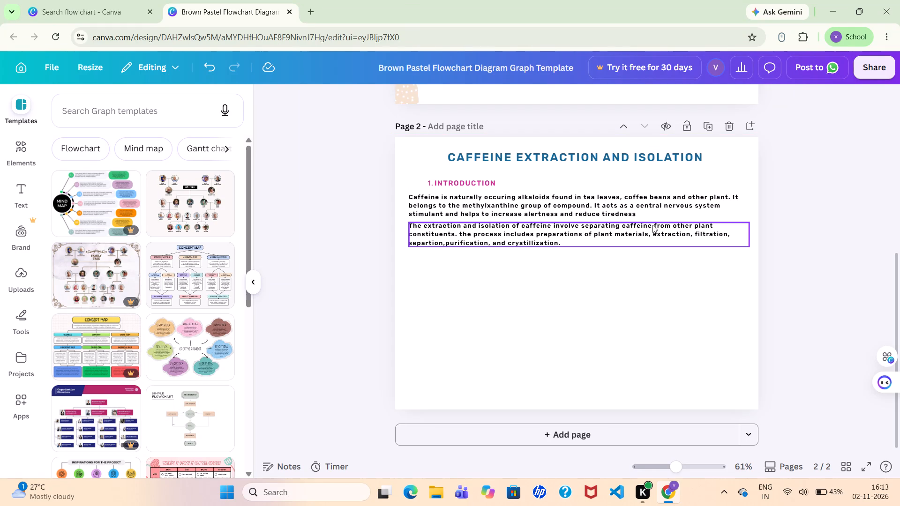
pyautogui.click(639, 226)
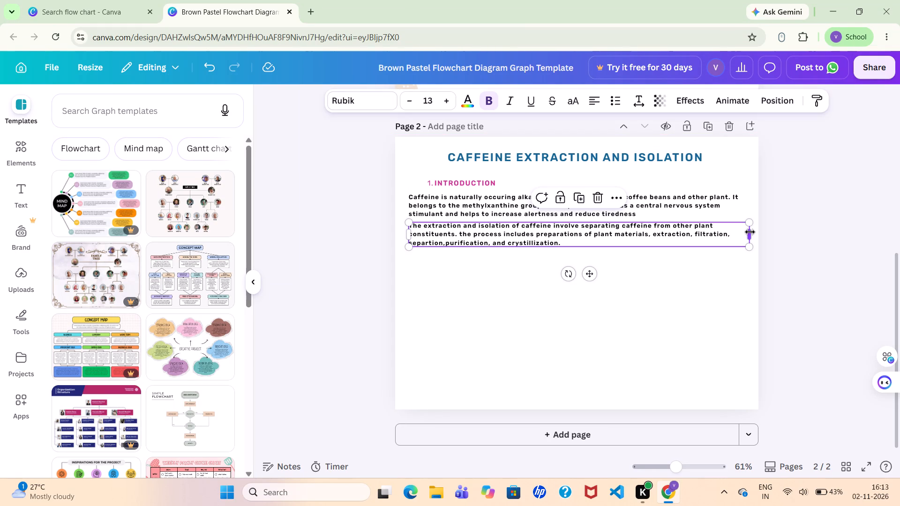
pyautogui.moveTo(750, 232); pyautogui.dragTo(762, 231)
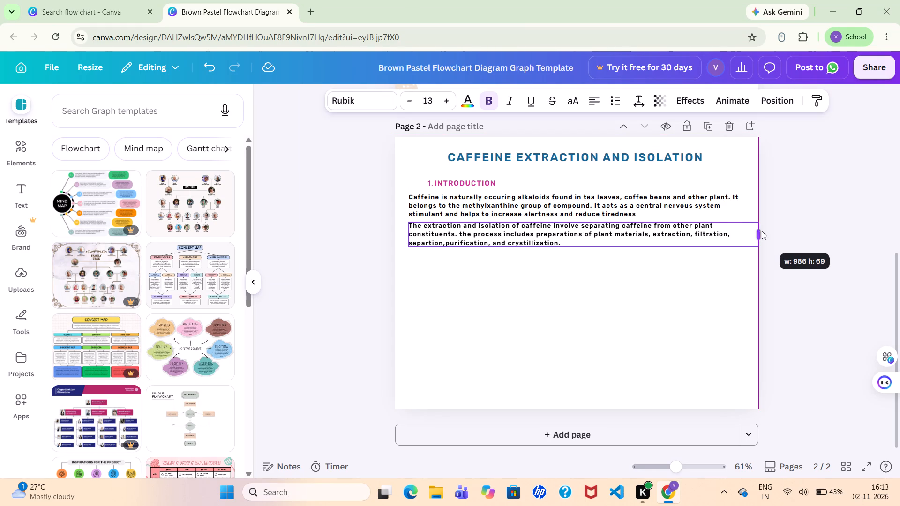
pyautogui.moveTo(762, 231); pyautogui.dragTo(771, 230)
pyautogui.click(758, 232)
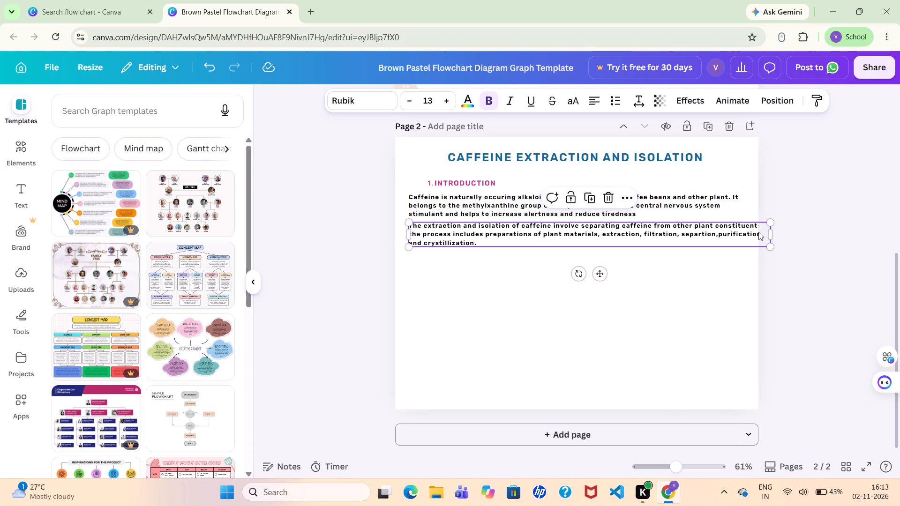
pyautogui.click(665, 320)
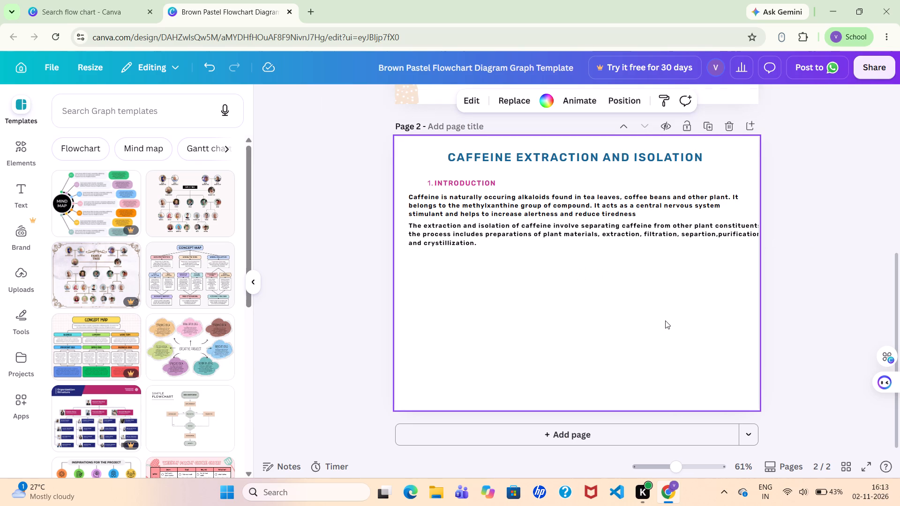
pyautogui.click(707, 241)
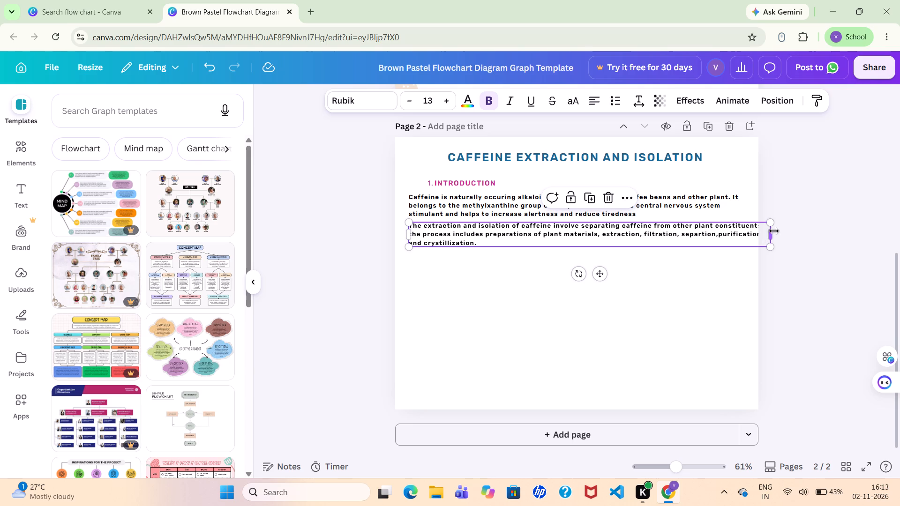
pyautogui.moveTo(774, 231); pyautogui.dragTo(767, 232)
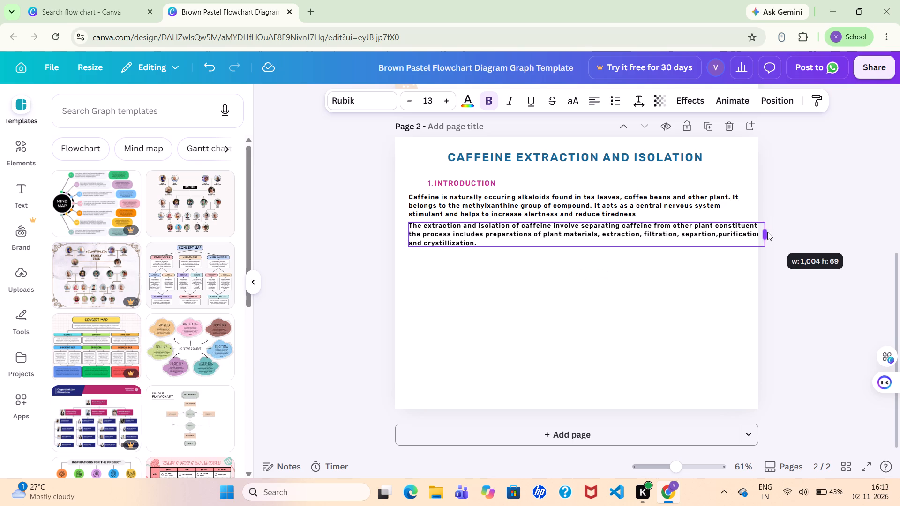
pyautogui.moveTo(767, 232); pyautogui.dragTo(765, 232)
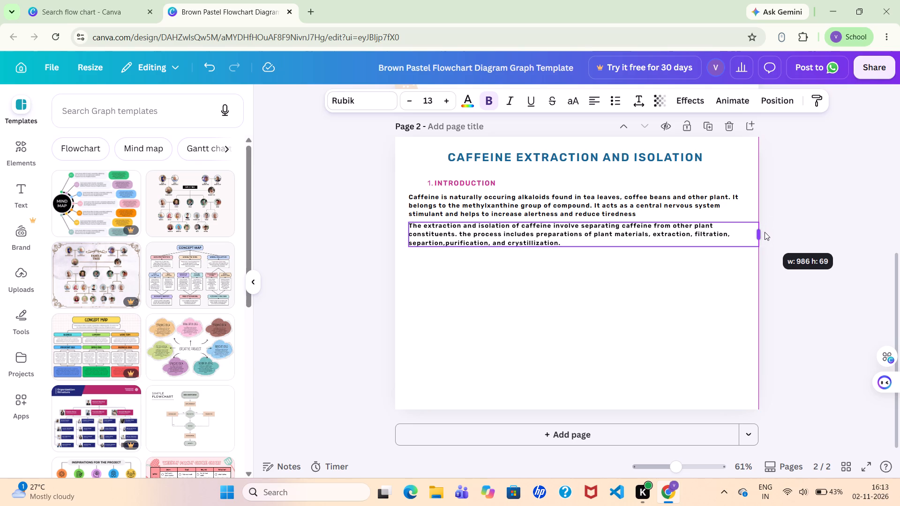
pyautogui.moveTo(765, 232); pyautogui.dragTo(765, 232)
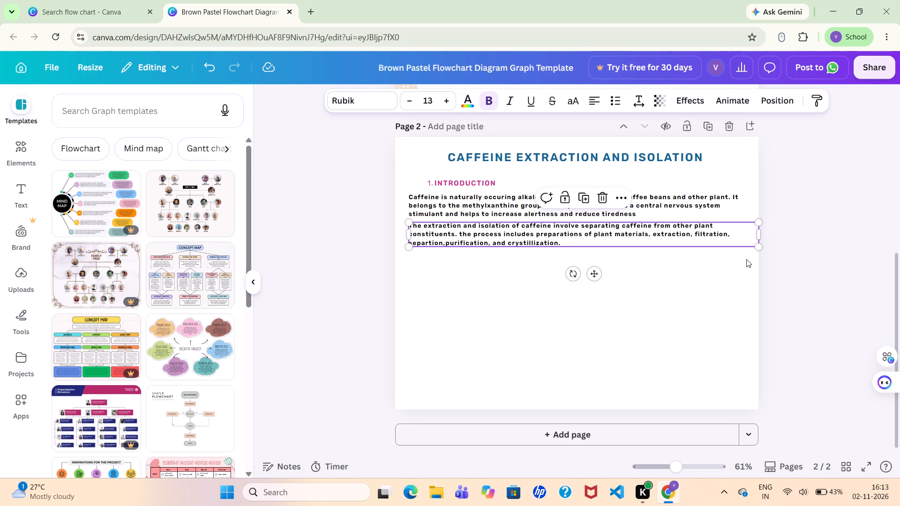
pyautogui.click(735, 273)
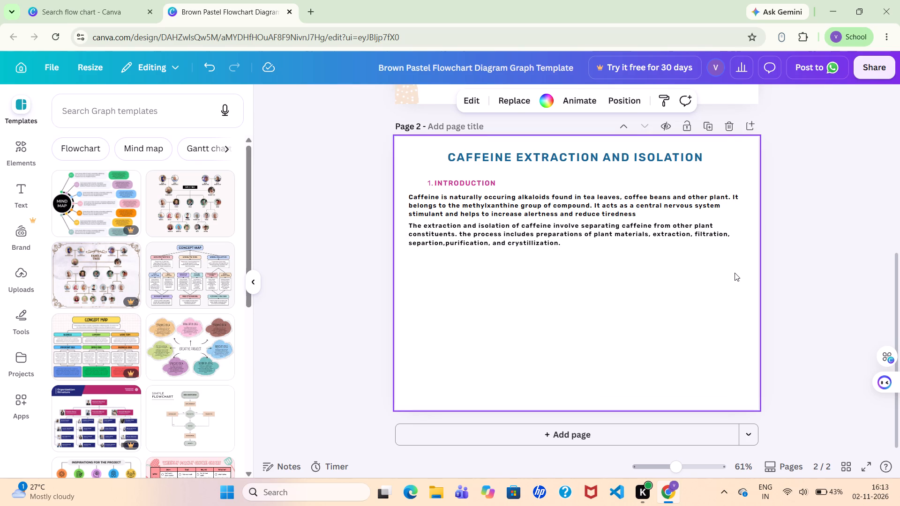
# Enlarge the INTRODUCTION heading to about size 17.7, extending its box to the left edge of the paragraphs below.
pyautogui.click(430, 181)
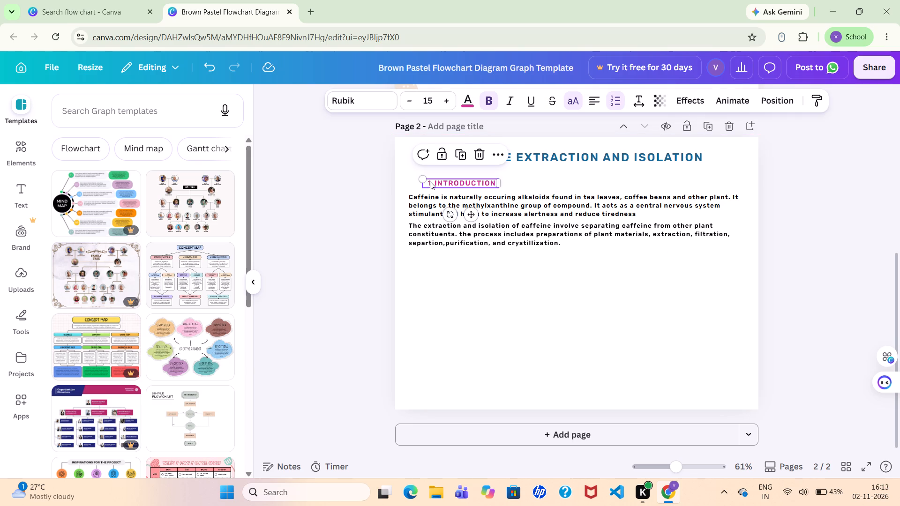
pyautogui.click(430, 181)
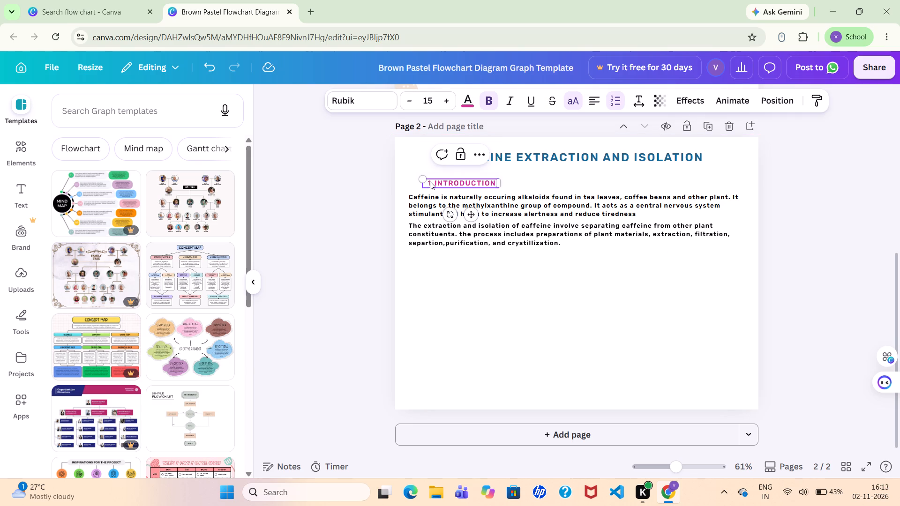
pyautogui.press('Left')
pyautogui.press('Left')
pyautogui.press('Left')
pyautogui.press('Left')
pyautogui.press('Left')
pyautogui.moveTo(423, 179); pyautogui.dragTo(412, 178)
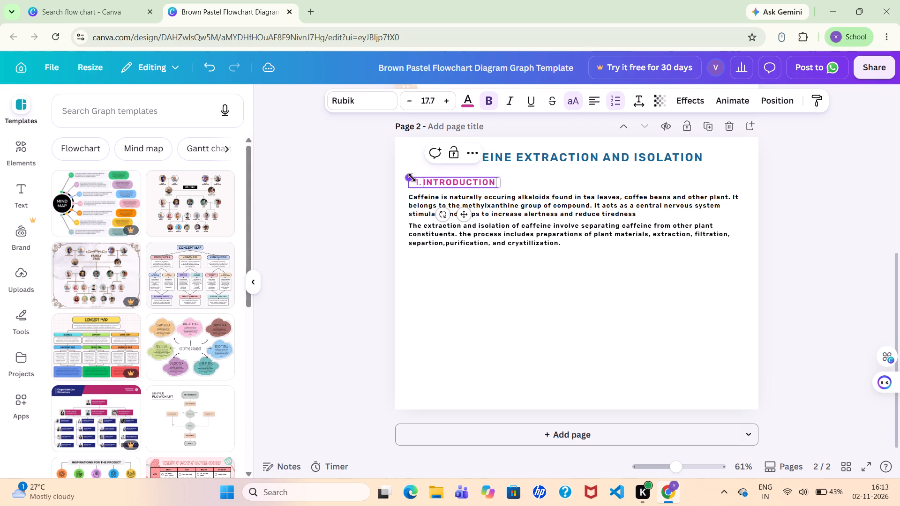
pyautogui.click(558, 242)
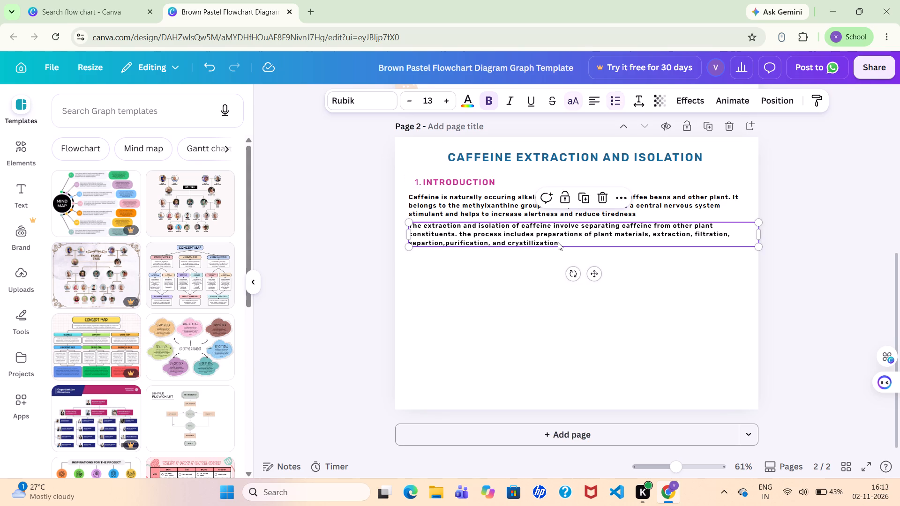
pyautogui.click(543, 281)
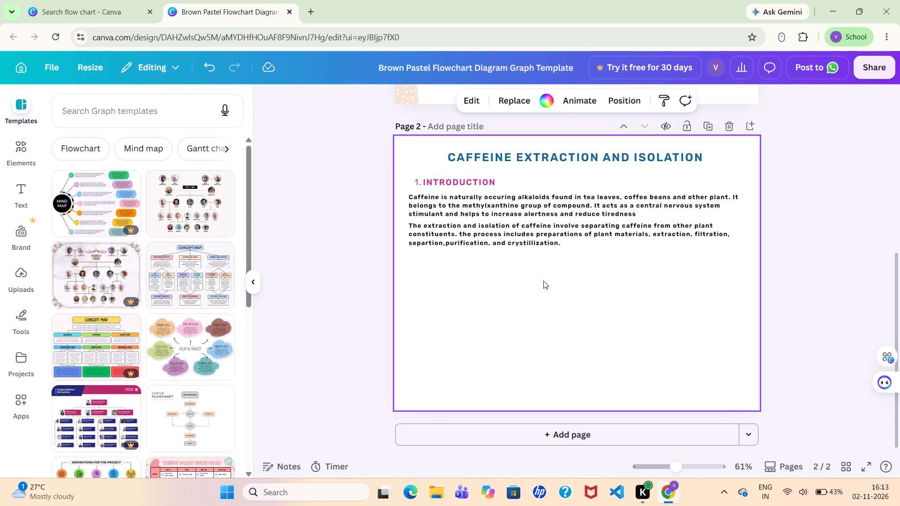
pyautogui.click(515, 331)
# Move the INTRODUCTION heading slightly up and left so its number lines up with the paragraphs' left edge.
pyautogui.click(444, 183)
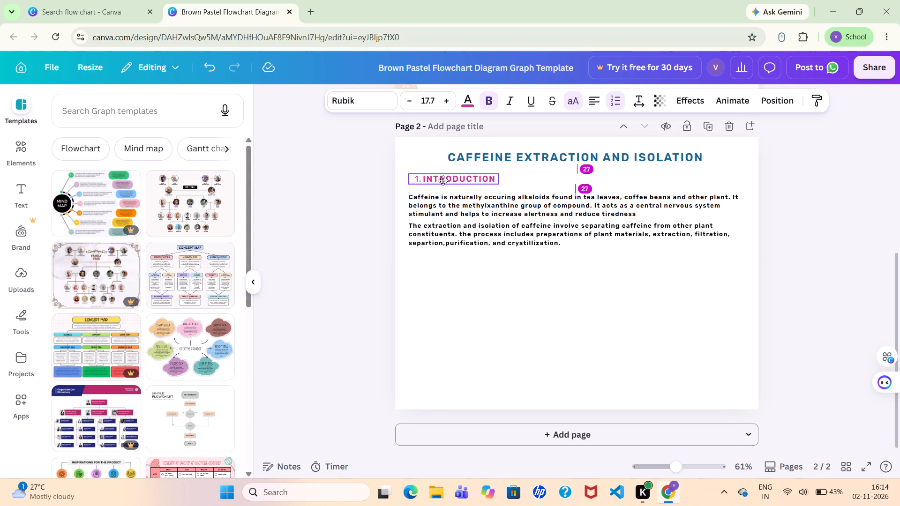
pyautogui.click(492, 261)
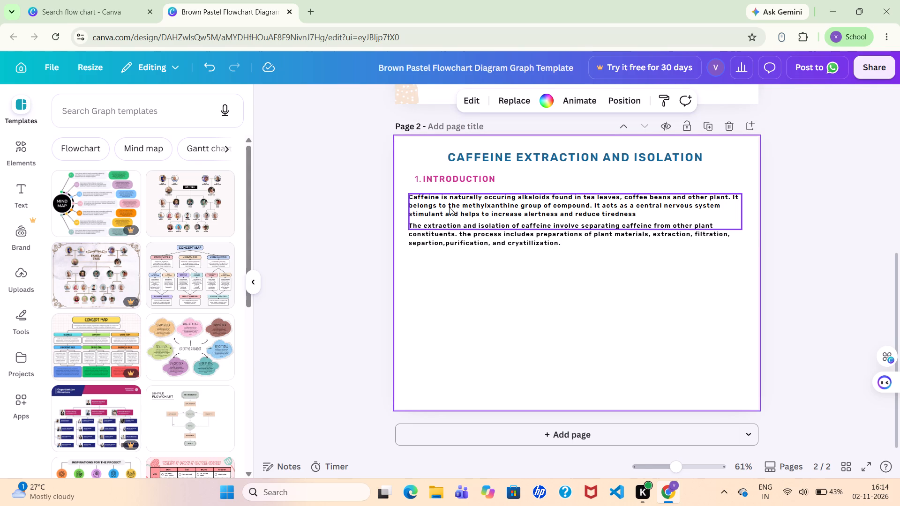
pyautogui.moveTo(431, 179); pyautogui.dragTo(427, 179)
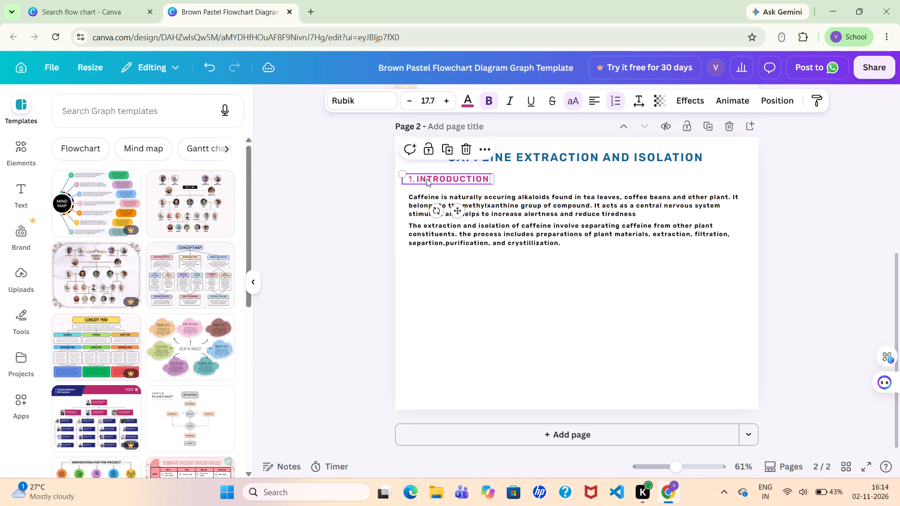
pyautogui.click(493, 272)
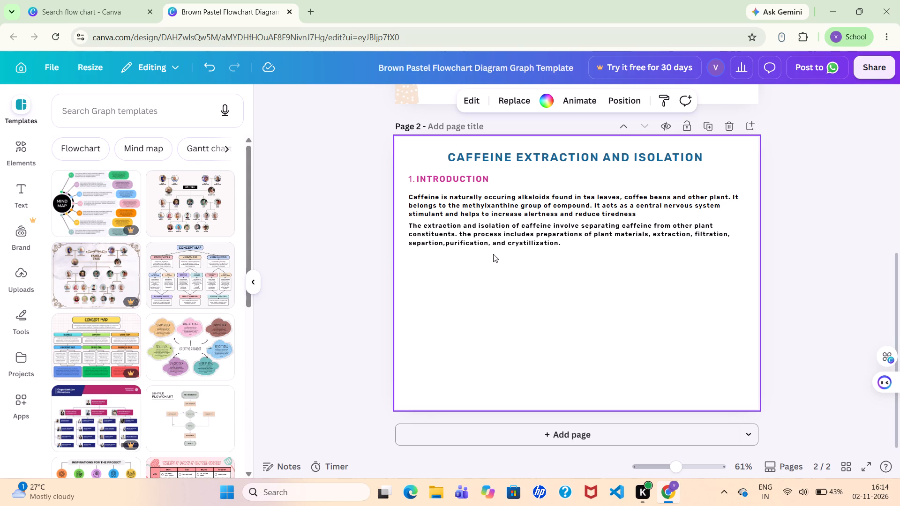
# Add a new text box in the empty area below the process paragraph and clear its placeholder text.
pyautogui.click(534, 272)
pyautogui.press('t')
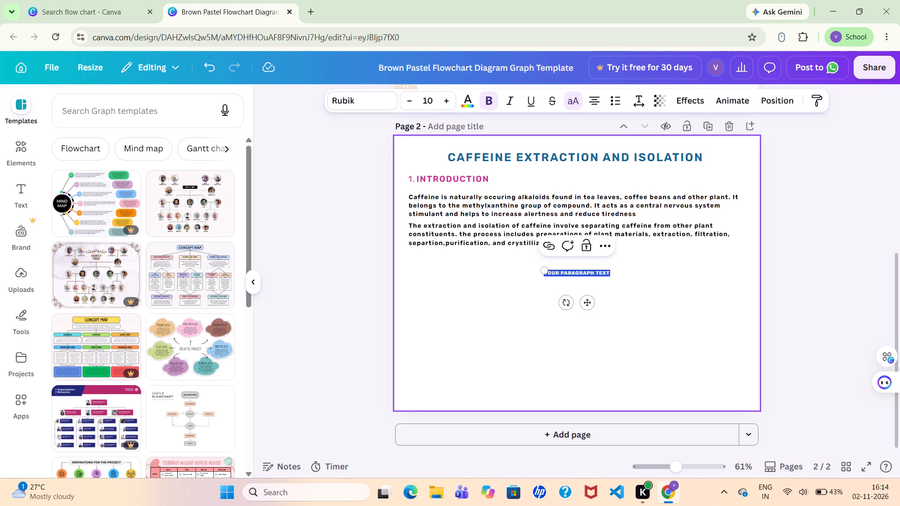
pyautogui.press('BackSpace')
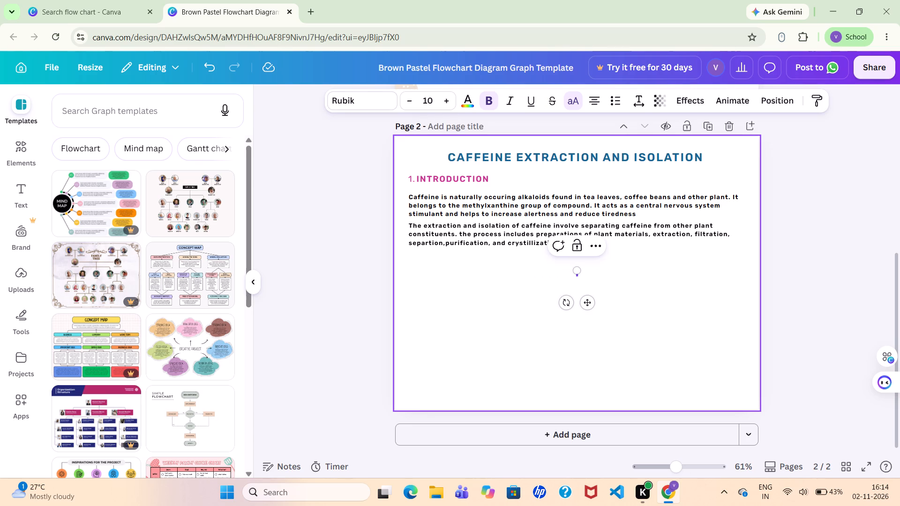
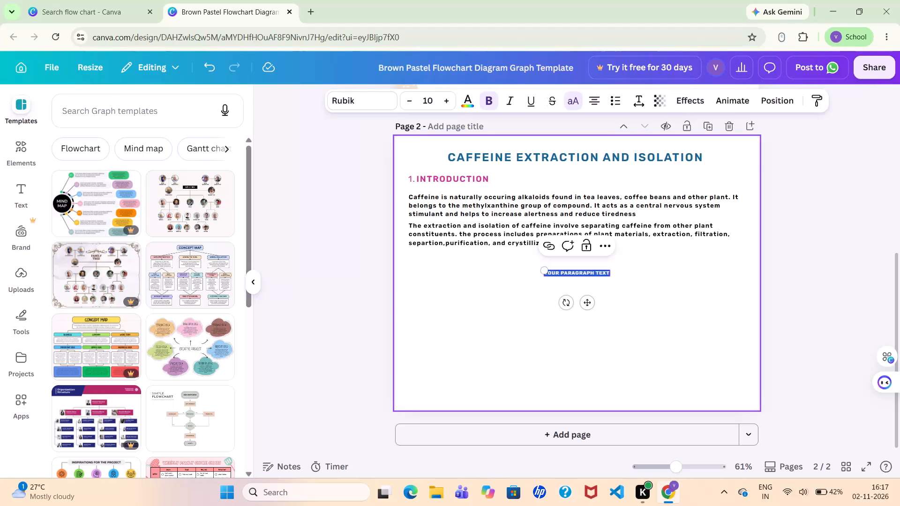
# Replace the placeholder text in the new text box below the process paragraph with AIM.
pyautogui.click(582, 271)
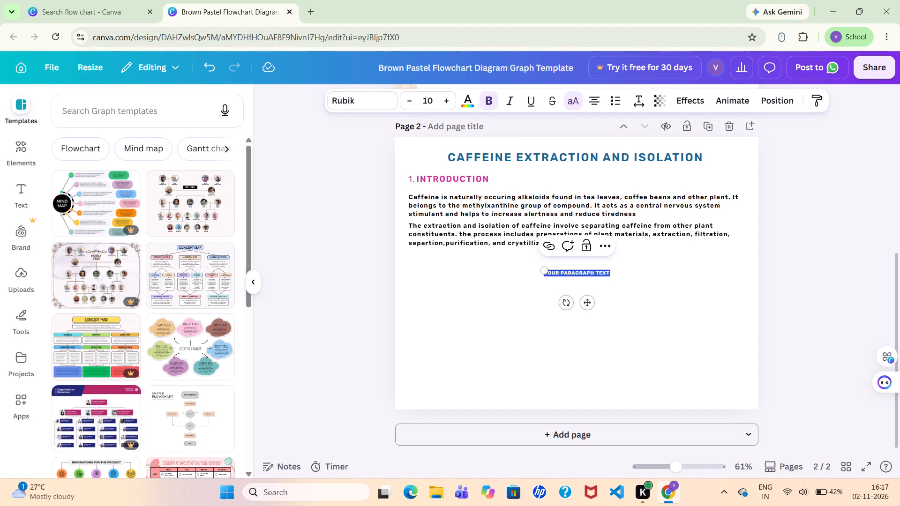
pyautogui.press('BackSpace')
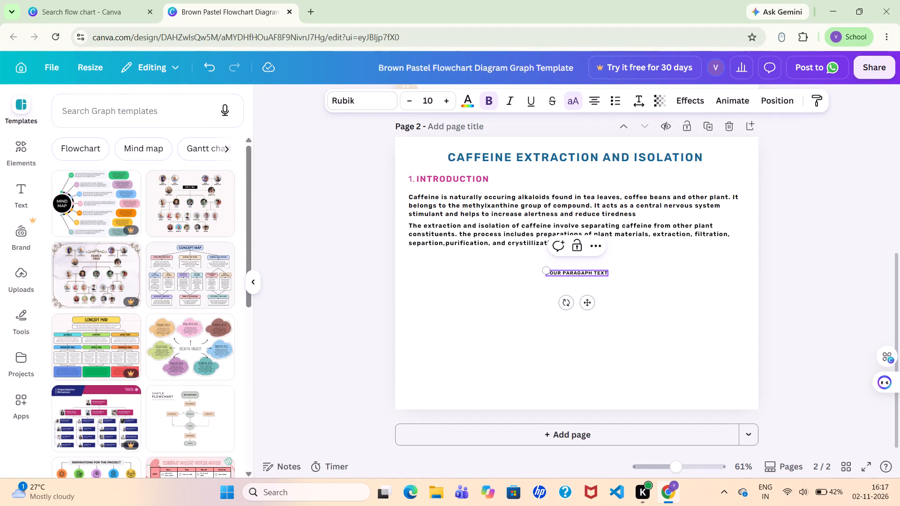
pyautogui.press('BackSpace')
pyautogui.press('BackSpace')
pyautogui.press('BackSpace')
pyautogui.press('BackSpace')
pyautogui.press('BackSpace')
pyautogui.press('BackSpace')
pyautogui.press('BackSpace')
pyautogui.press('BackSpace')
pyautogui.press('BackSpace')
pyautogui.press('BackSpace')
pyautogui.press('BackSpace')
pyautogui.press('BackSpace')
pyautogui.press('BackSpace')
pyautogui.press('BackSpace')
pyautogui.press('BackSpace')
pyautogui.press('BackSpace')
pyautogui.press('BackSpace')
pyautogui.press('BackSpace')
pyautogui.press('BackSpace')
pyautogui.press('BackSpace')
pyautogui.press('Right')
pyautogui.press('Right')
pyautogui.press('Right')
pyautogui.press('Right')
pyautogui.press('Right')
pyautogui.press('Right')
pyautogui.press('Right')
pyautogui.press('Right')
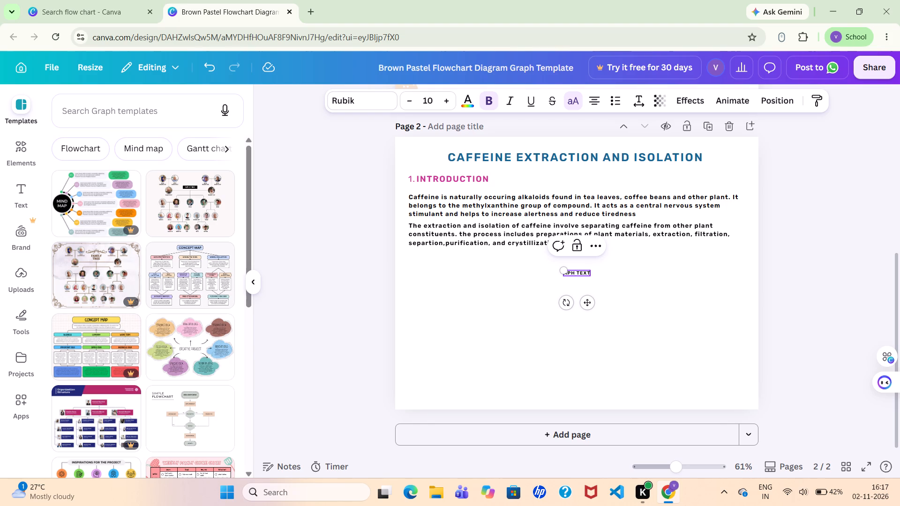
pyautogui.press('BackSpace')
pyautogui.press('BackSpace')
pyautogui.press('BackSpace')
pyautogui.press('BackSpace')
pyautogui.press('BackSpace')
pyautogui.press('BackSpace')
pyautogui.press('BackSpace')
pyautogui.press('BackSpace')
pyautogui.press('BackSpace')
pyautogui.press('BackSpace')
pyautogui.press('BackSpace')
pyautogui.press('BackSpace')
pyautogui.press('BackSpace')
pyautogui.press('BackSpace')
pyautogui.press('BackSpace')
pyautogui.press('BackSpace')
pyautogui.press('BackSpace')
pyautogui.press('2')
pyautogui.press('BackSpace')
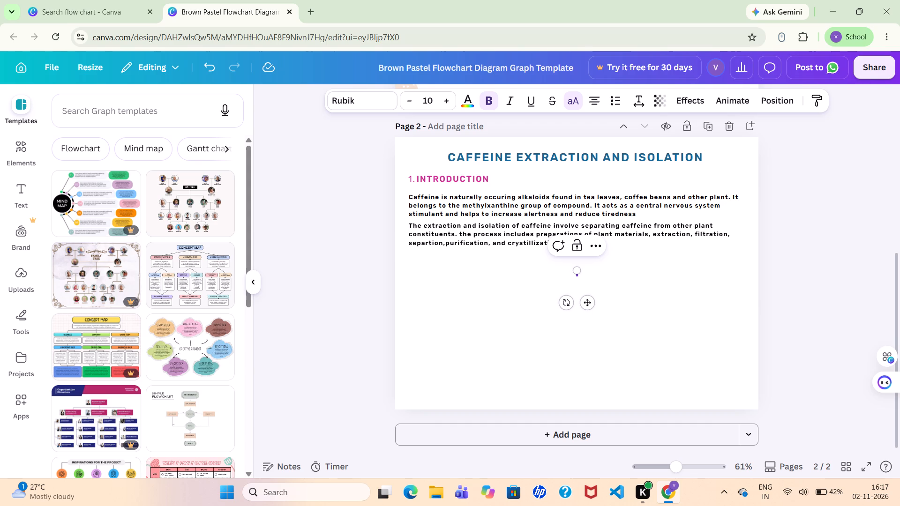
pyautogui.press('a')
pyautogui.press('i')
pyautogui.press('m')
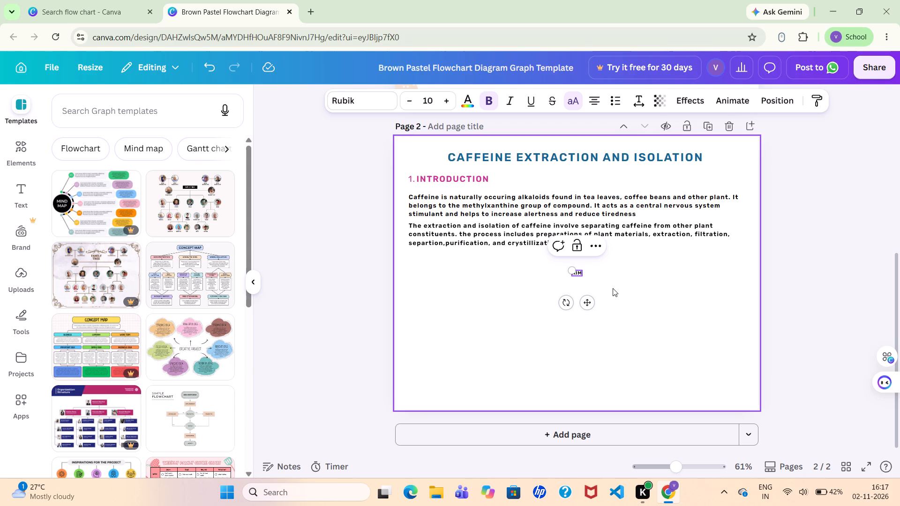
pyautogui.click(613, 288)
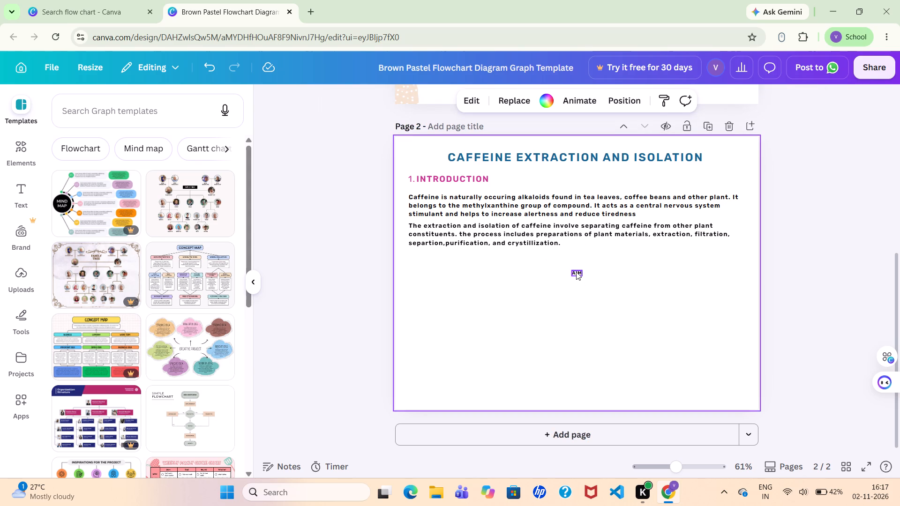
# Increase the AIM heading's font size to 20.
pyautogui.click(576, 272)
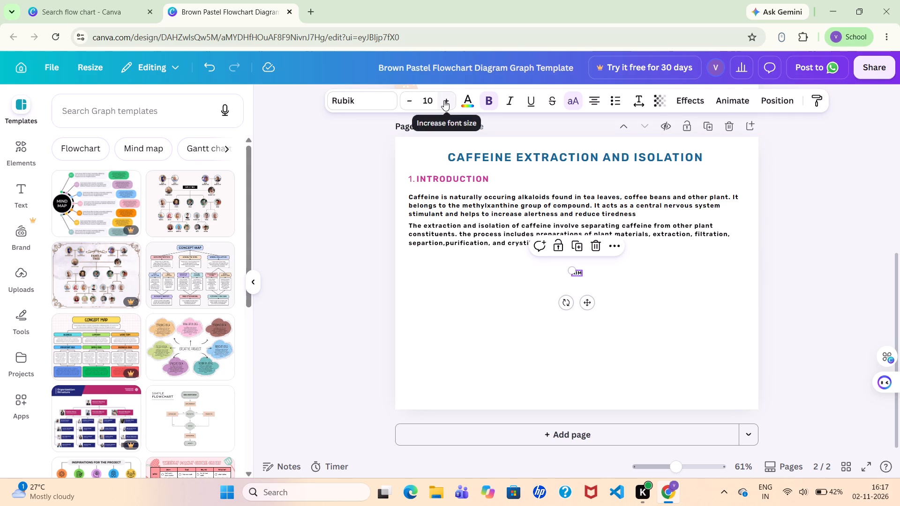
pyautogui.click(444, 100)
pyautogui.tripleClick(444, 100)
pyautogui.tripleClick(444, 100)
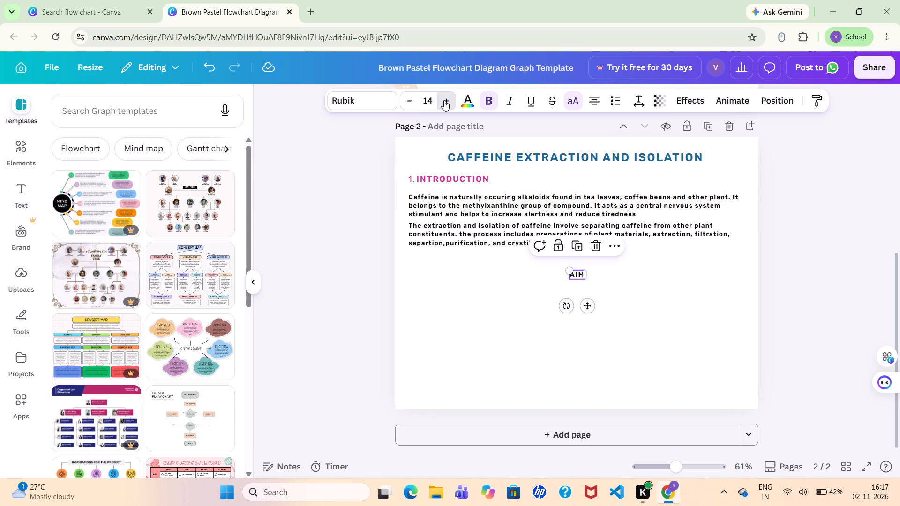
pyautogui.tripleClick(444, 100)
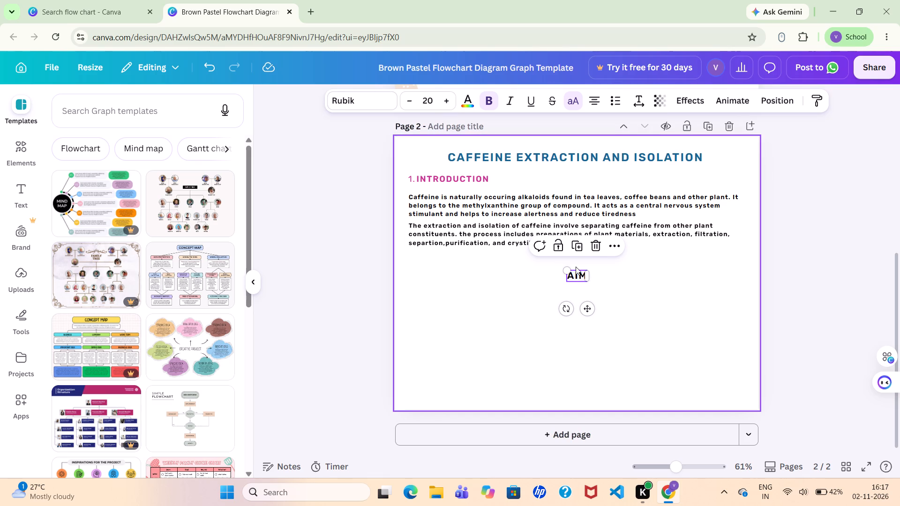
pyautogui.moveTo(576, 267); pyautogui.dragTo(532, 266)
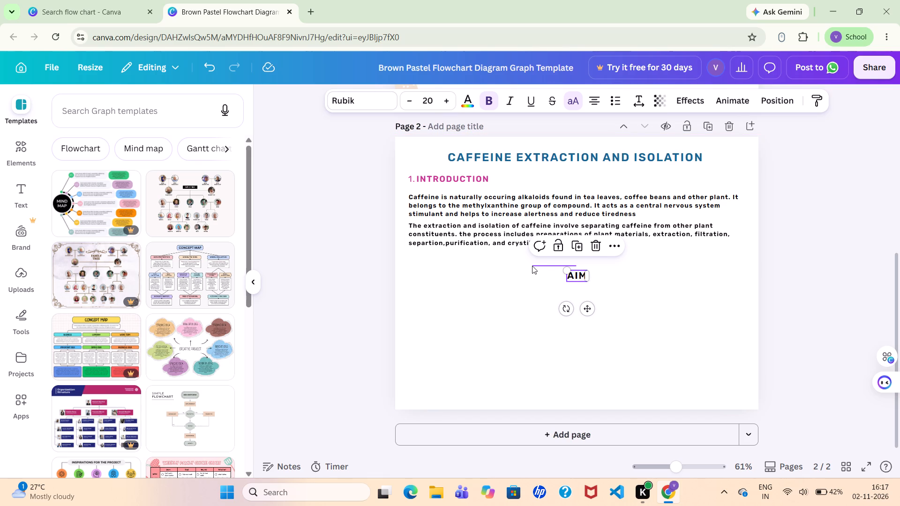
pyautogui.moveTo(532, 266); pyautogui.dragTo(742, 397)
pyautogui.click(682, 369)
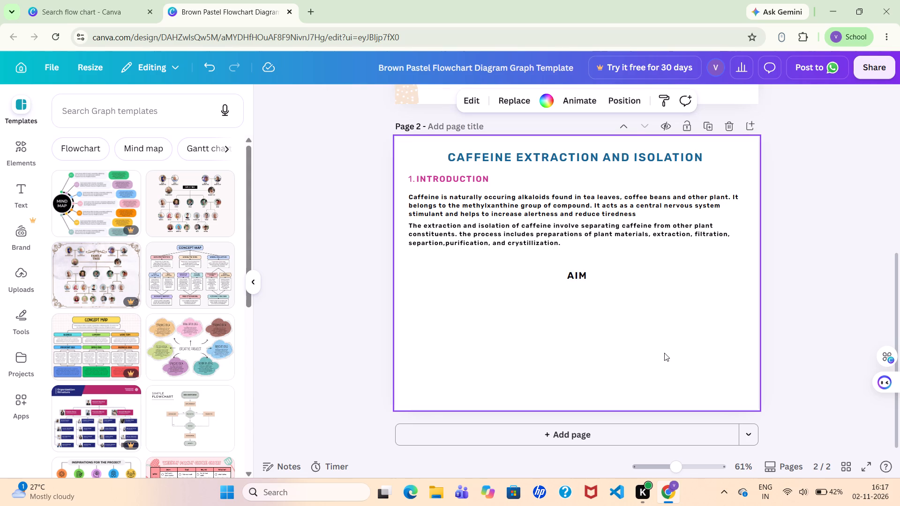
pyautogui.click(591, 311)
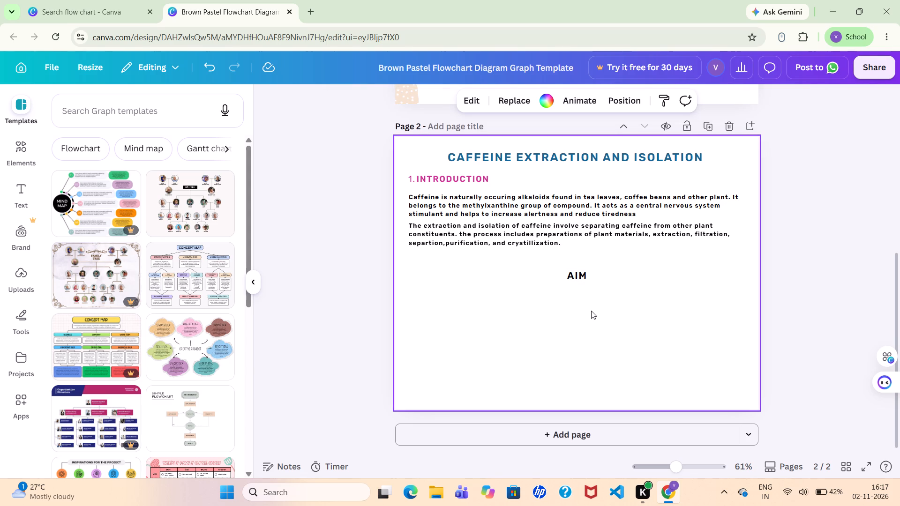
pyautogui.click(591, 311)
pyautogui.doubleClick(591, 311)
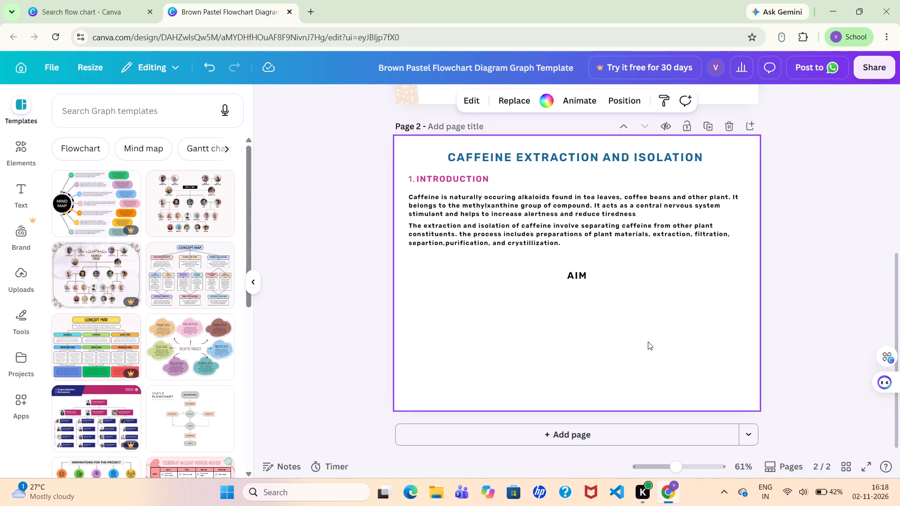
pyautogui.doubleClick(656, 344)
# Move the AIM heading to just below the process paragraph, slightly indented from the paragraph's left edge.
pyautogui.moveTo(568, 273); pyautogui.dragTo(579, 275)
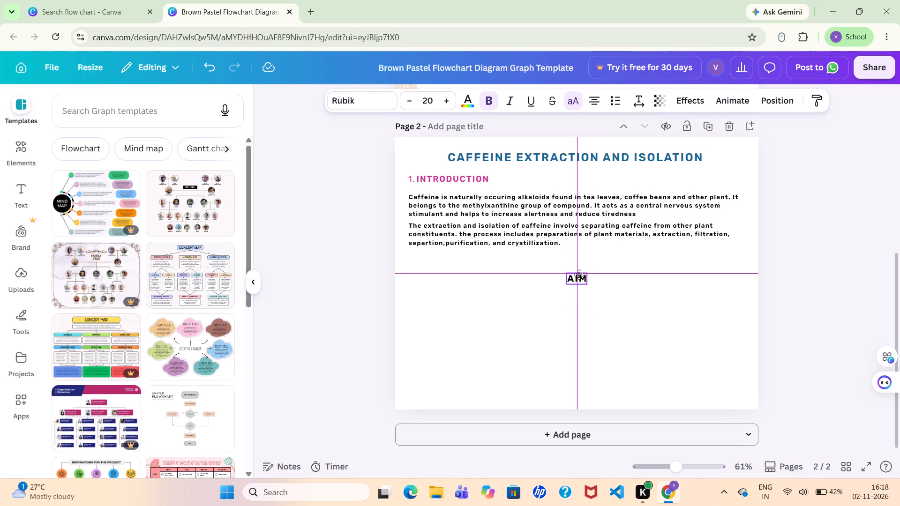
pyautogui.moveTo(579, 275); pyautogui.dragTo(436, 261)
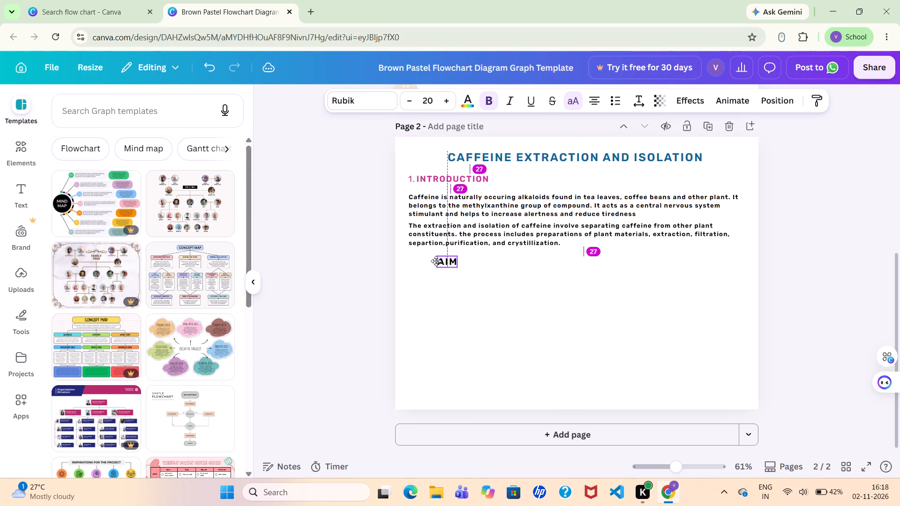
pyautogui.moveTo(436, 261); pyautogui.dragTo(433, 261)
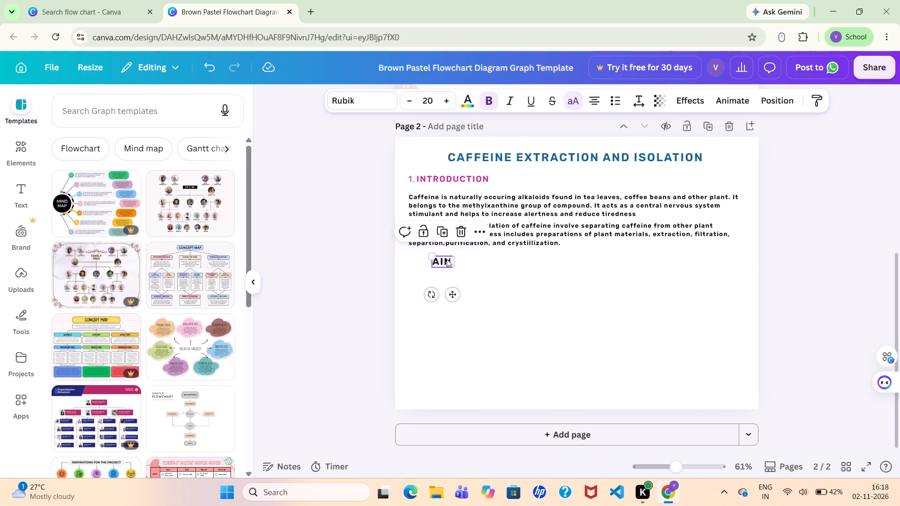
# Check the INTRODUCTION heading's font size and reduce the AIM heading to size 17 to roughly match it.
pyautogui.click(439, 177)
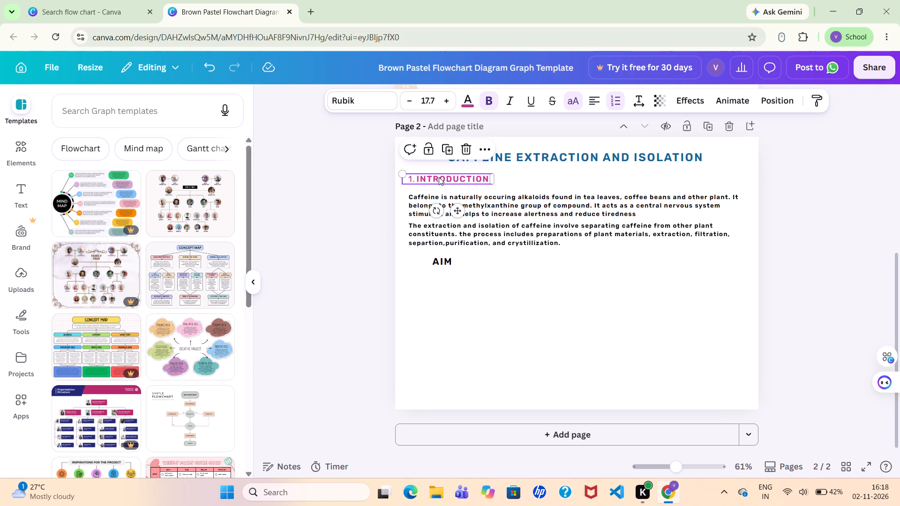
pyautogui.click(438, 260)
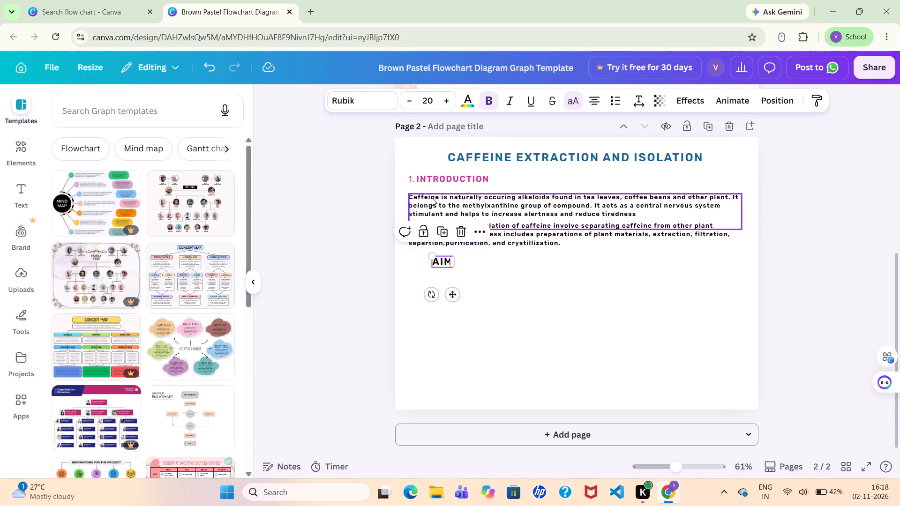
pyautogui.click(409, 101)
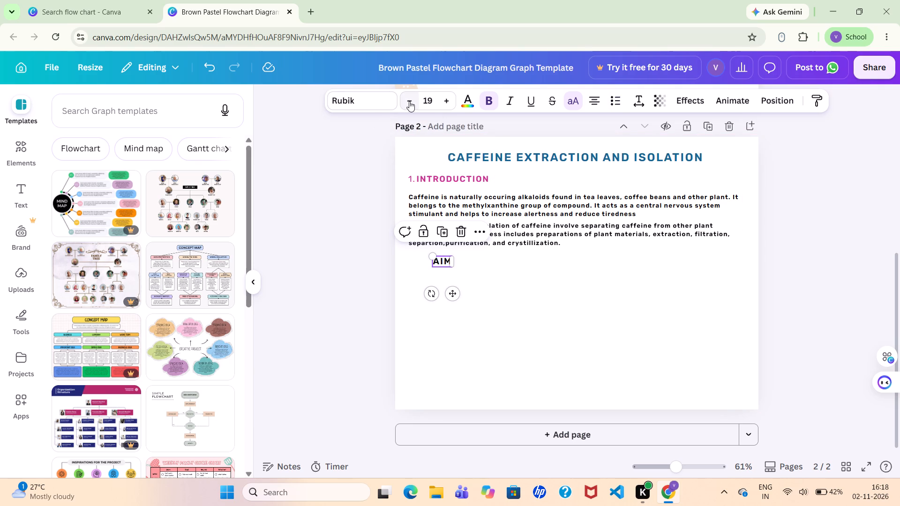
pyautogui.click(409, 101)
pyautogui.click(409, 101)
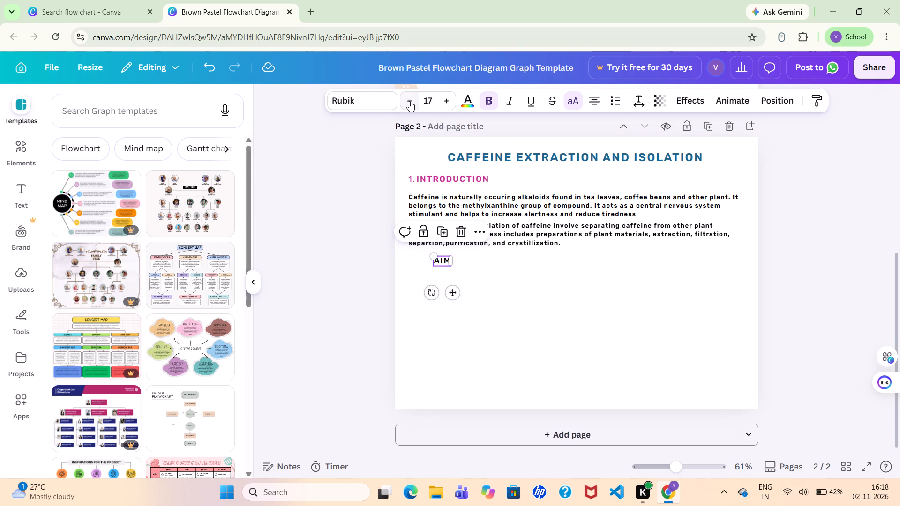
# Format the AIM heading as a numbered list item, like the INTRODUCTION heading.
pyautogui.click(447, 260)
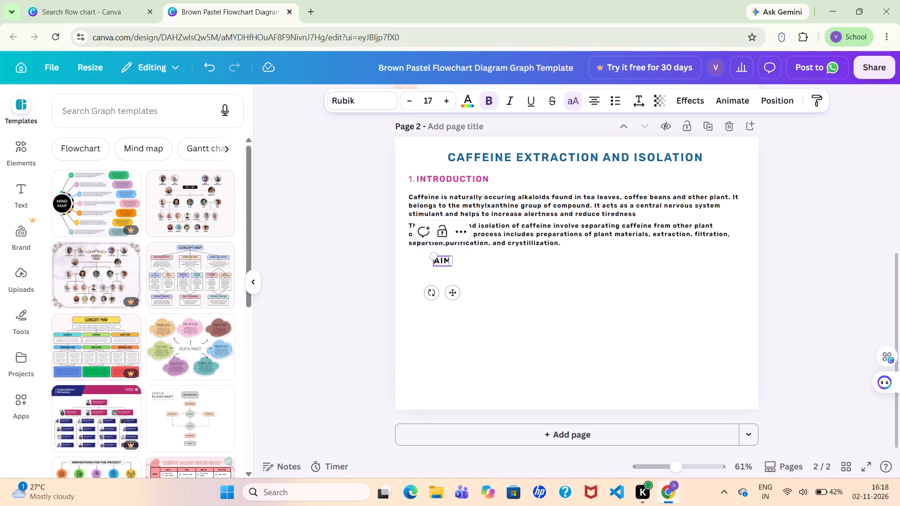
pyautogui.click(434, 260)
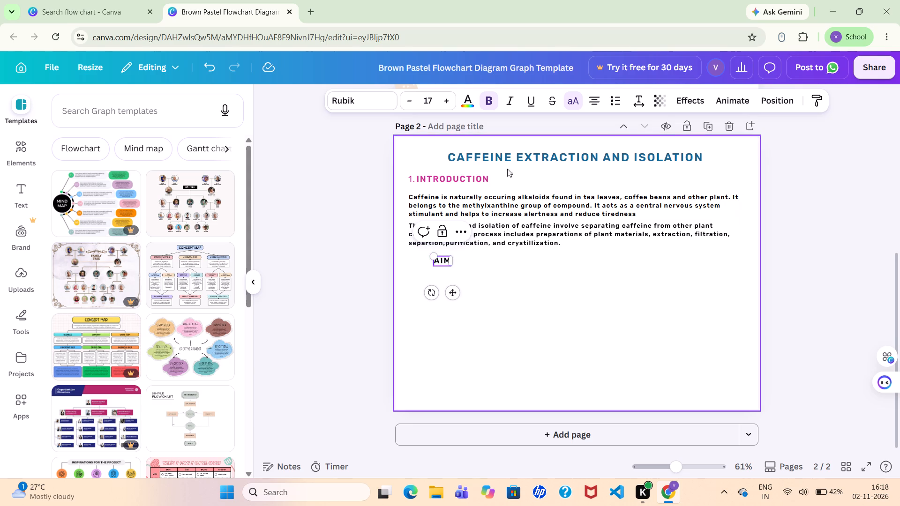
pyautogui.click(614, 100)
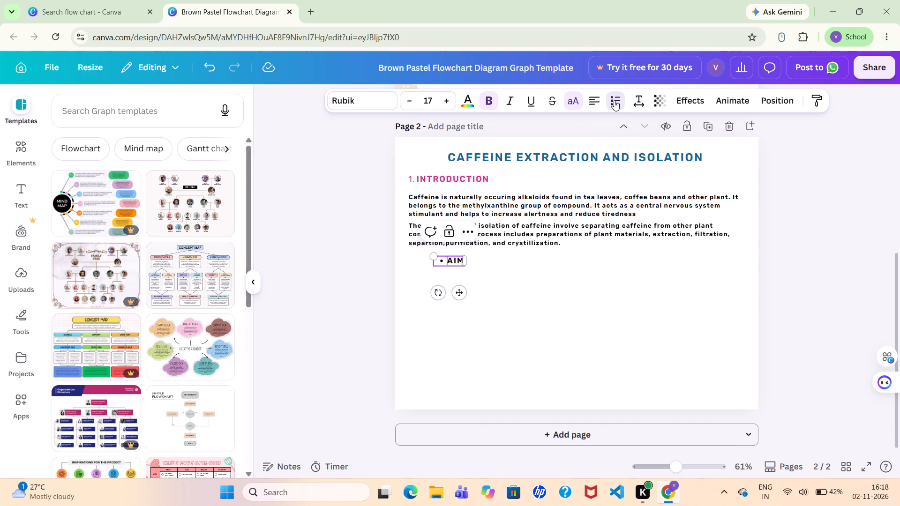
pyautogui.click(614, 100)
pyautogui.click(614, 100)
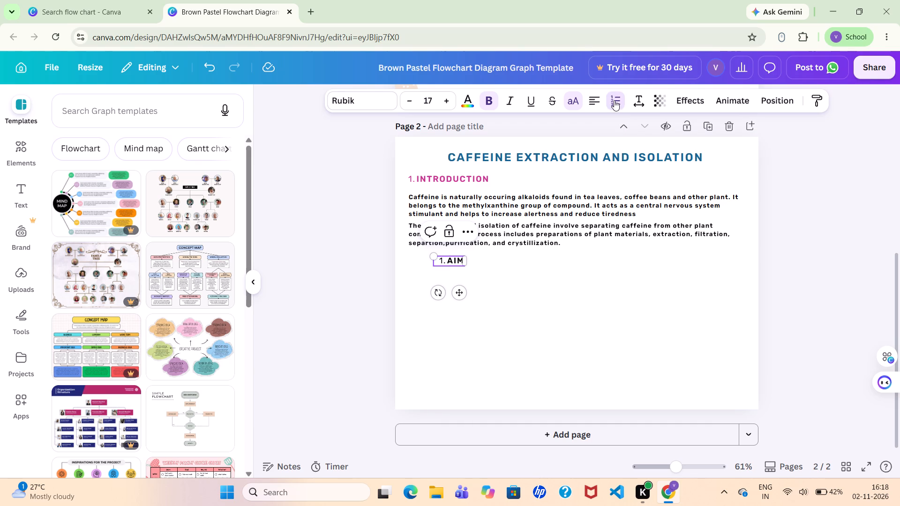
pyautogui.click(614, 100)
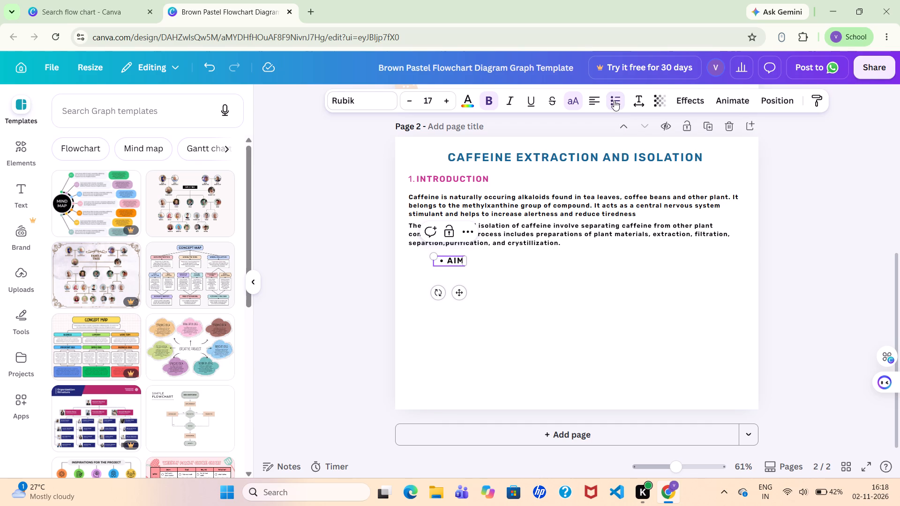
pyautogui.click(614, 100)
pyautogui.click(562, 305)
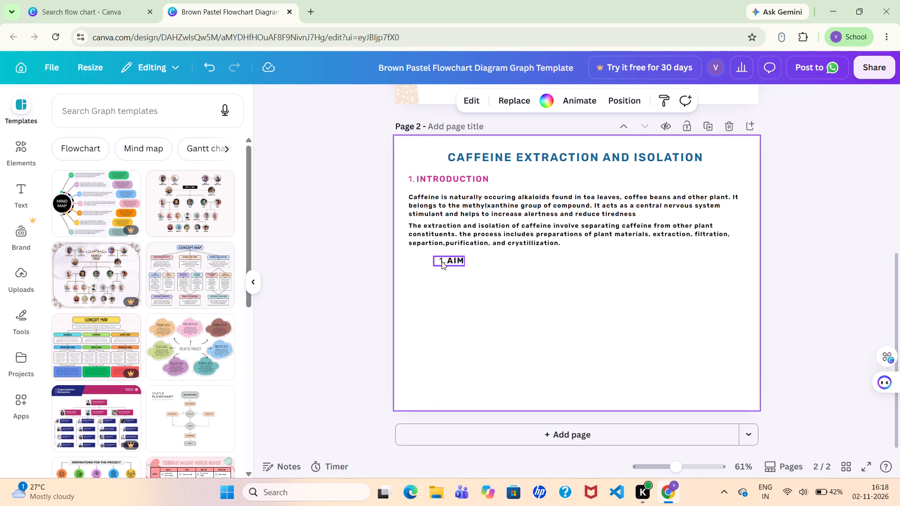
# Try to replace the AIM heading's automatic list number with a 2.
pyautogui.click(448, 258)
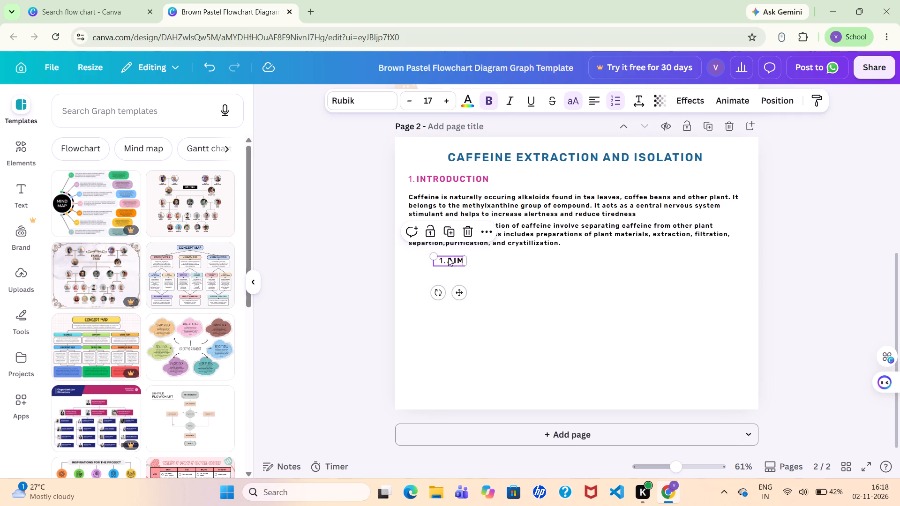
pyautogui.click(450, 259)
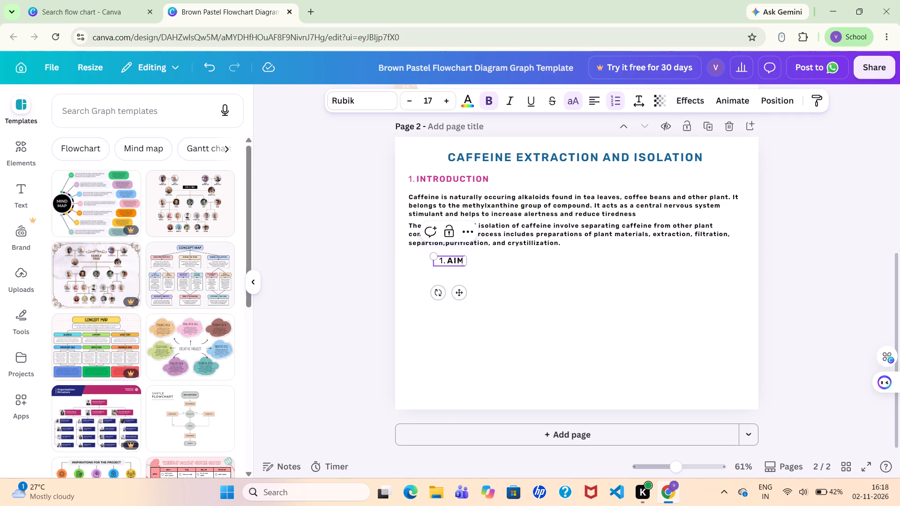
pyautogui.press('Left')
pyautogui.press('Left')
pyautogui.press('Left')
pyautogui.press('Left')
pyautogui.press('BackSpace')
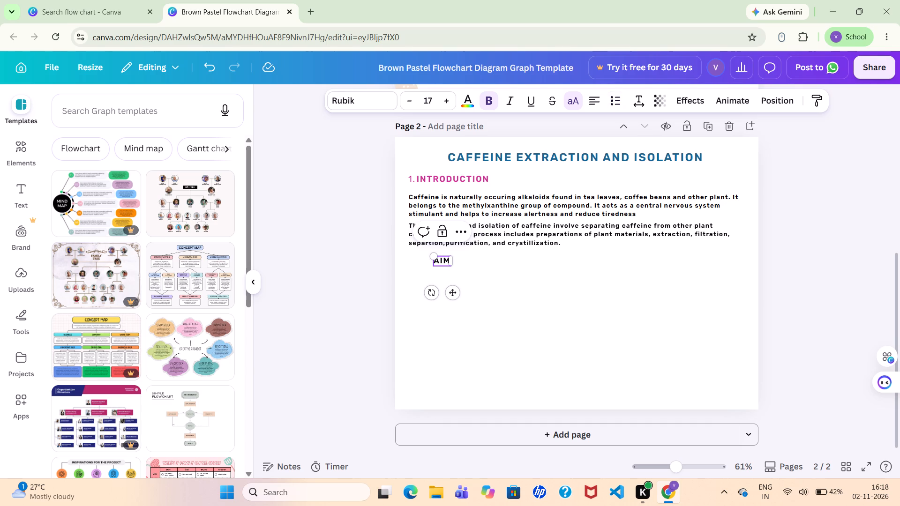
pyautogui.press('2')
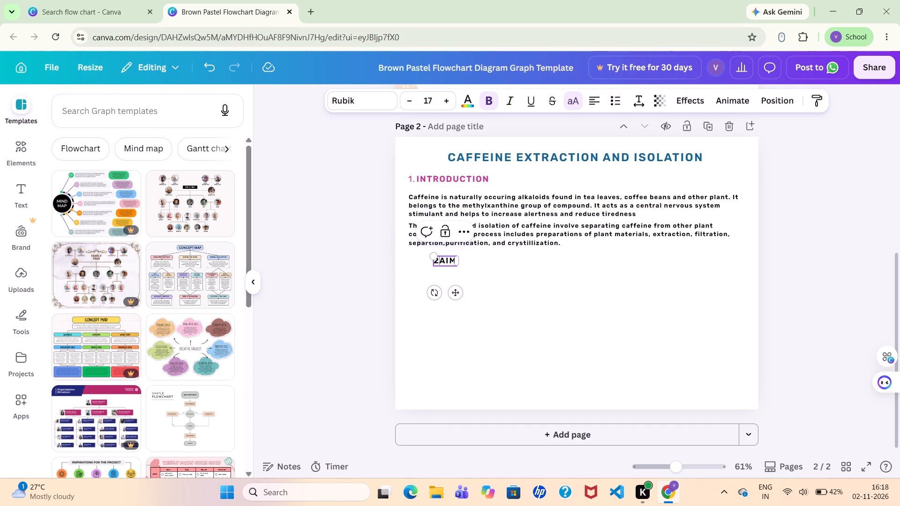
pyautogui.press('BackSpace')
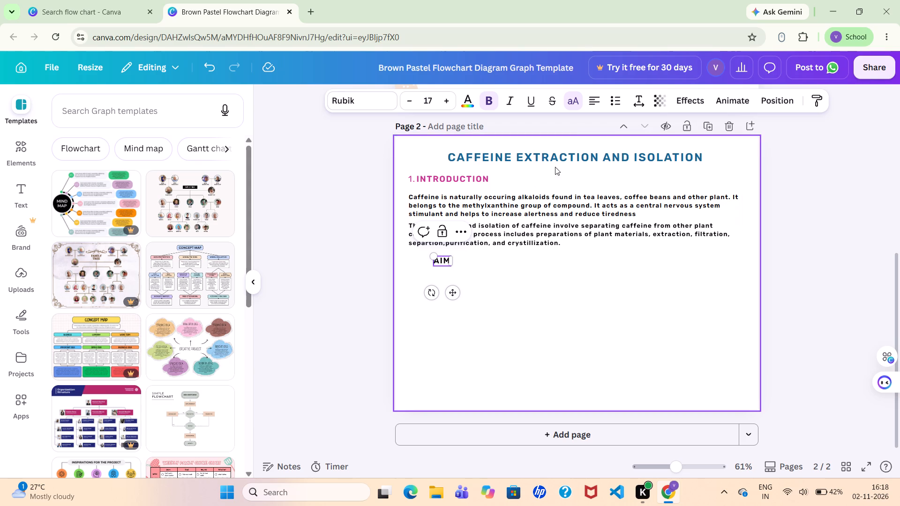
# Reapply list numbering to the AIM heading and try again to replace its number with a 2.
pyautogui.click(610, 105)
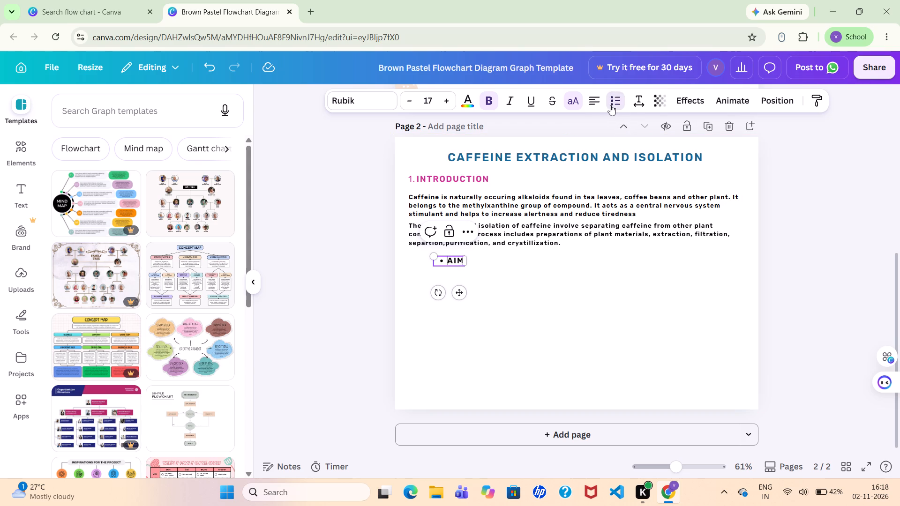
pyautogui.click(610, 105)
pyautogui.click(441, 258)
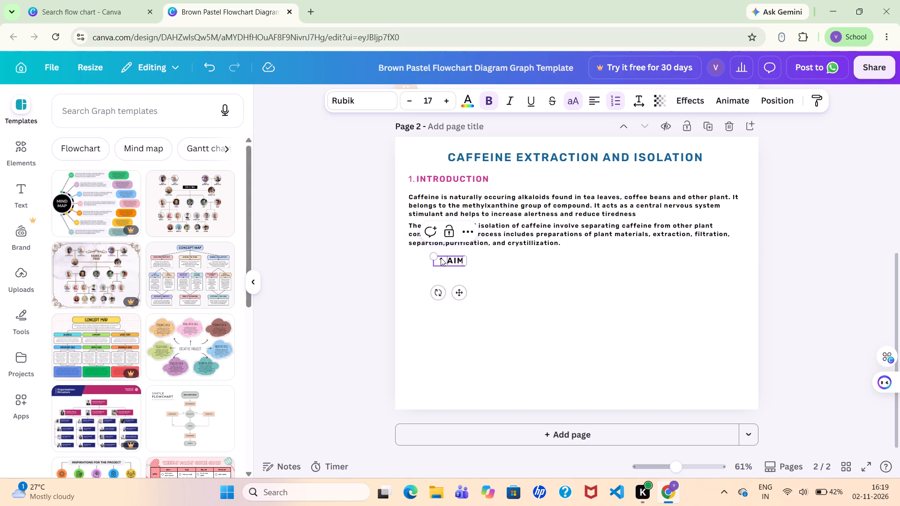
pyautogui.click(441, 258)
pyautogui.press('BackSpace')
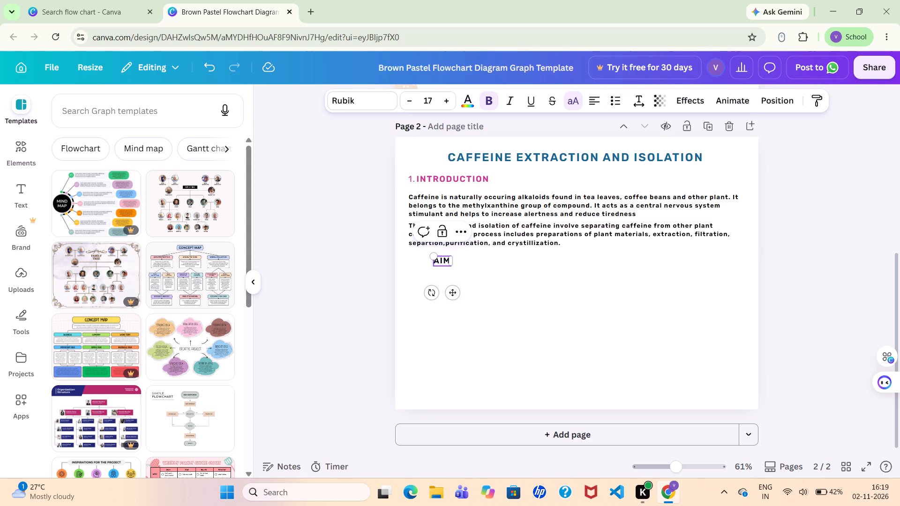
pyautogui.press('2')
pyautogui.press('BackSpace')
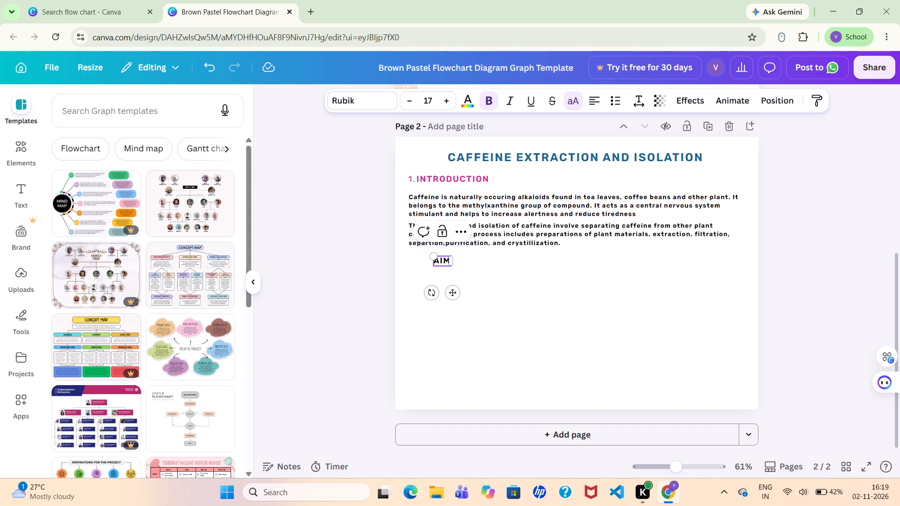
# Format the AIM heading as a bulleted list item.
pyautogui.click(447, 257)
pyautogui.click(617, 100)
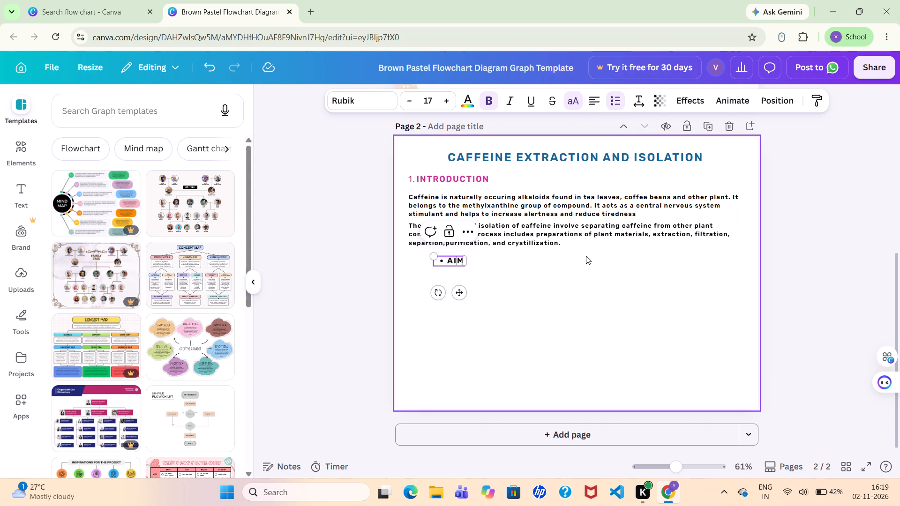
pyautogui.click(586, 256)
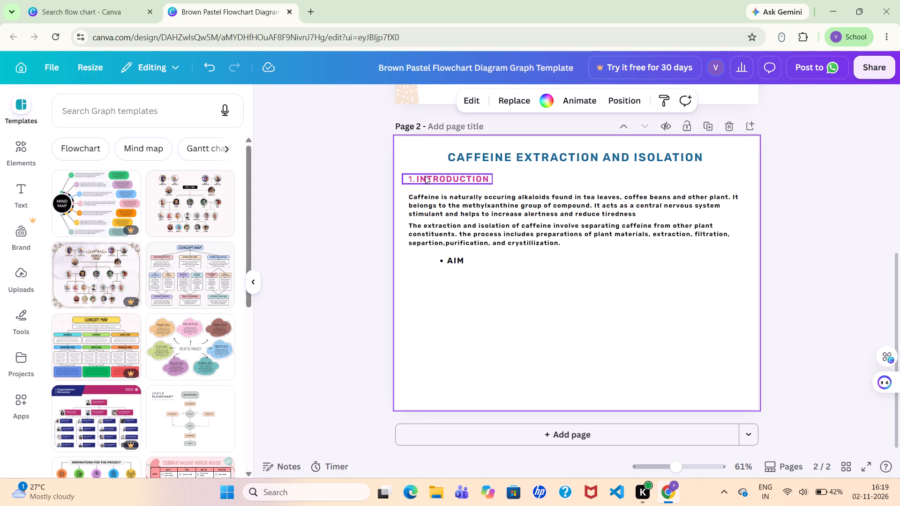
# Change the INTRODUCTION heading from a numbered to a bulleted list item, like the AIM heading.
pyautogui.click(425, 176)
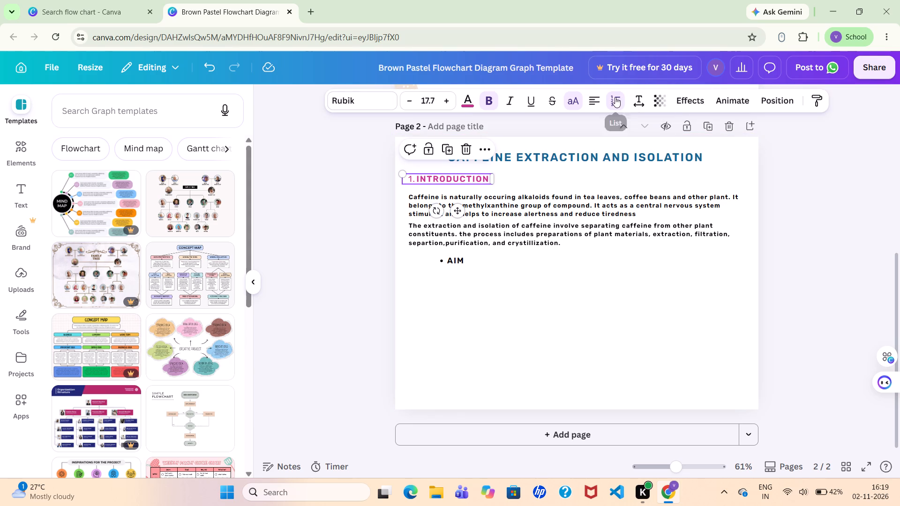
pyautogui.click(615, 97)
pyautogui.click(615, 97)
pyautogui.click(523, 268)
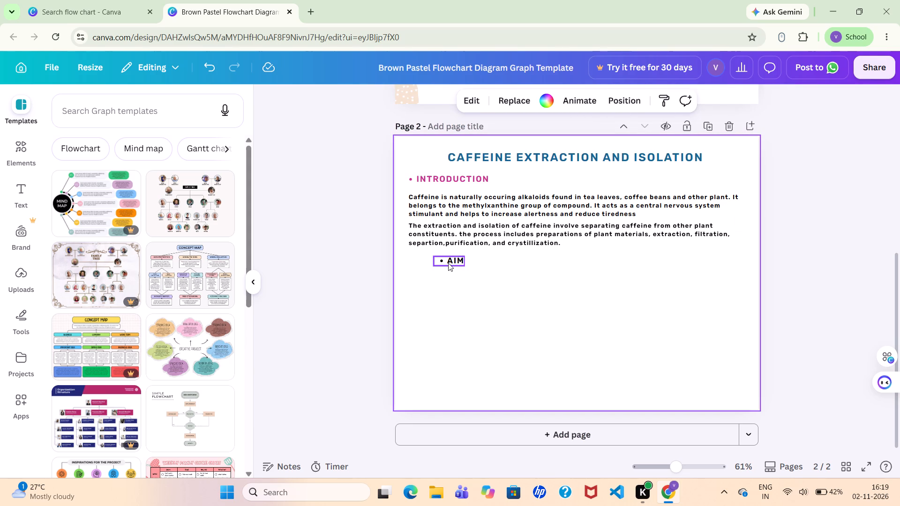
pyautogui.click(0, 505)
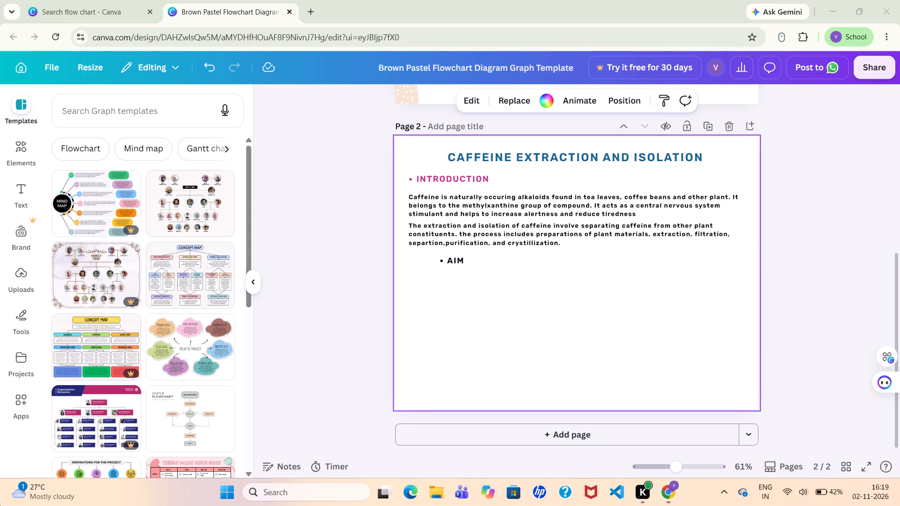
# Move the AIM heading left so its bullet sits nearly flush with the left edge of the paragraph above.
pyautogui.scroll(1, 0, 505)
pyautogui.moveTo(455, 257); pyautogui.dragTo(435, 257)
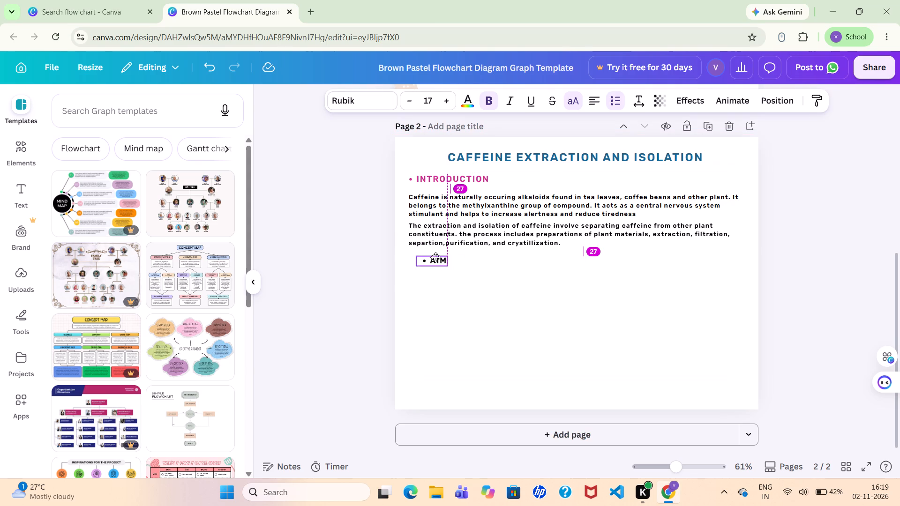
pyautogui.moveTo(435, 257); pyautogui.dragTo(434, 257)
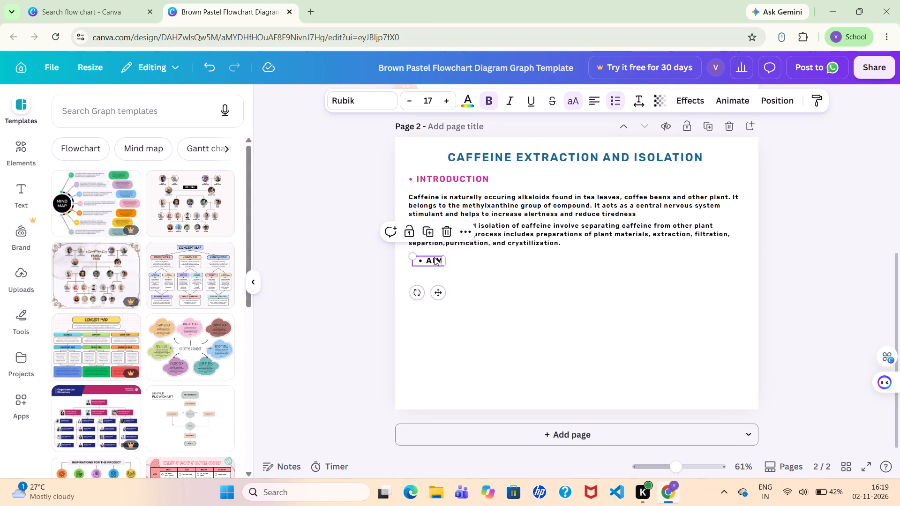
pyautogui.click(521, 278)
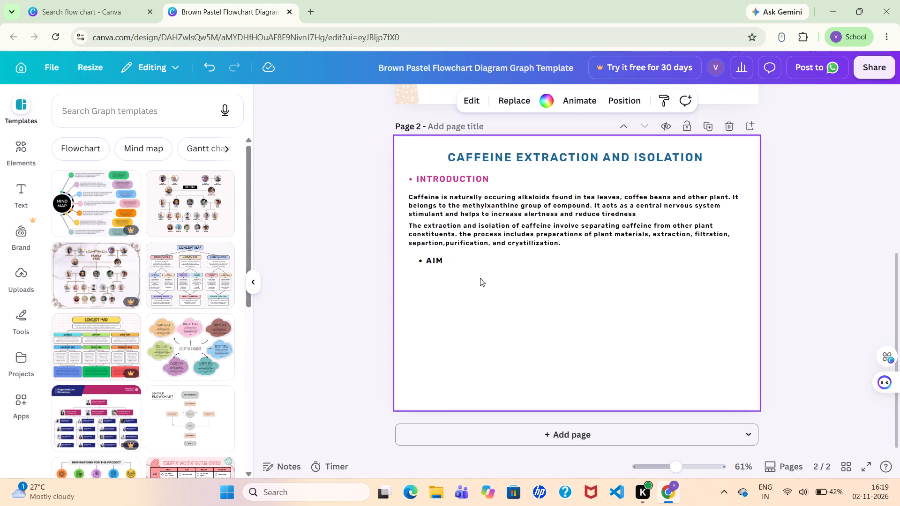
pyautogui.moveTo(426, 259); pyautogui.dragTo(425, 259)
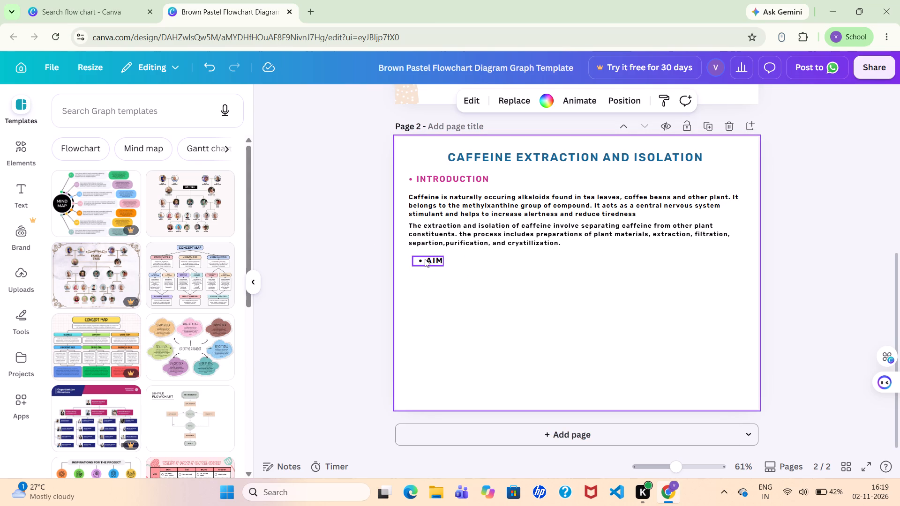
pyautogui.moveTo(425, 259); pyautogui.dragTo(420, 257)
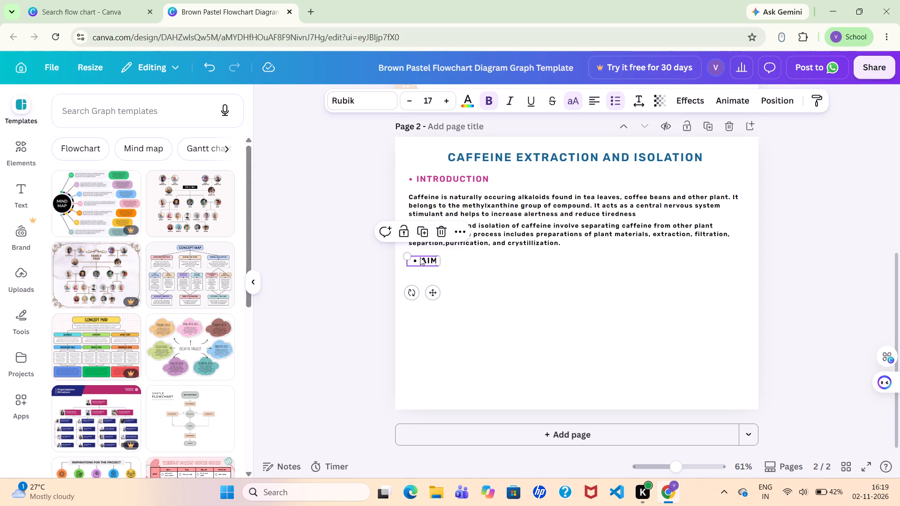
pyautogui.click(495, 274)
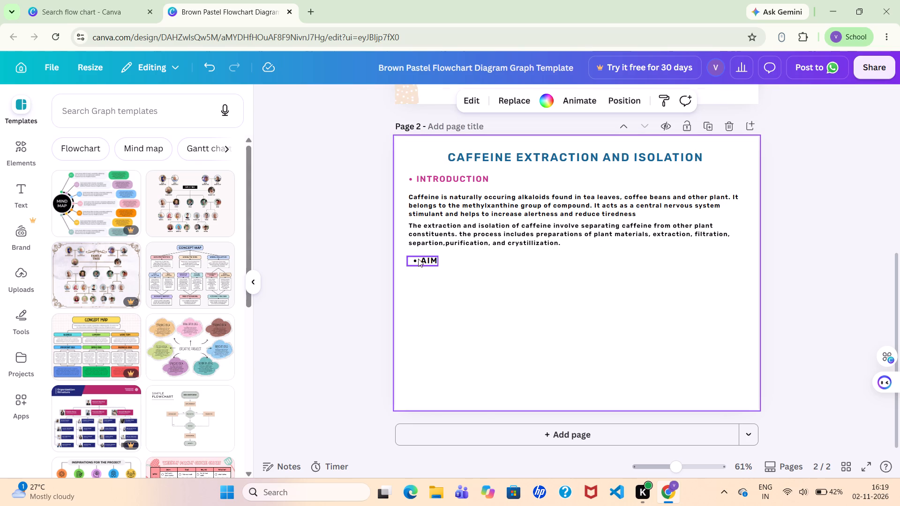
# Recolour the CAFFEINE EXTRACTION AND ISOLATION title with a 180° linear gradient from black #000000 to blue #3533cd.
pyautogui.click(491, 153)
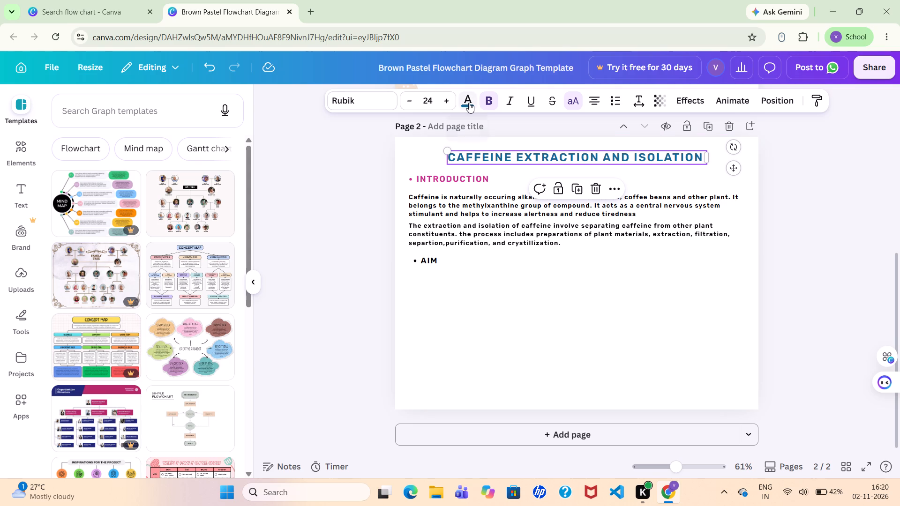
pyautogui.click(469, 102)
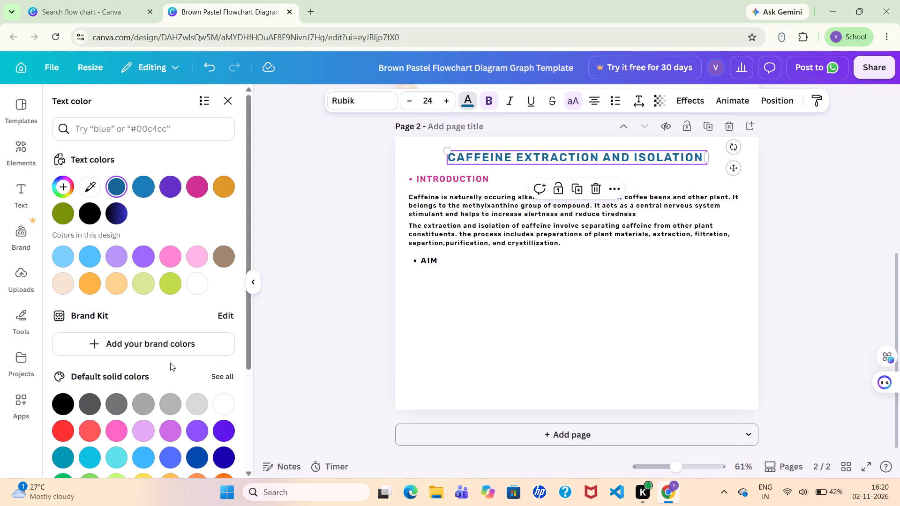
pyautogui.click(89, 216)
pyautogui.click(122, 219)
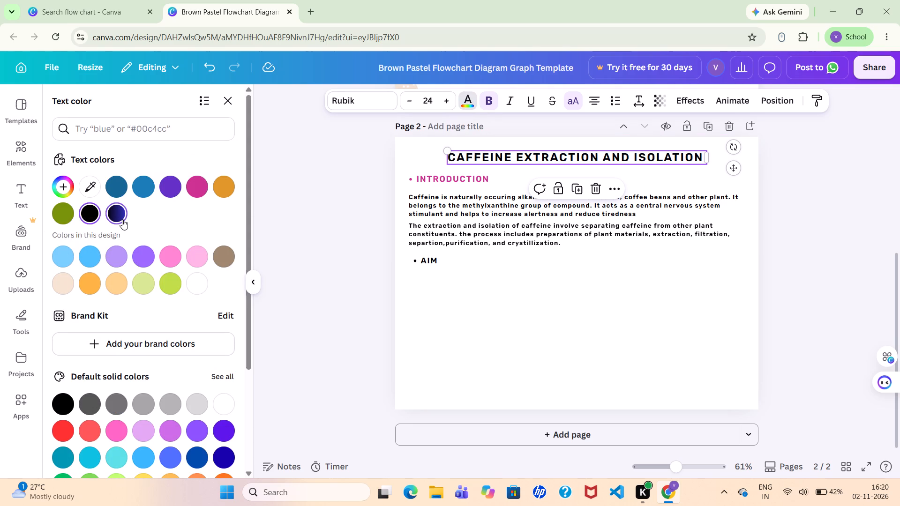
pyautogui.click(122, 219)
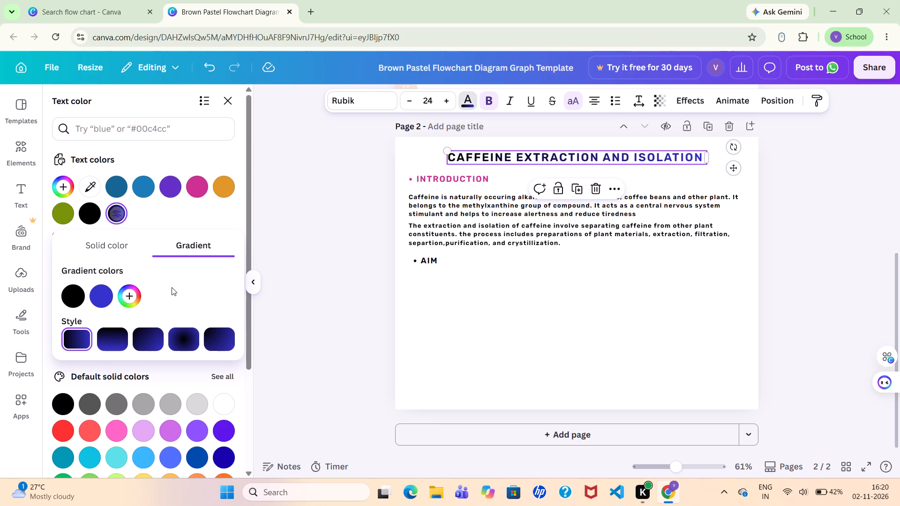
pyautogui.click(113, 339)
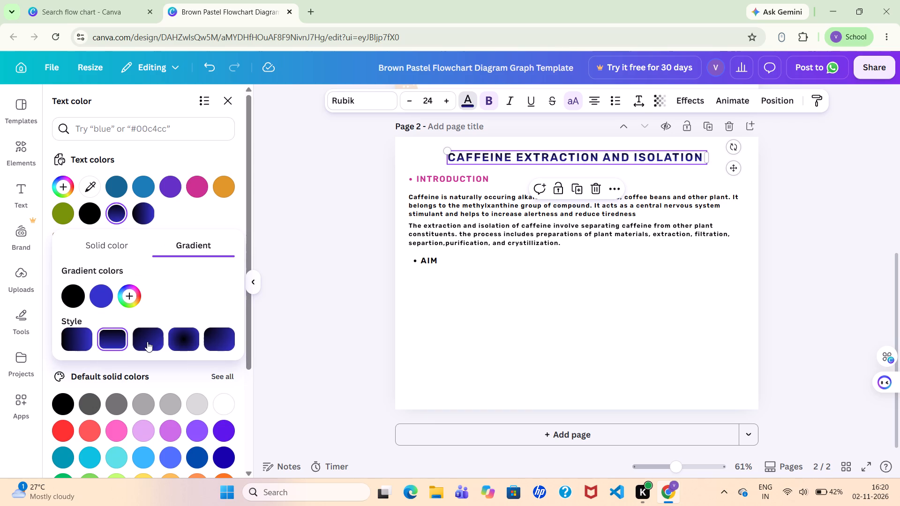
pyautogui.click(148, 342)
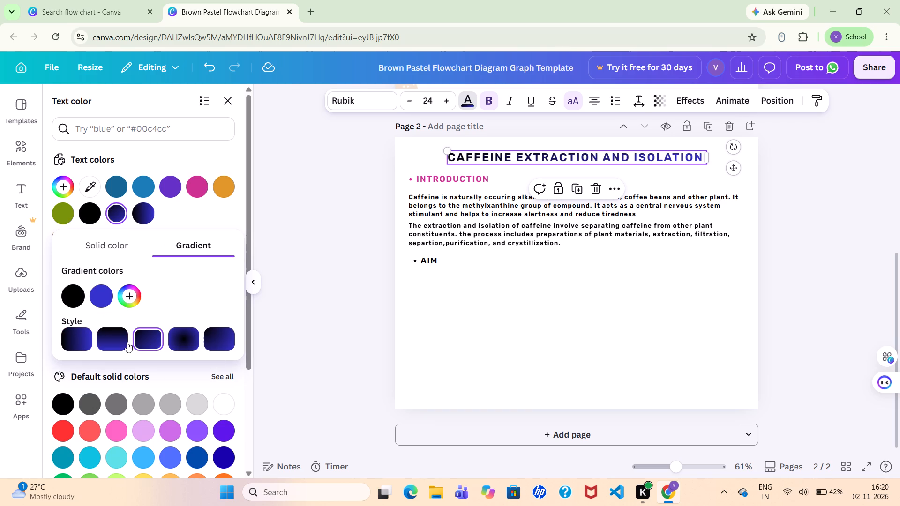
pyautogui.click(115, 341)
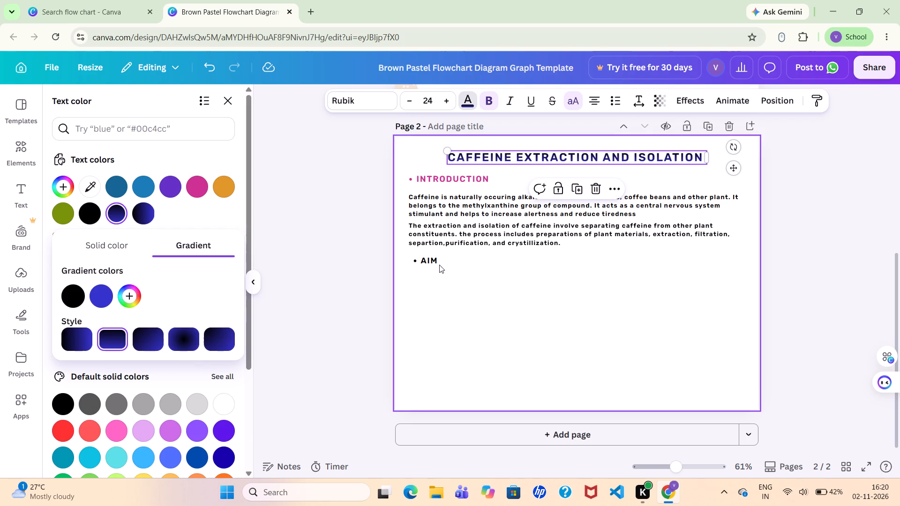
# Recolour the INTRODUCTION heading on page 2 with the solid red #FF3131.
pyautogui.click(439, 180)
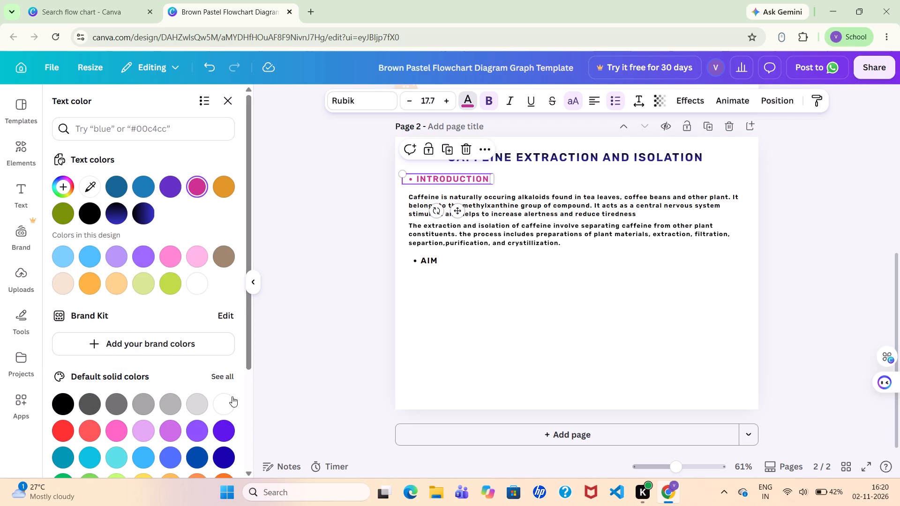
pyautogui.tripleClick(246, 473)
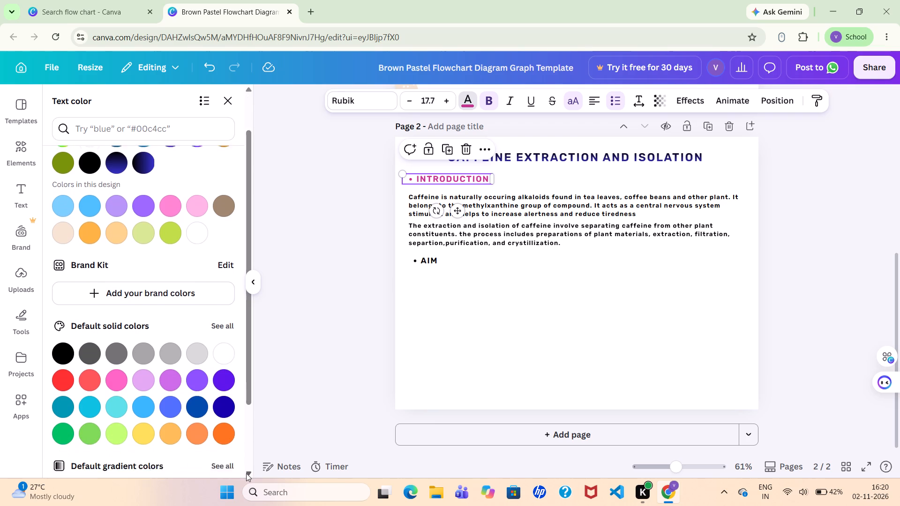
pyautogui.tripleClick(246, 473)
pyautogui.tripleClick(246, 473)
pyautogui.doubleClick(246, 473)
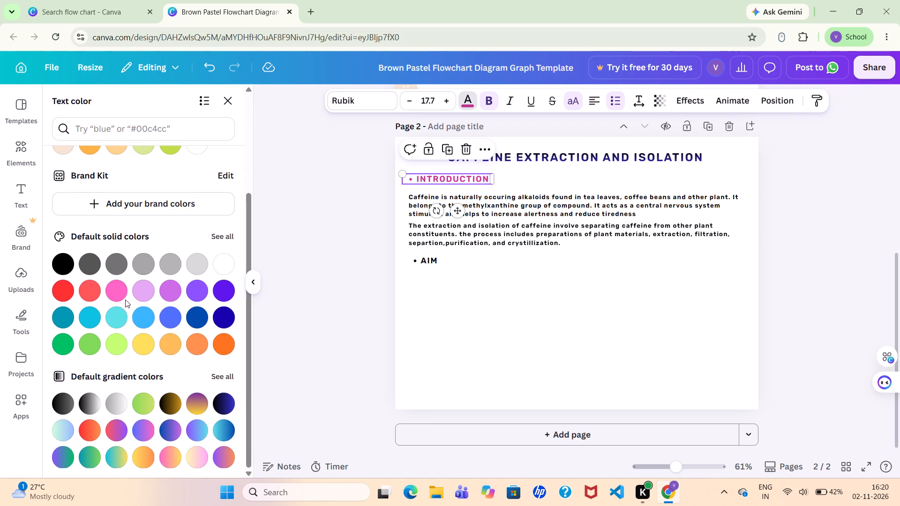
pyautogui.click(96, 292)
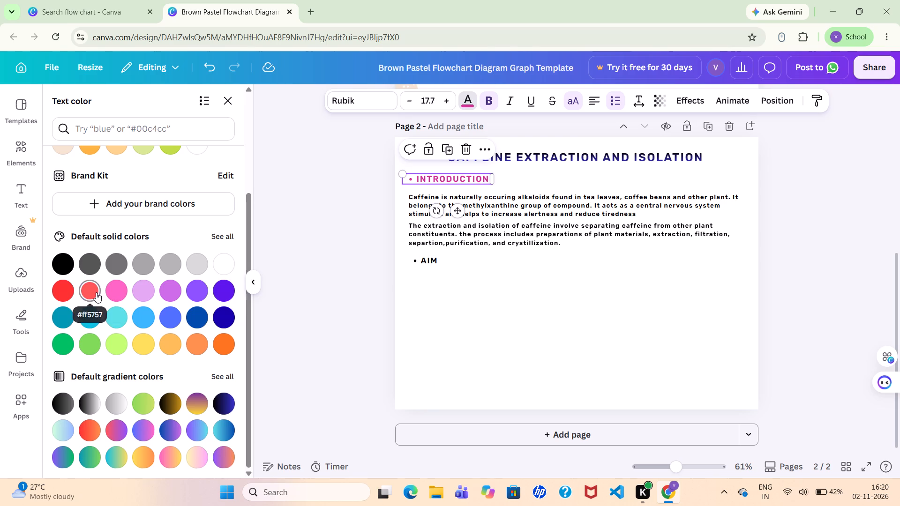
pyautogui.click(47, 290)
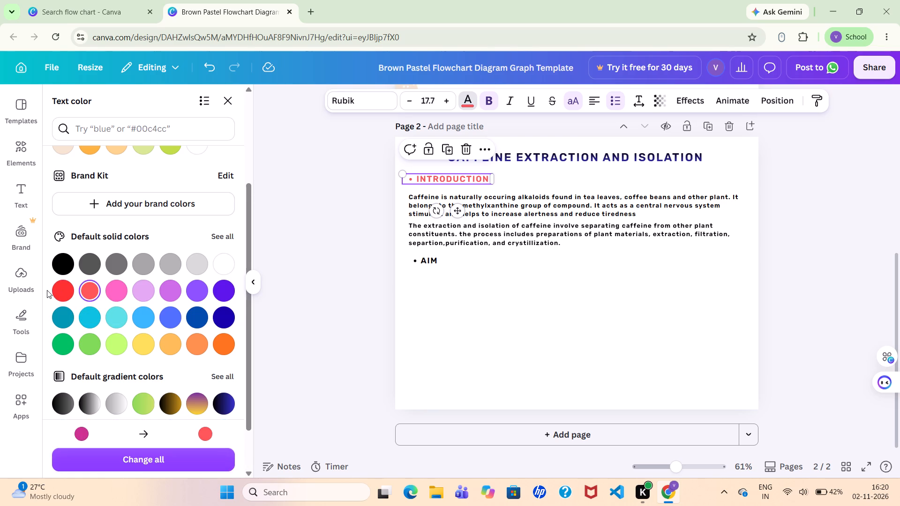
pyautogui.click(68, 289)
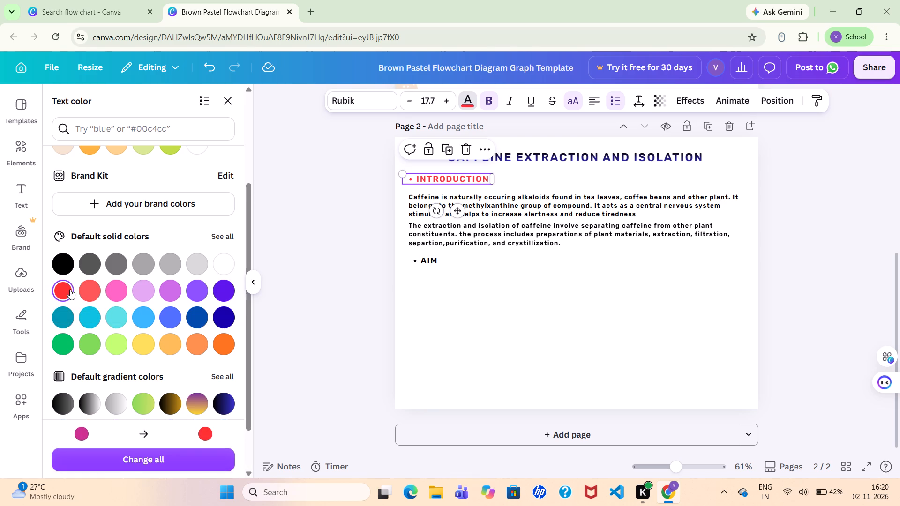
pyautogui.moveTo(120, 287); pyautogui.dragTo(70, 202)
# Darken the INTRODUCTION heading's red to the custom colour #950D0D.
pyautogui.tripleClick(247, 90)
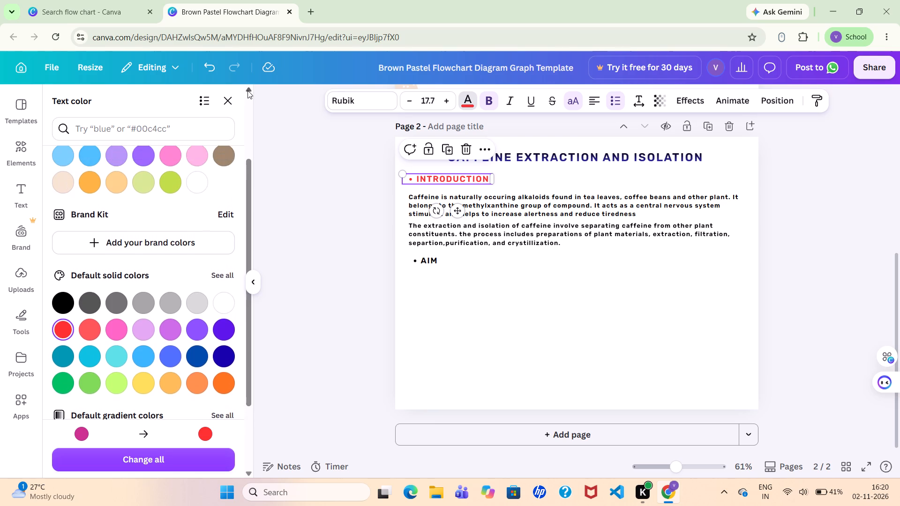
pyautogui.tripleClick(247, 90)
pyautogui.tripleClick(247, 90)
pyautogui.moveTo(247, 90); pyautogui.dragTo(212, 34)
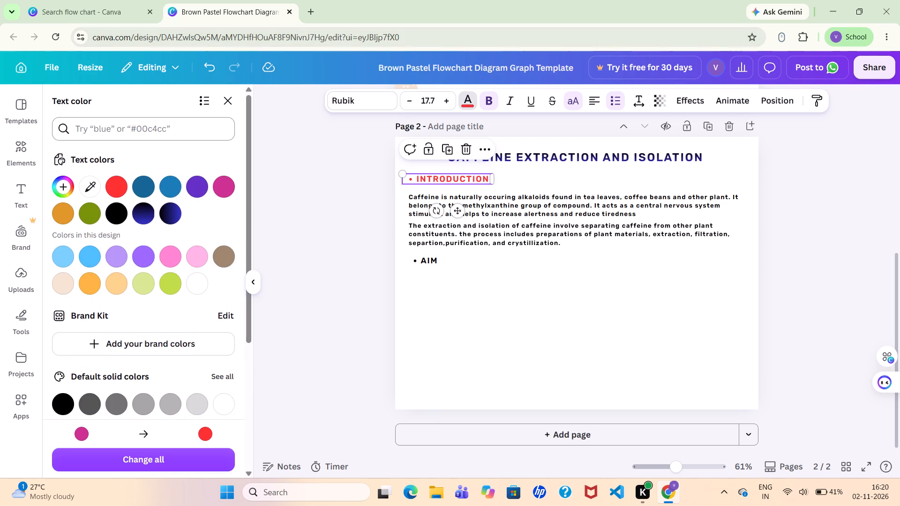
pyautogui.click(65, 180)
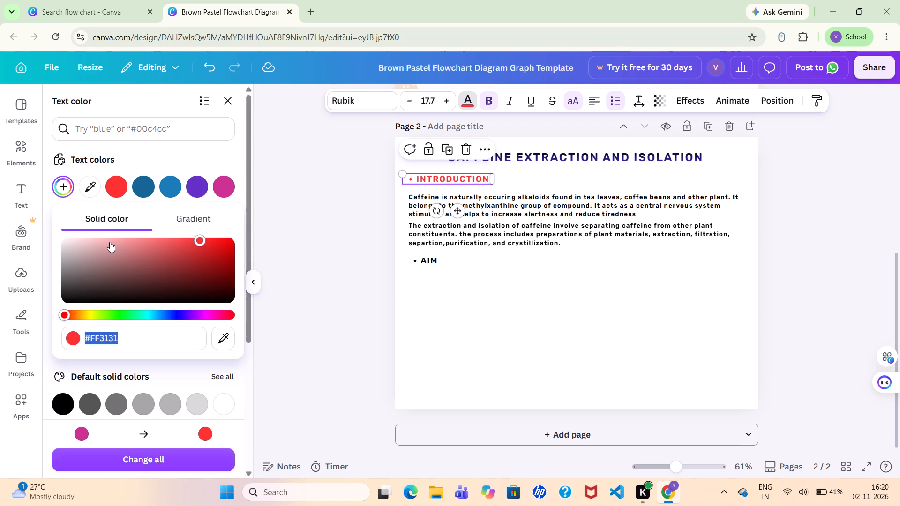
pyautogui.click(209, 254)
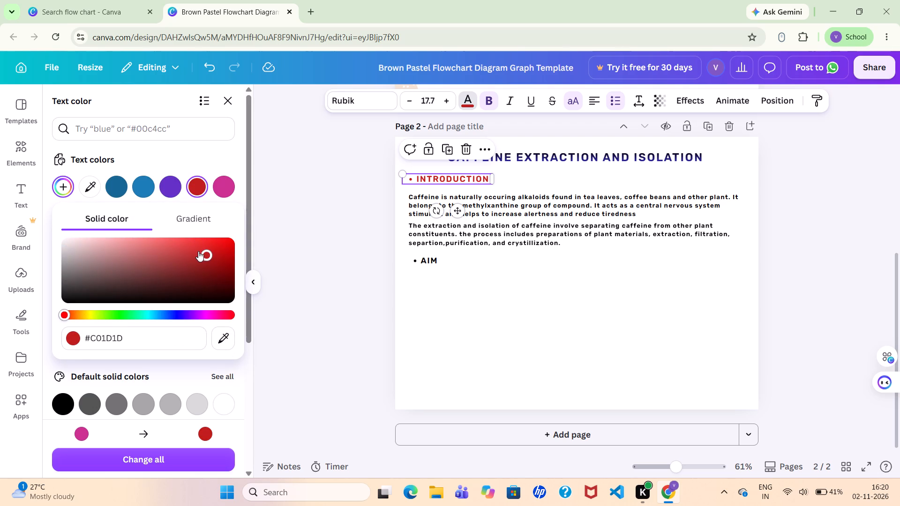
pyautogui.click(198, 251)
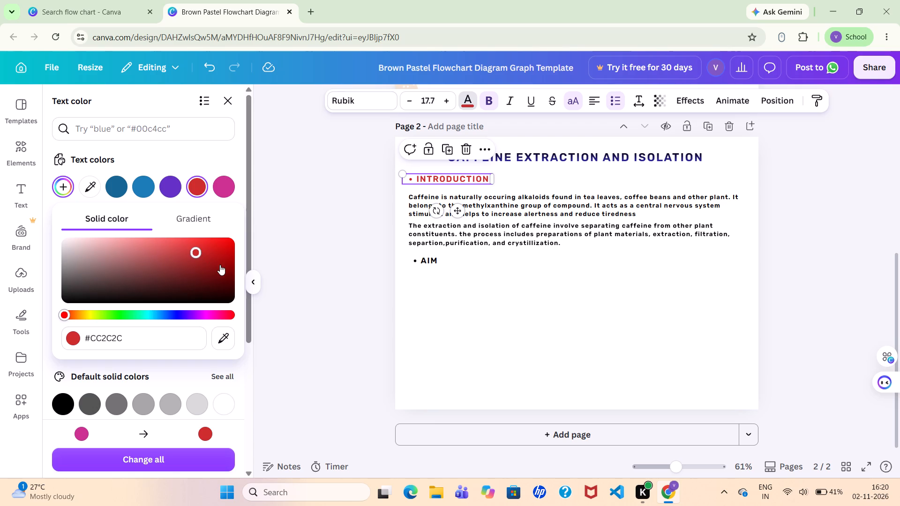
pyautogui.click(220, 265)
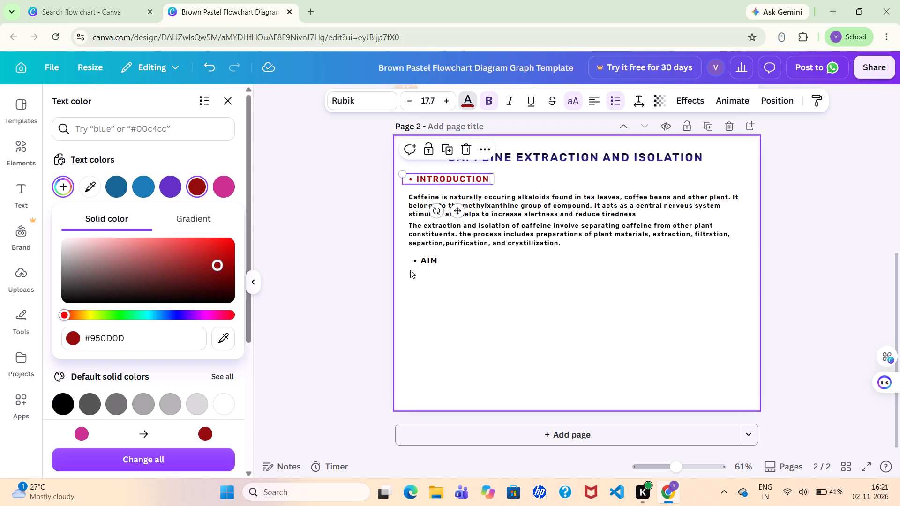
# Apply the same dark red #950D0D to the AIM heading.
pyautogui.click(426, 260)
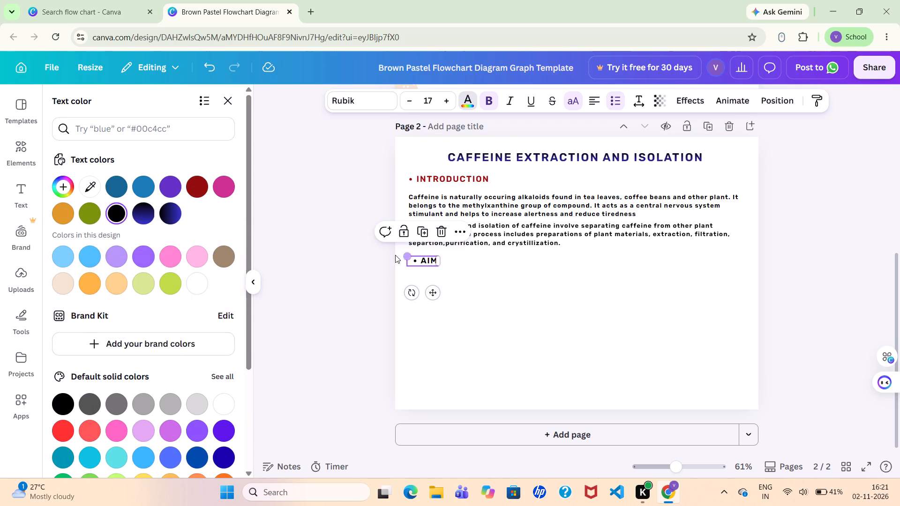
pyautogui.click(197, 191)
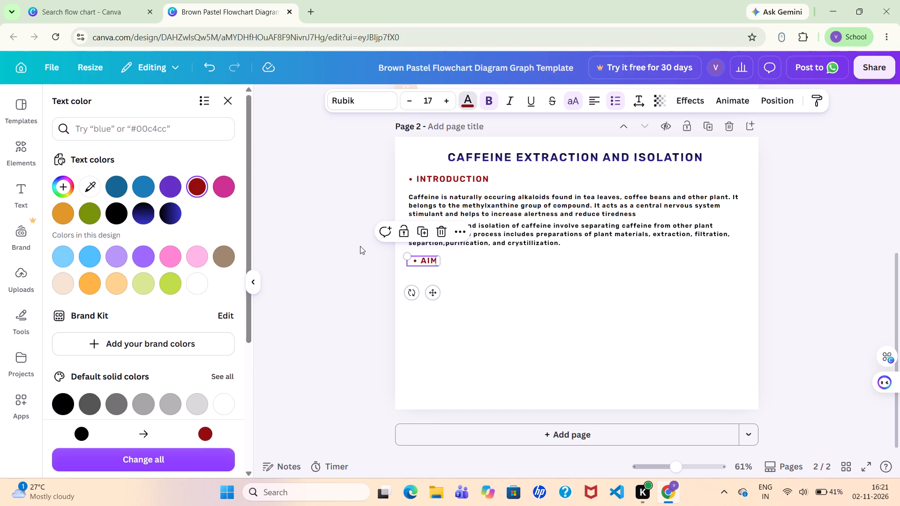
pyautogui.click(496, 289)
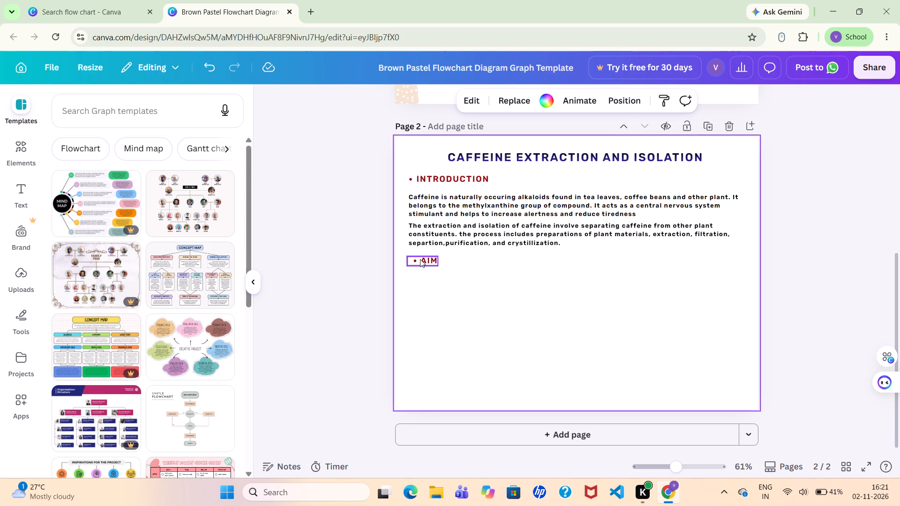
# Nudge the AIM heading and both introduction paragraphs up slightly to tighten the spacing beneath the INTRODUCTION heading.
pyautogui.moveTo(420, 259); pyautogui.dragTo(420, 259)
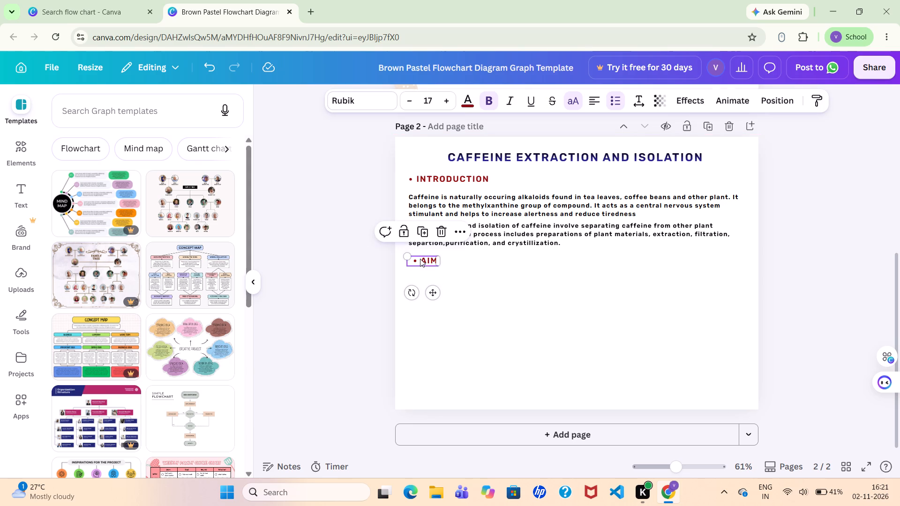
pyautogui.moveTo(420, 259); pyautogui.dragTo(420, 255)
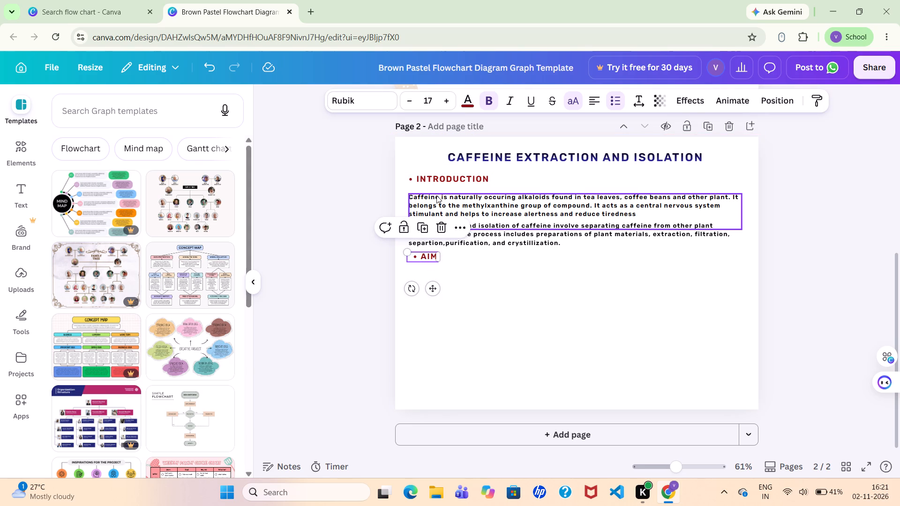
pyautogui.moveTo(439, 199); pyautogui.dragTo(439, 194)
pyautogui.click(520, 285)
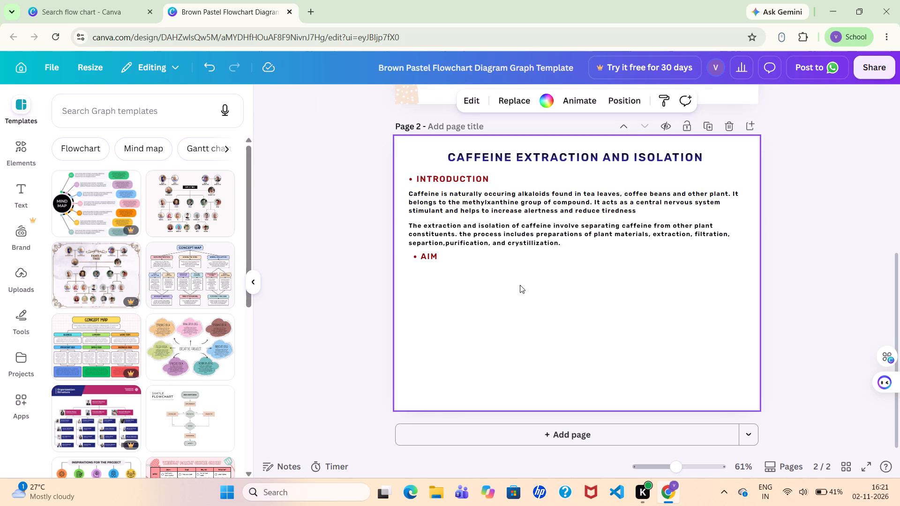
pyautogui.click(500, 235)
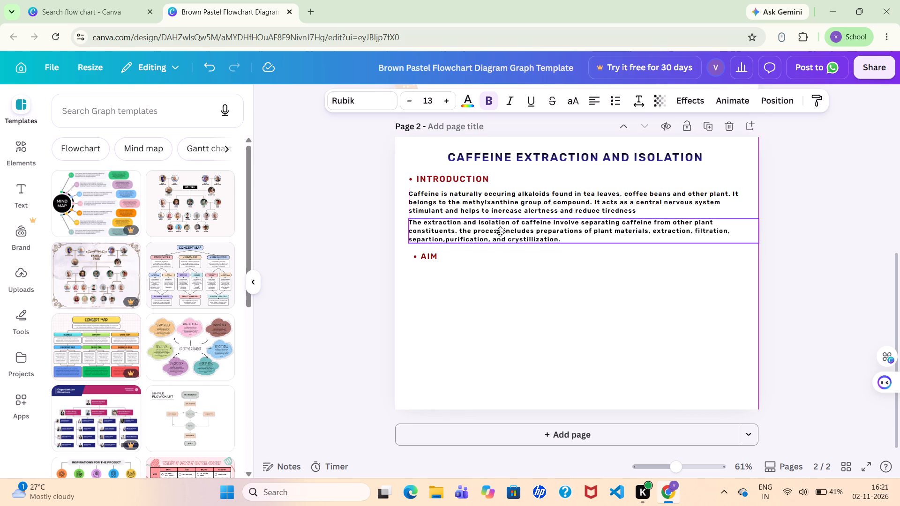
pyautogui.click(510, 270)
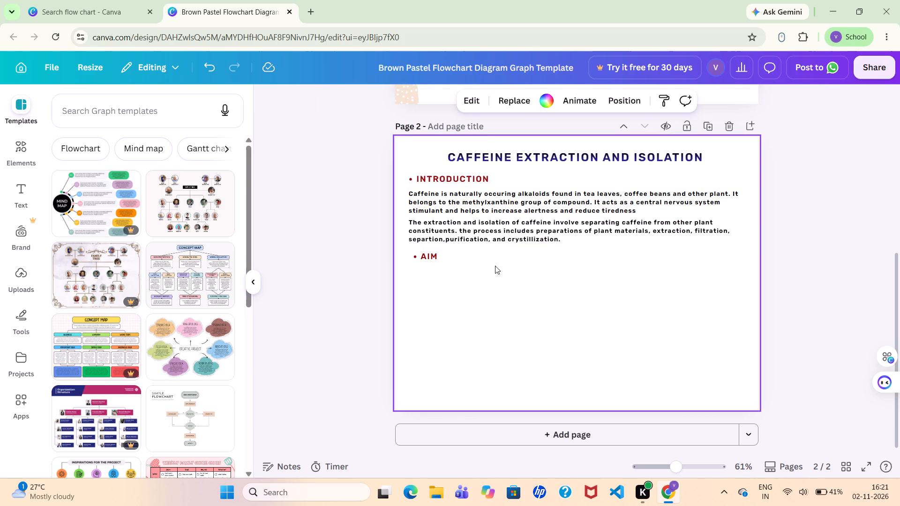
# Move the AIM heading slightly up and left so its bullet lines up with the INTRODUCTION heading's bullet.
pyautogui.moveTo(426, 256); pyautogui.dragTo(423, 254)
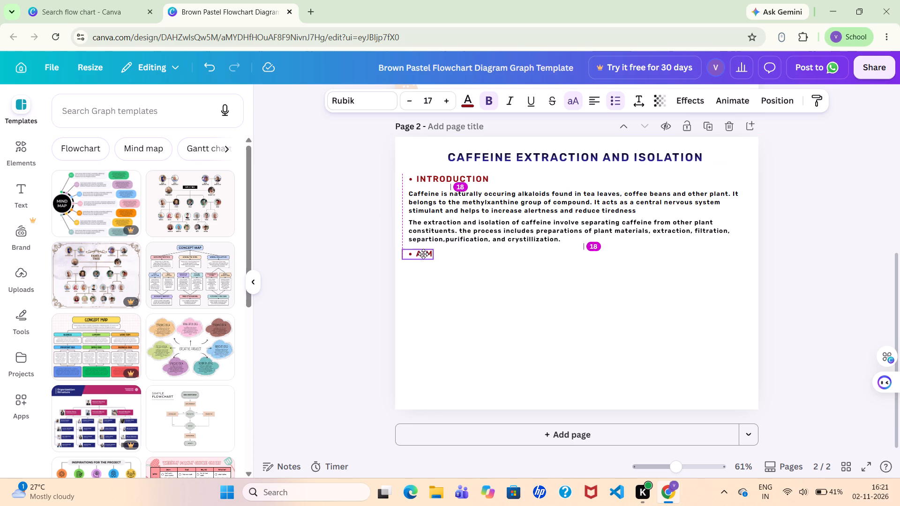
pyautogui.moveTo(423, 254); pyautogui.dragTo(424, 252)
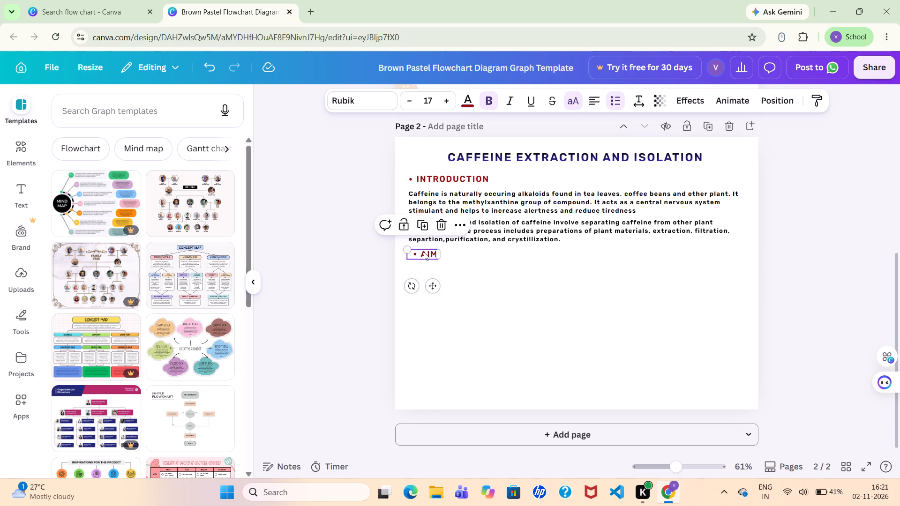
pyautogui.click(465, 251)
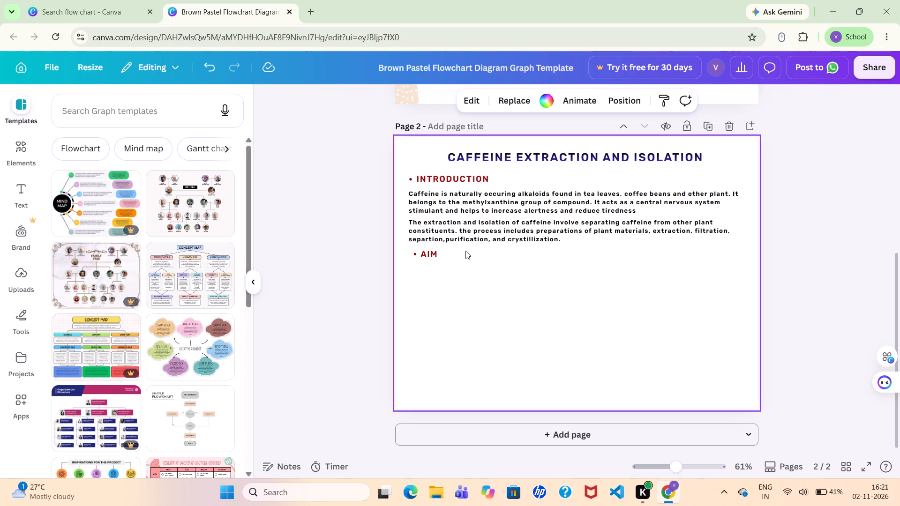
pyautogui.moveTo(424, 254); pyautogui.dragTo(416, 253)
pyautogui.click(486, 248)
# Add a new text box below the AIM heading on page 2.
pyautogui.press('t')
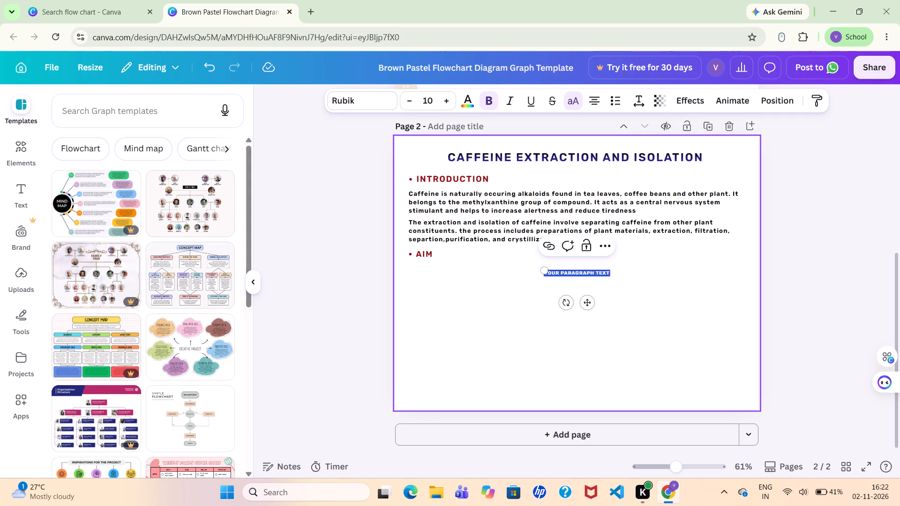
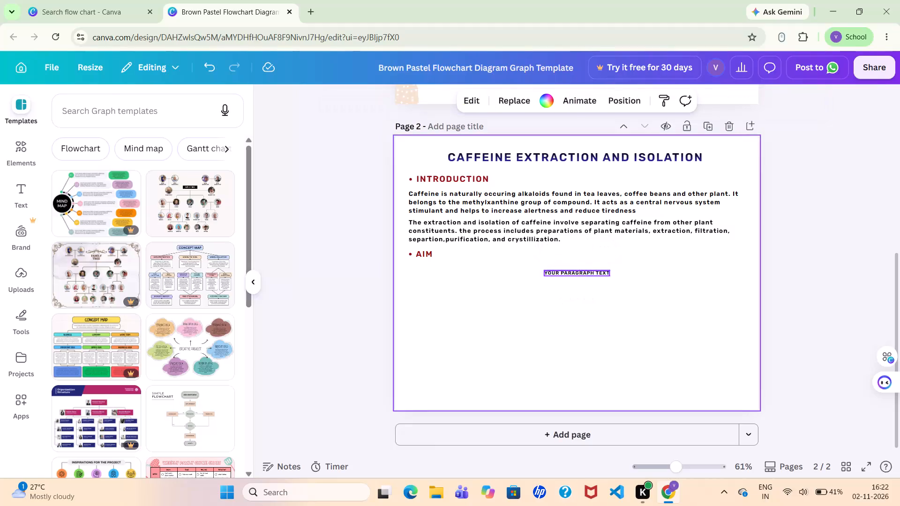
# Clear the placeholder text from the new text box below AIM and turn off its uppercase formatting.
pyautogui.press('BackSpace')
pyautogui.press('BackSpace')
pyautogui.press('Right')
pyautogui.press('Right')
pyautogui.press('Right')
pyautogui.press('Right')
pyautogui.press('BackSpace')
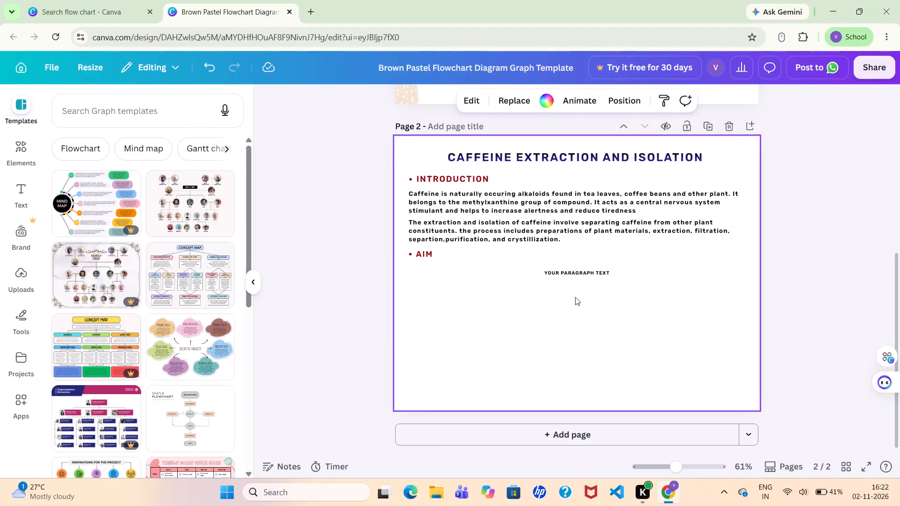
pyautogui.click(570, 268)
pyautogui.click(570, 271)
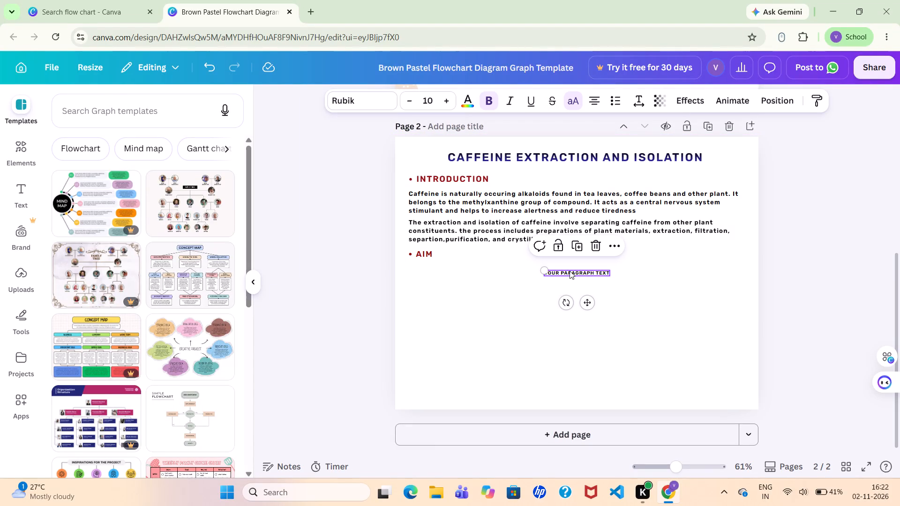
pyautogui.doubleClick(570, 271)
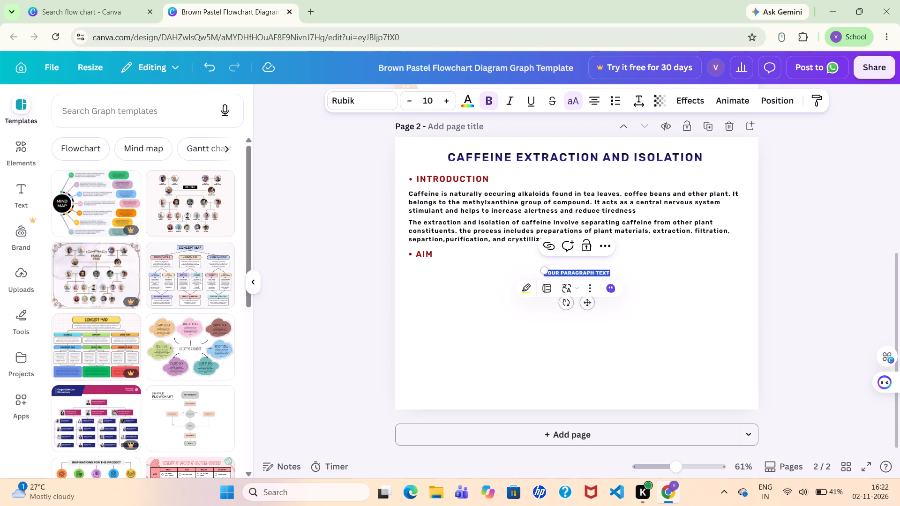
pyautogui.press('BackSpace')
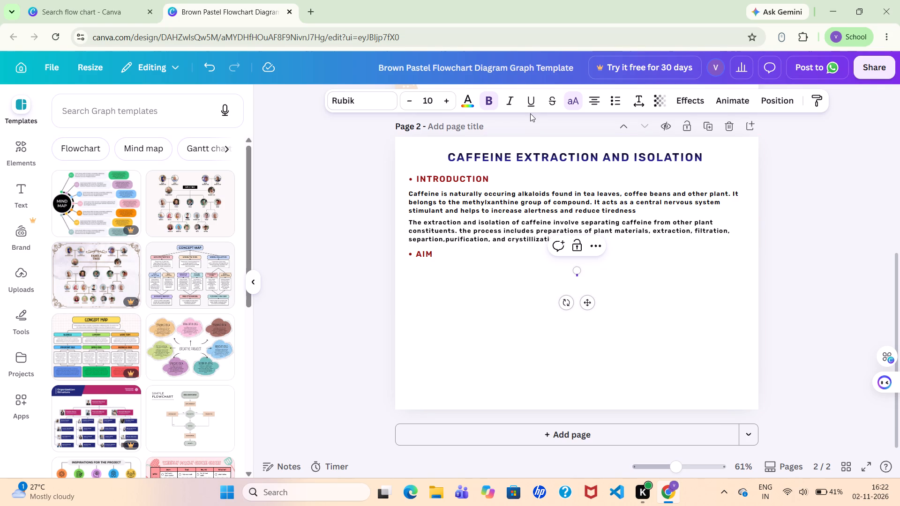
pyautogui.click(574, 102)
# Enter "To study the extraction and isolation of caffeine from tea leaves." in the empty text box below AIM.
pyautogui.click(575, 265)
pyautogui.click(575, 271)
pyautogui.press('t')
pyautogui.press('i')
pyautogui.press('BackSpace')
pyautogui.write('o')
pyautogui.press('space')
pyautogui.press('BackSpace')
pyautogui.press('BackSpace')
pyautogui.press('BackSpace')
pyautogui.write('T')
pyautogui.press('space')
pyautogui.press('BackSpace')
pyautogui.write('o')
pyautogui.press('space')
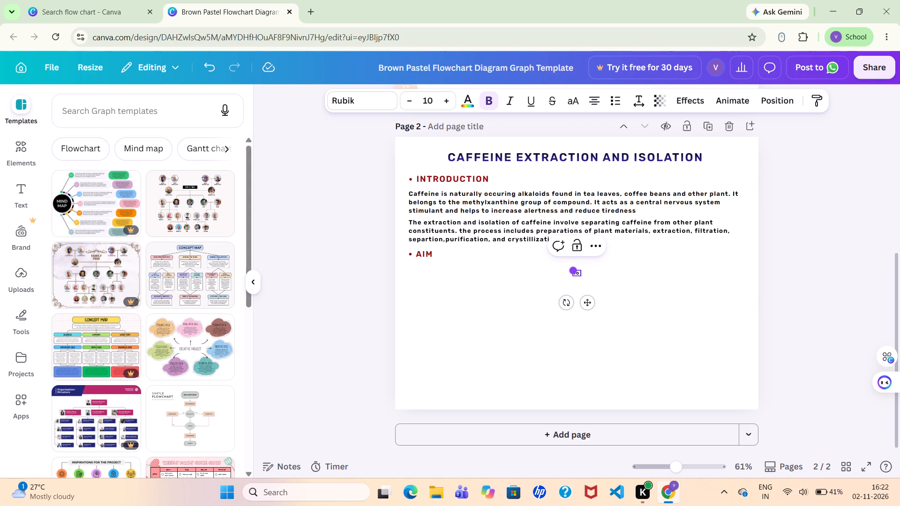
pyautogui.write('st')
pyautogui.write('udy the e')
pyautogui.write('xtraction')
pyautogui.press('space')
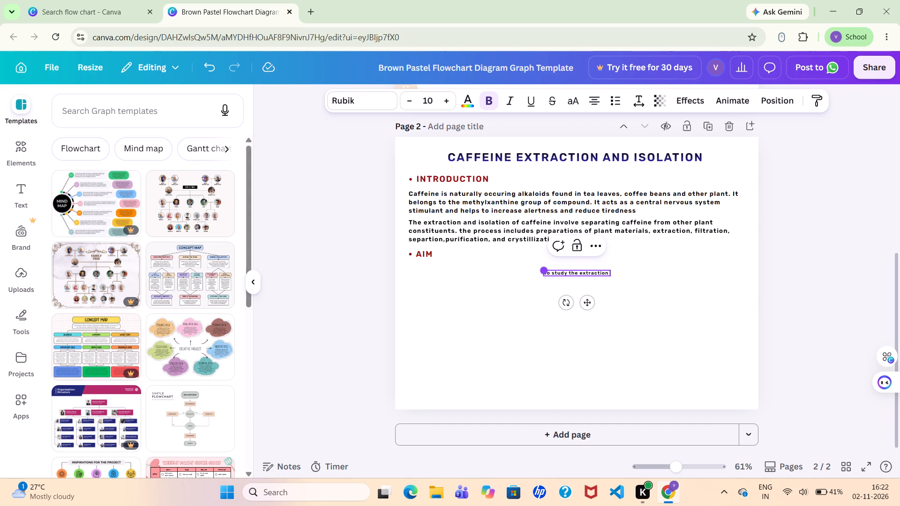
pyautogui.write('and isolation')
pyautogui.press('space')
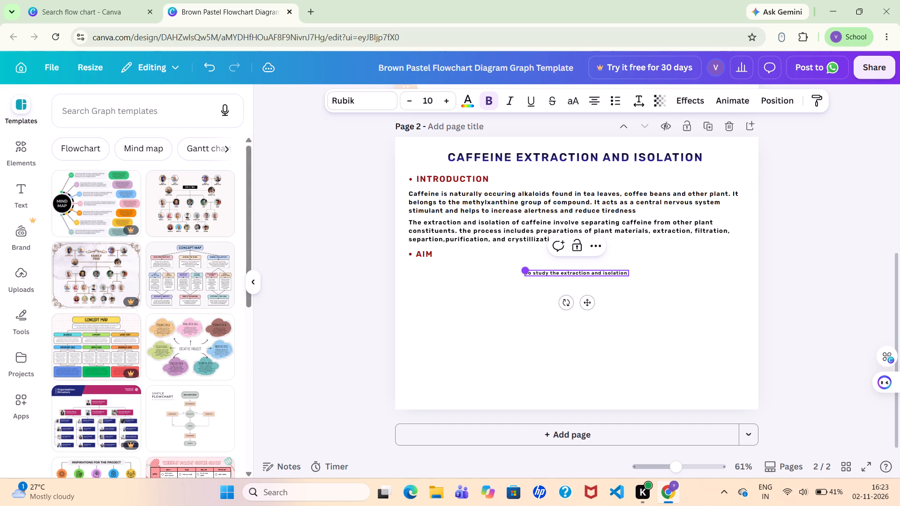
pyautogui.write('of')
pyautogui.press('space')
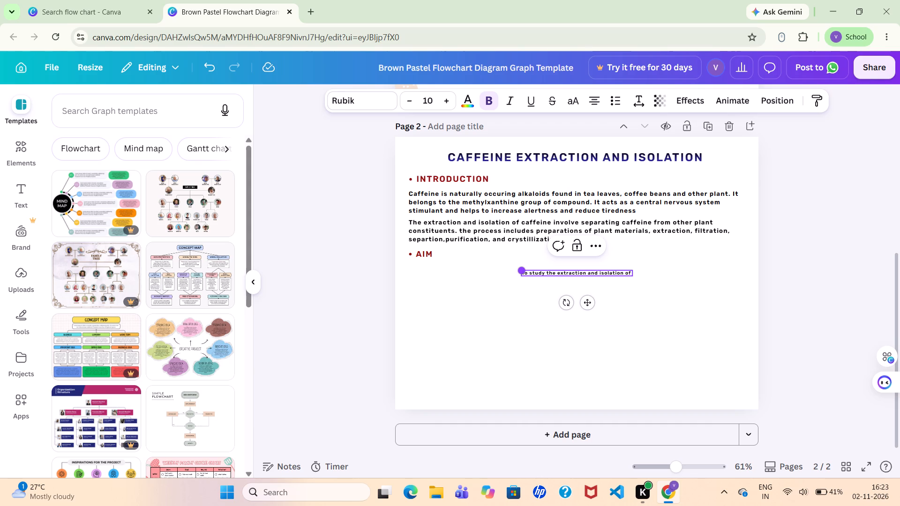
pyautogui.write('caff')
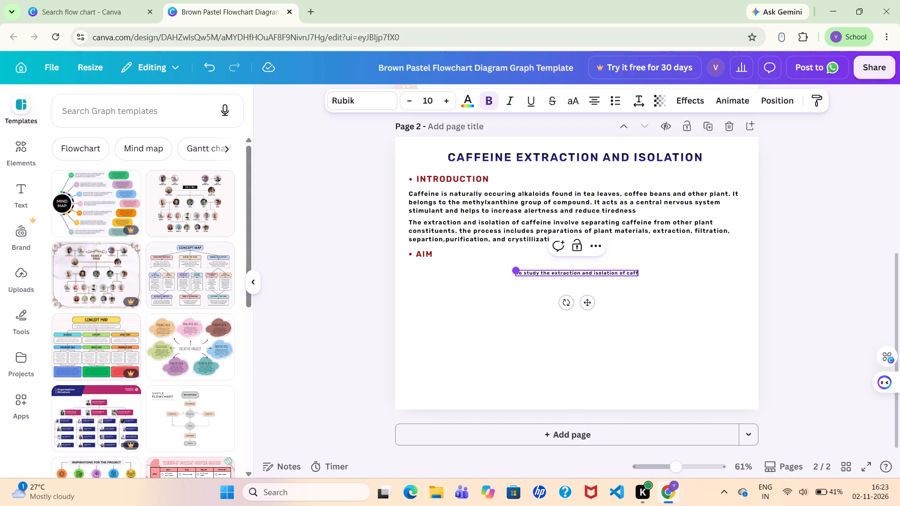
pyautogui.write('ein')
pyautogui.write('e from')
pyautogui.press('space')
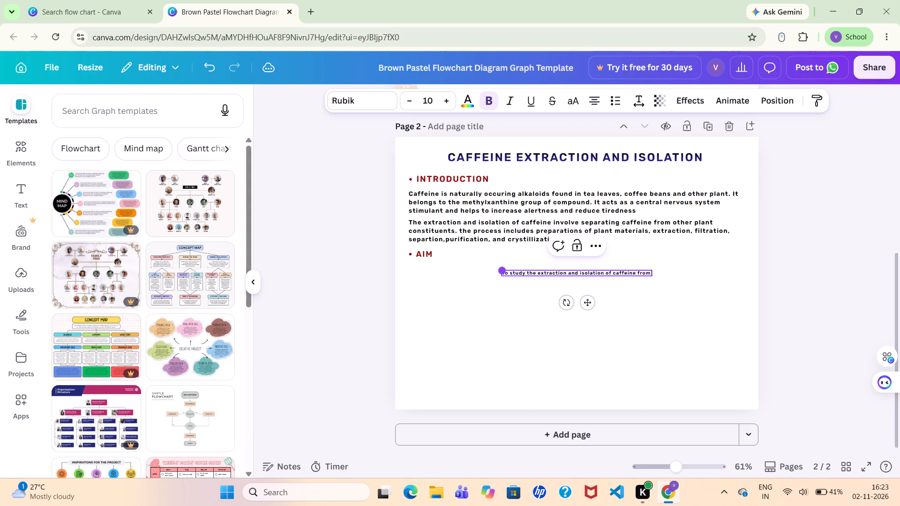
pyautogui.write('tea leaves')
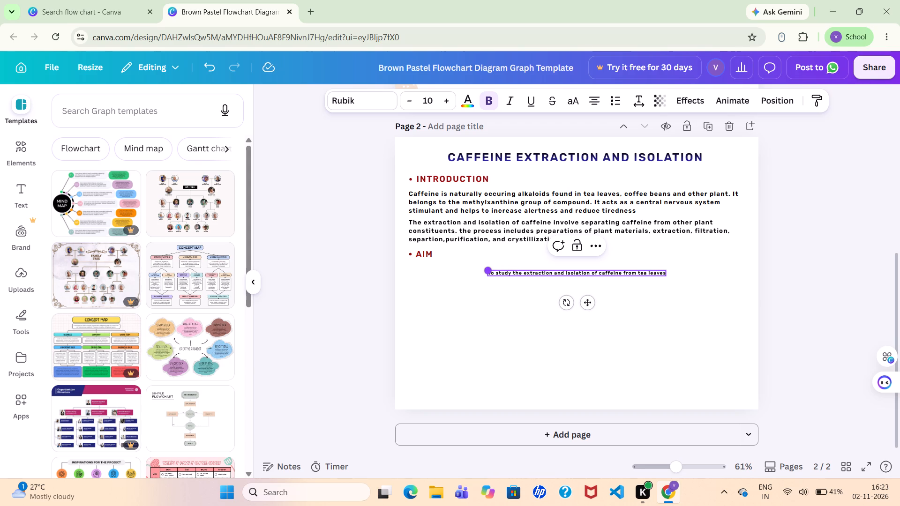
pyautogui.press('.')
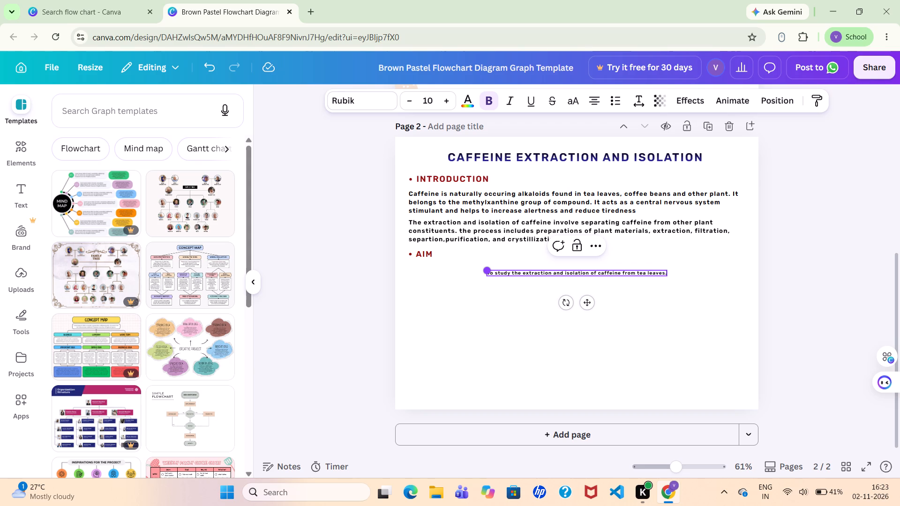
pyautogui.click(628, 282)
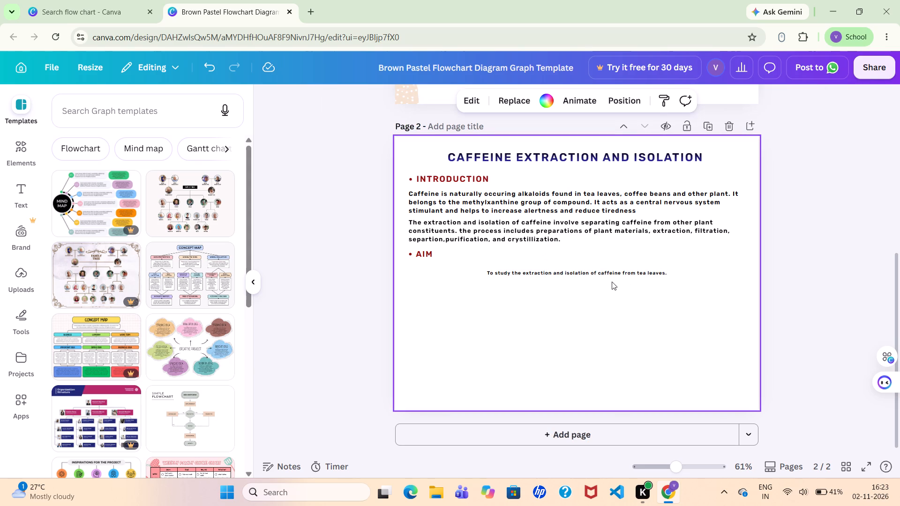
# Set the aim sentence's font size to 13, matching the introduction paragraphs.
pyautogui.click(597, 272)
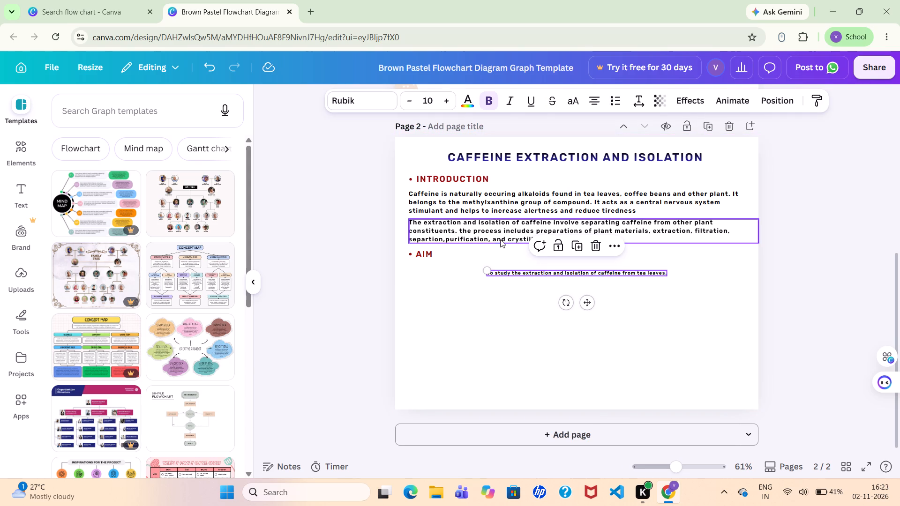
pyautogui.click(492, 211)
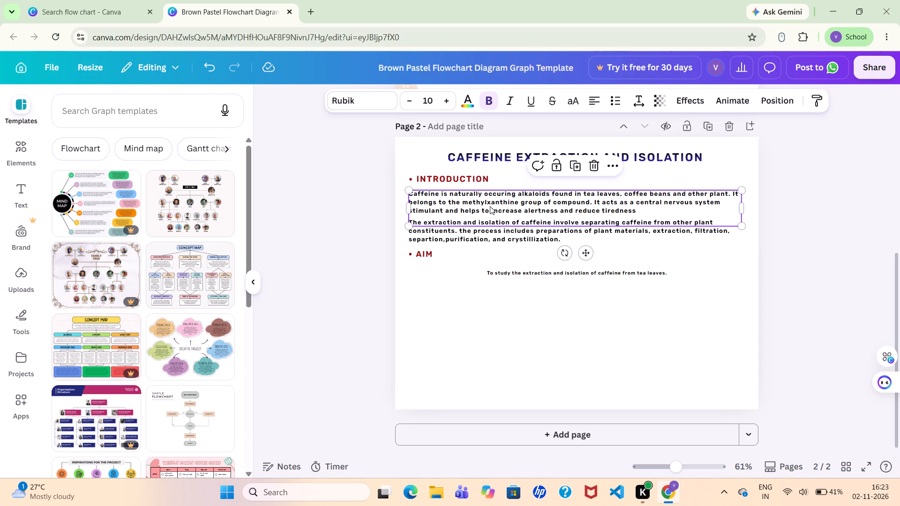
pyautogui.click(490, 206)
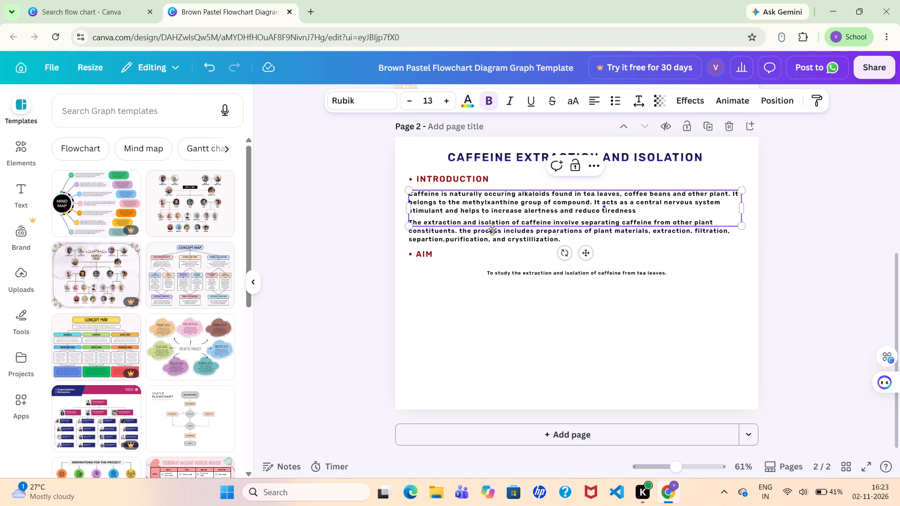
pyautogui.click(492, 230)
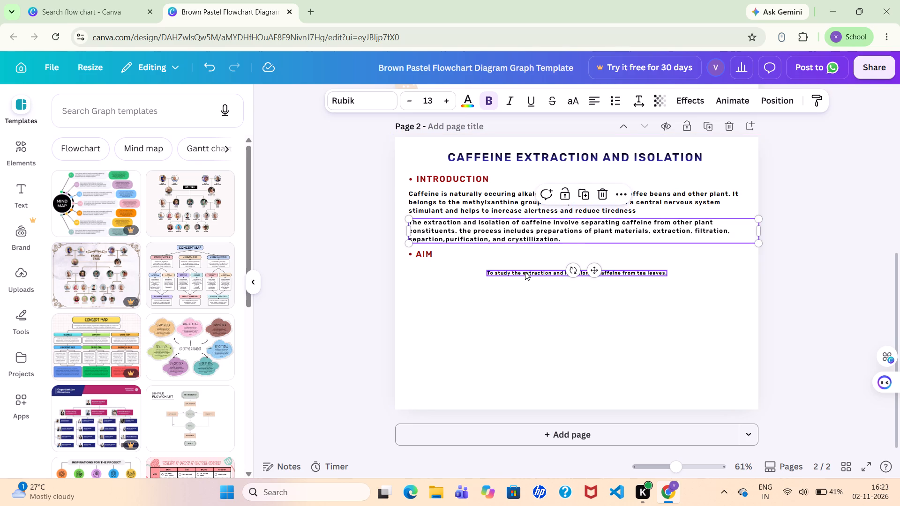
pyautogui.click(525, 272)
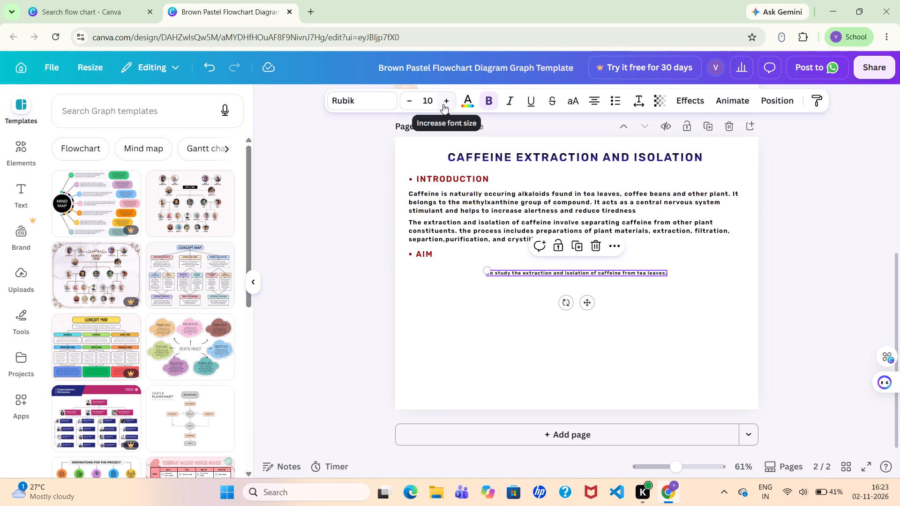
pyautogui.click(443, 104)
pyautogui.click(443, 104)
pyautogui.click(443, 104)
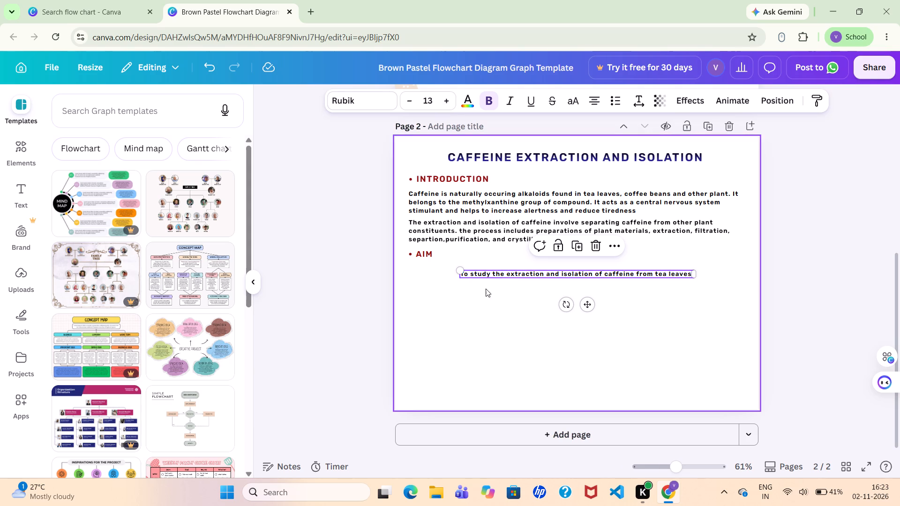
# Move the aim sentence left and up to sit directly beneath the AIM heading, slightly indented from its bullet.
pyautogui.moveTo(491, 269); pyautogui.dragTo(473, 270)
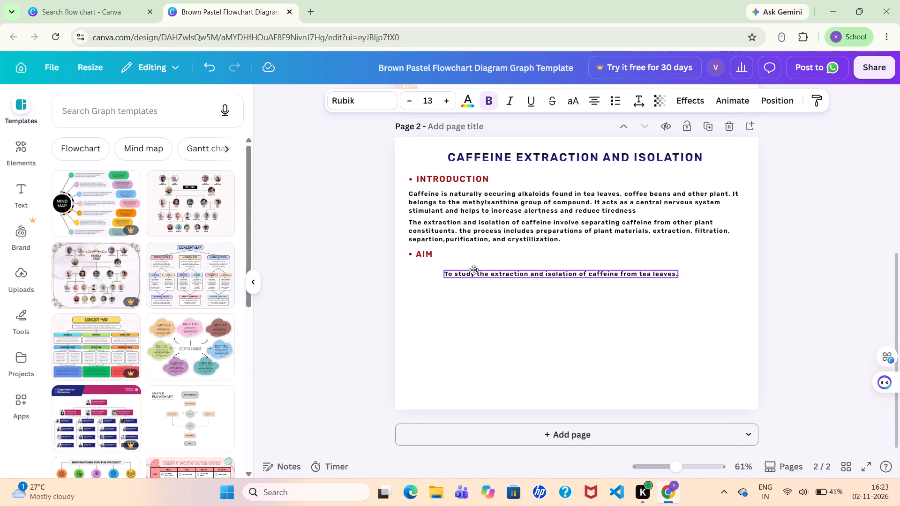
pyautogui.moveTo(473, 270); pyautogui.dragTo(443, 266)
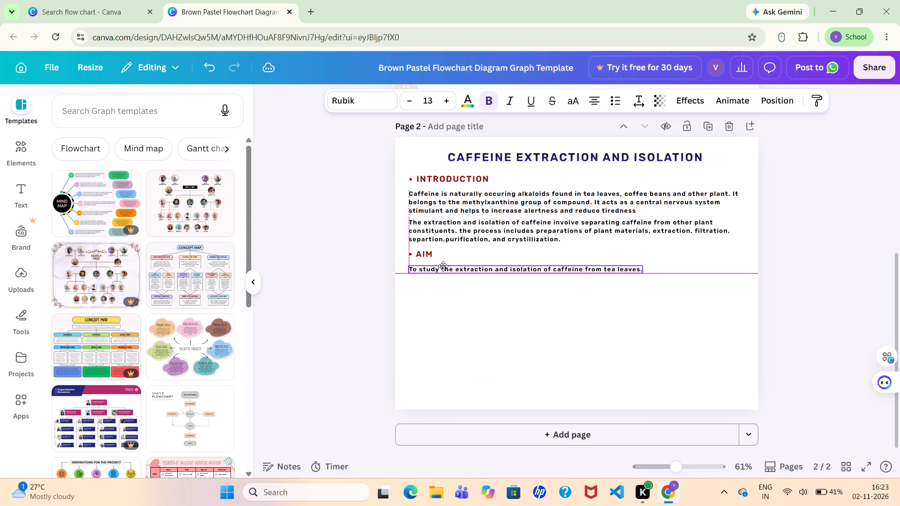
pyautogui.moveTo(443, 266); pyautogui.dragTo(443, 263)
pyautogui.click(443, 263)
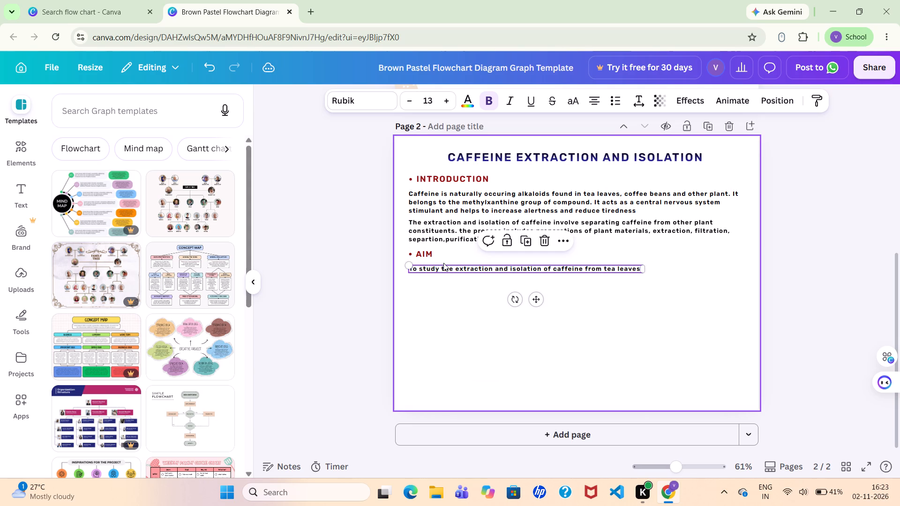
pyautogui.click(458, 295)
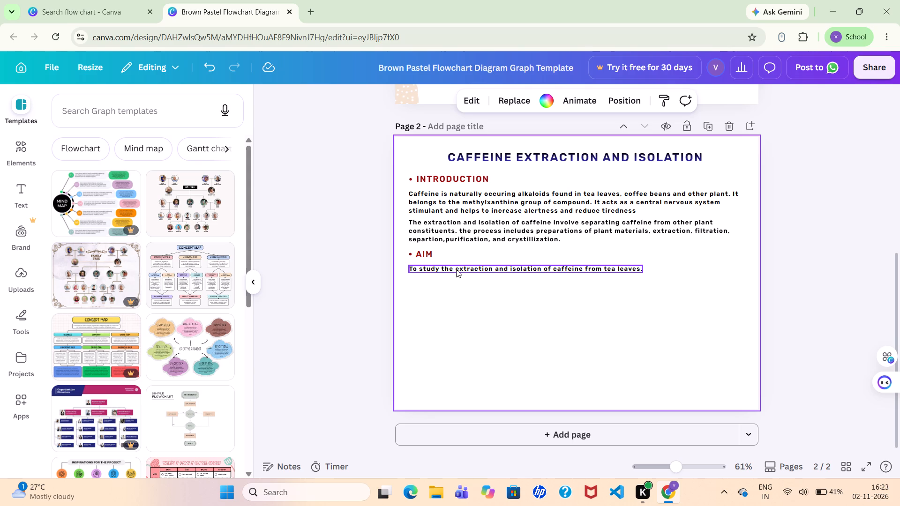
pyautogui.moveTo(456, 269); pyautogui.dragTo(457, 267)
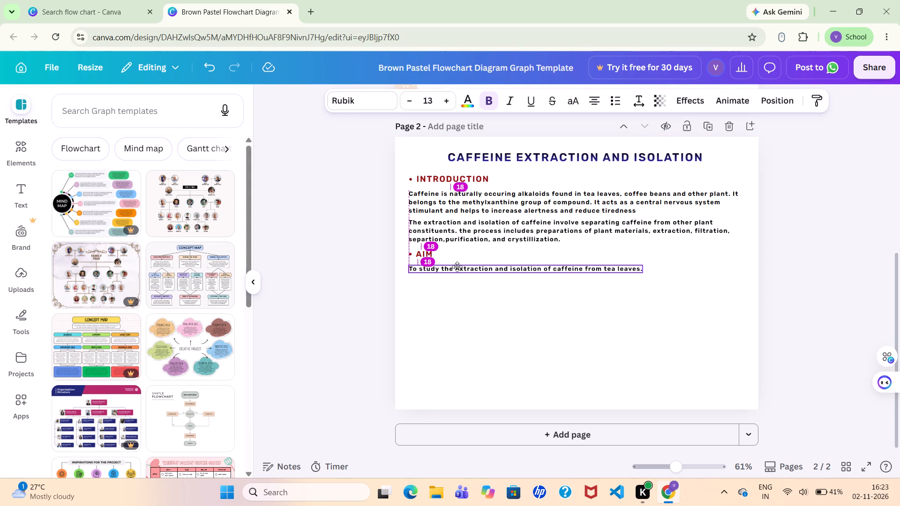
pyautogui.moveTo(457, 267); pyautogui.dragTo(460, 267)
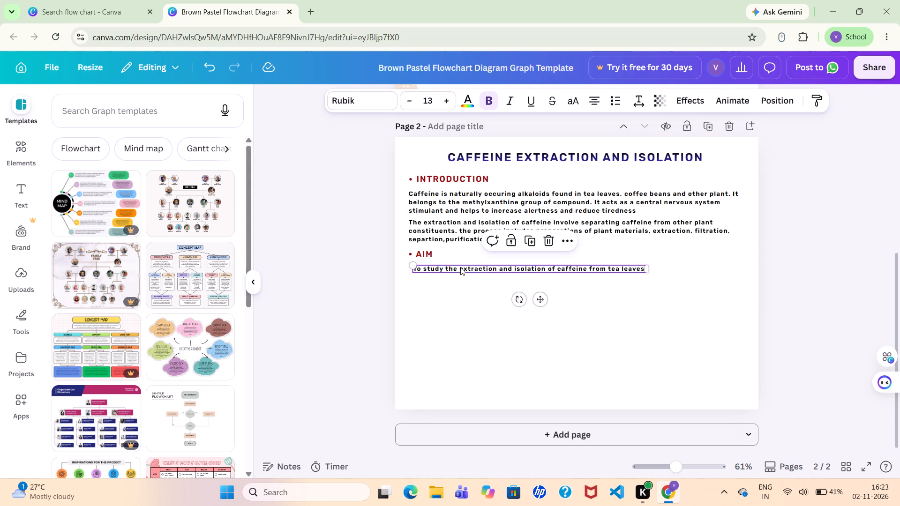
pyautogui.click(471, 294)
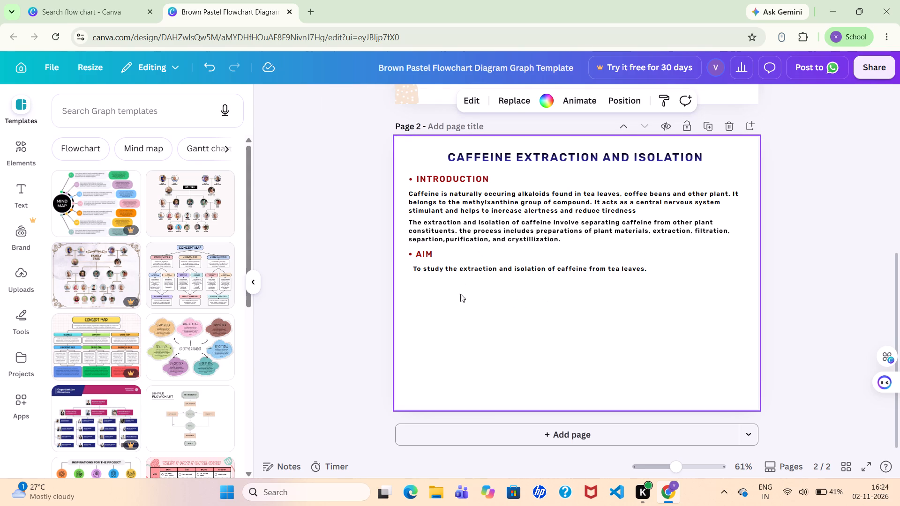
pyautogui.click(416, 277)
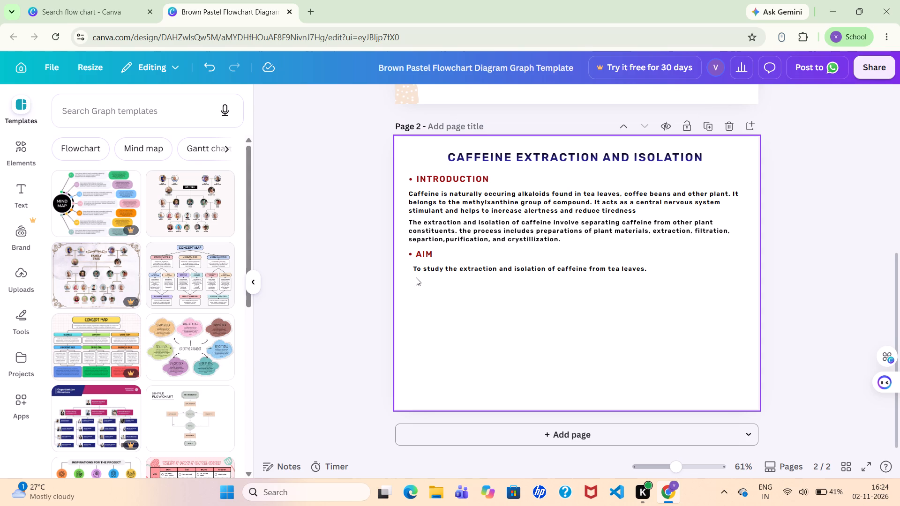
# Add a new text box to page 2 and clear its placeholder text.
pyautogui.click(416, 277)
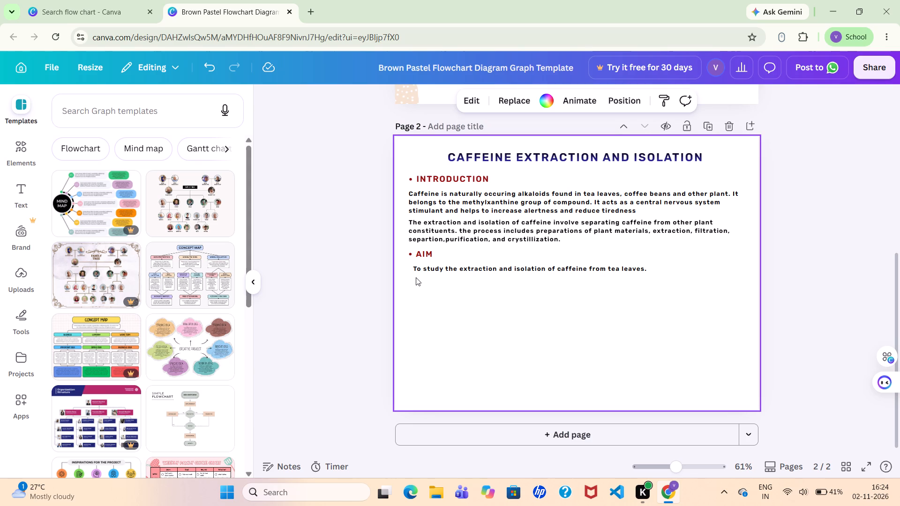
pyautogui.press('space')
pyautogui.press('t')
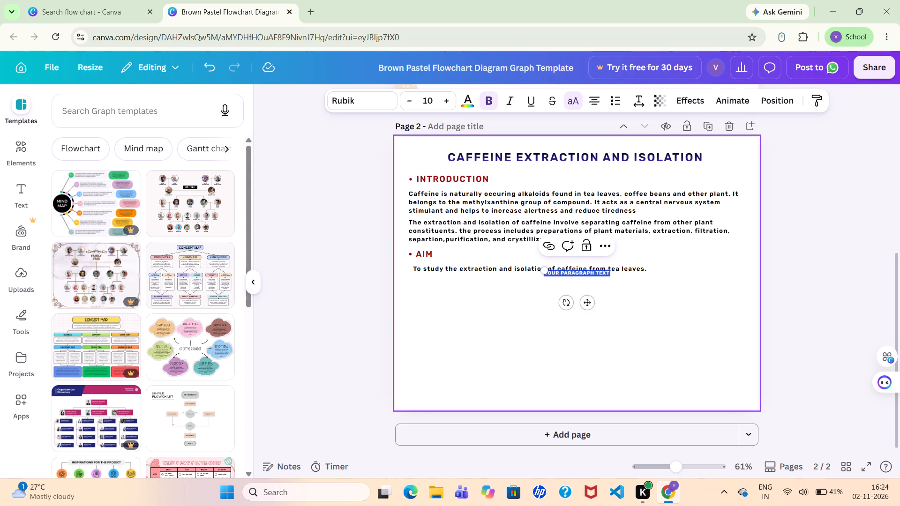
pyautogui.doubleClick(574, 271)
pyautogui.press('BackSpace')
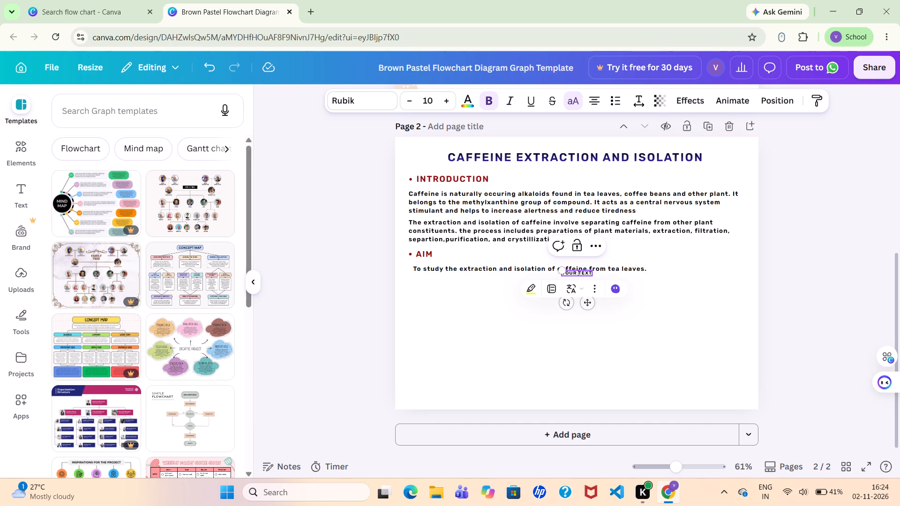
pyautogui.press('BackSpace')
pyautogui.press('BackSpace')
pyautogui.press('BackSpace')
pyautogui.press('BackSpace')
pyautogui.press('BackSpace')
pyautogui.press('BackSpace')
pyautogui.press('BackSpace')
pyautogui.press('BackSpace')
pyautogui.press('BackSpace')
pyautogui.press('BackSpace')
pyautogui.press('BackSpace')
pyautogui.press('BackSpace')
pyautogui.press('BackSpace')
pyautogui.press('BackSpace')
pyautogui.press('BackSpace')
pyautogui.press('BackSpace')
pyautogui.press('BackSpace')
pyautogui.press('BackSpace')
pyautogui.press('BackSpace')
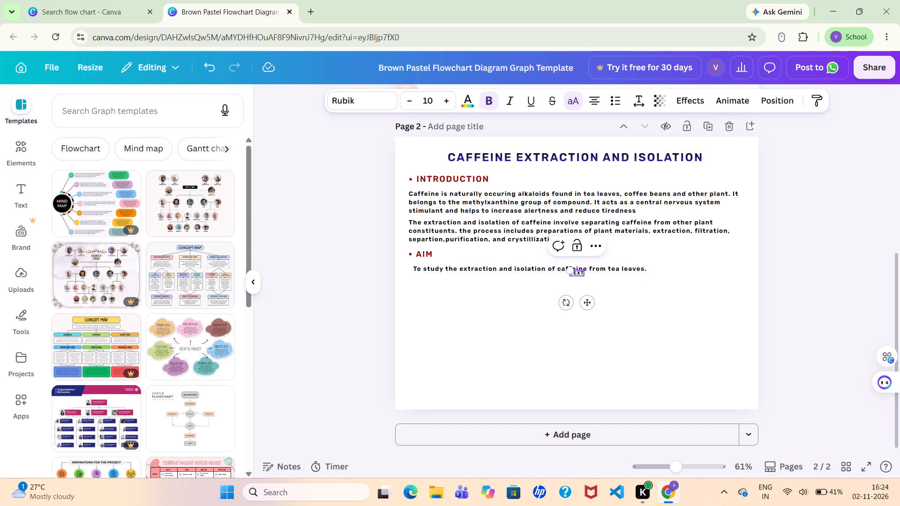
pyautogui.press('Right')
pyautogui.press('Right')
pyautogui.press('Right')
pyautogui.press('Right')
pyautogui.press('Right')
pyautogui.press('Right')
pyautogui.press('Right')
pyautogui.press('Right')
pyautogui.press('Right')
pyautogui.press('Right')
pyautogui.press('Right')
pyautogui.press('Right')
pyautogui.press('BackSpace')
pyautogui.press('BackSpace')
pyautogui.press('BackSpace')
pyautogui.press('BackSpace')
pyautogui.press('BackSpace')
pyautogui.press('BackSpace')
pyautogui.press('BackSpace')
pyautogui.press('BackSpace')
pyautogui.press('BackSpace')
pyautogui.press('BackSpace')
pyautogui.press('BackSpace')
pyautogui.press('BackSpace')
pyautogui.press('BackSpace')
pyautogui.press('BackSpace')
# Enter "PRINCIPLE" in the empty text box.
pyautogui.press('p')
pyautogui.write('rincipl')
pyautogui.press('e')
pyautogui.press('space')
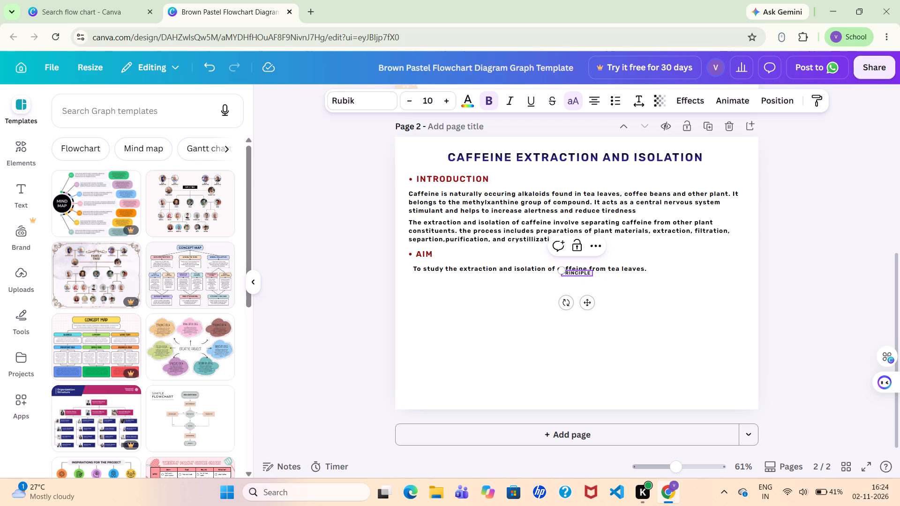
# Move the PRINCIPLE text off the aim sentence into the empty space below it.
pyautogui.moveTo(578, 274); pyautogui.dragTo(545, 328)
pyautogui.moveTo(545, 328); pyautogui.dragTo(538, 333)
pyautogui.click(590, 331)
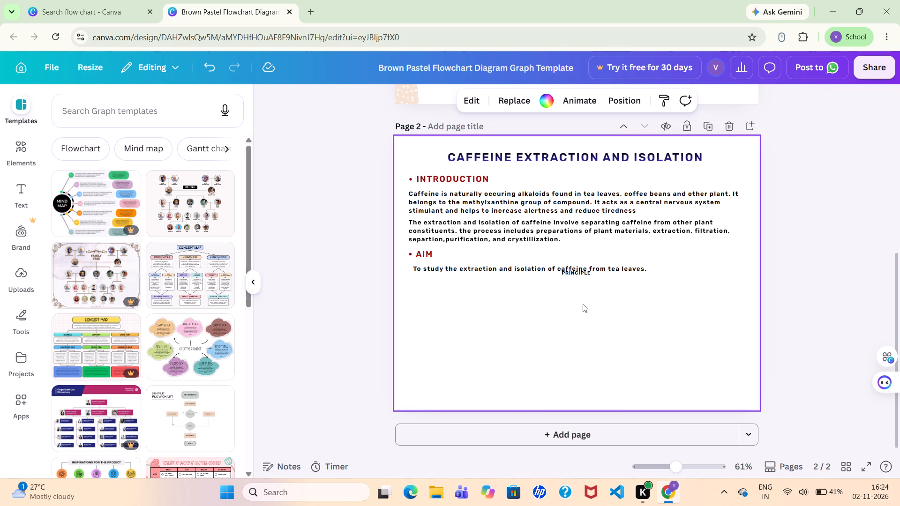
pyautogui.moveTo(573, 271); pyautogui.dragTo(519, 310)
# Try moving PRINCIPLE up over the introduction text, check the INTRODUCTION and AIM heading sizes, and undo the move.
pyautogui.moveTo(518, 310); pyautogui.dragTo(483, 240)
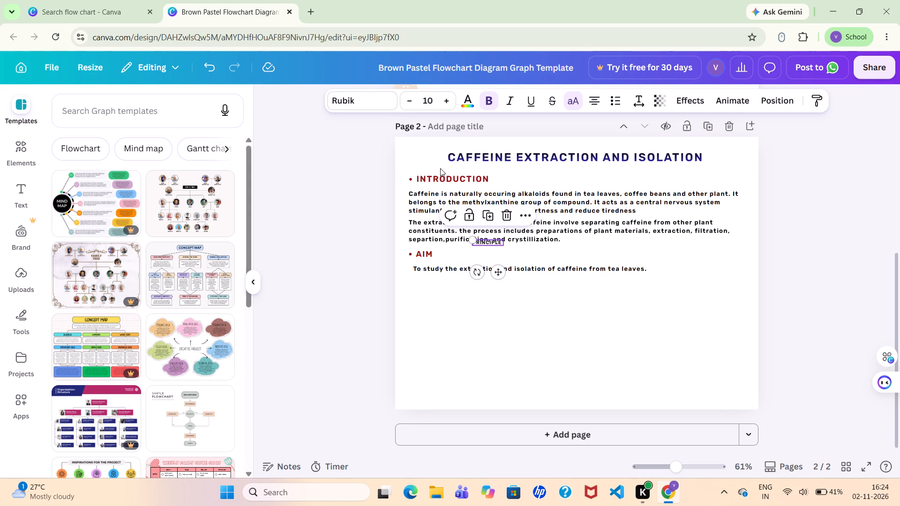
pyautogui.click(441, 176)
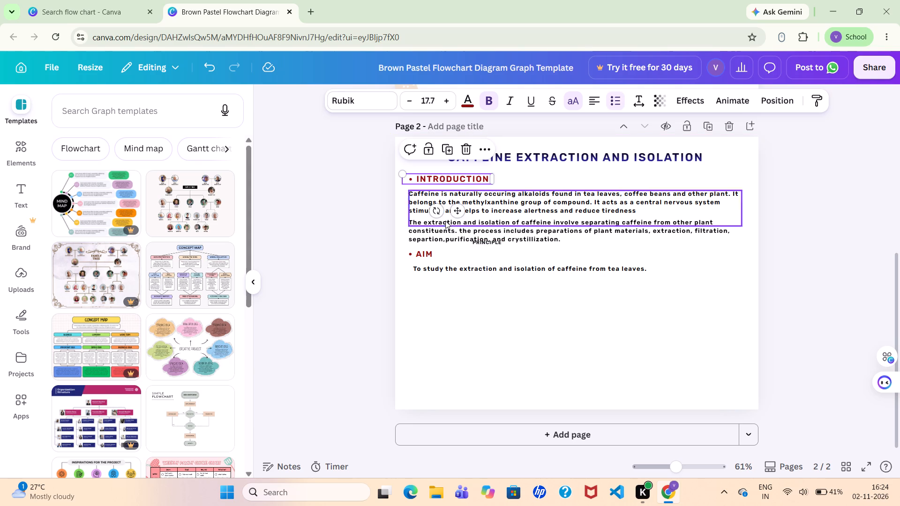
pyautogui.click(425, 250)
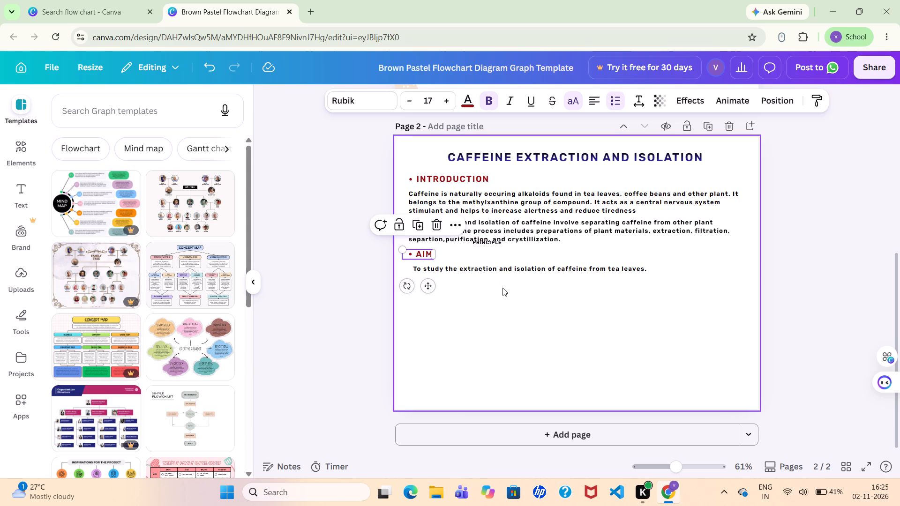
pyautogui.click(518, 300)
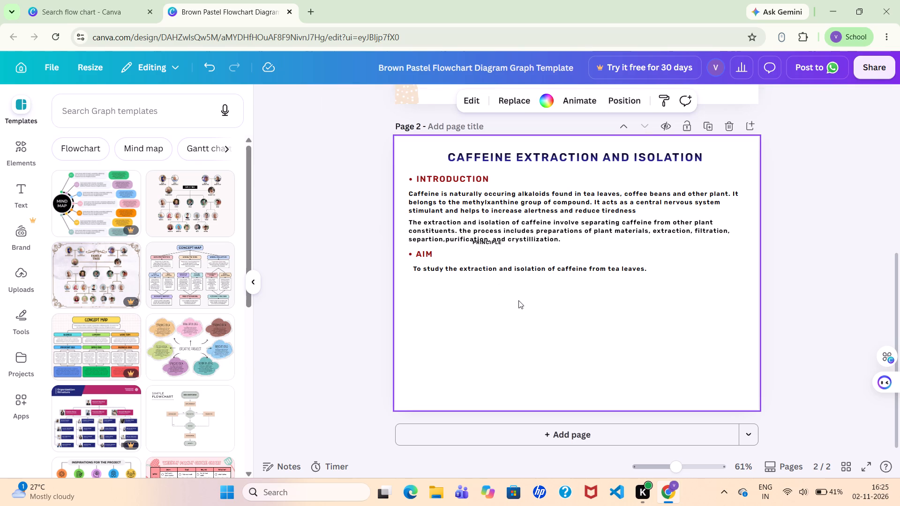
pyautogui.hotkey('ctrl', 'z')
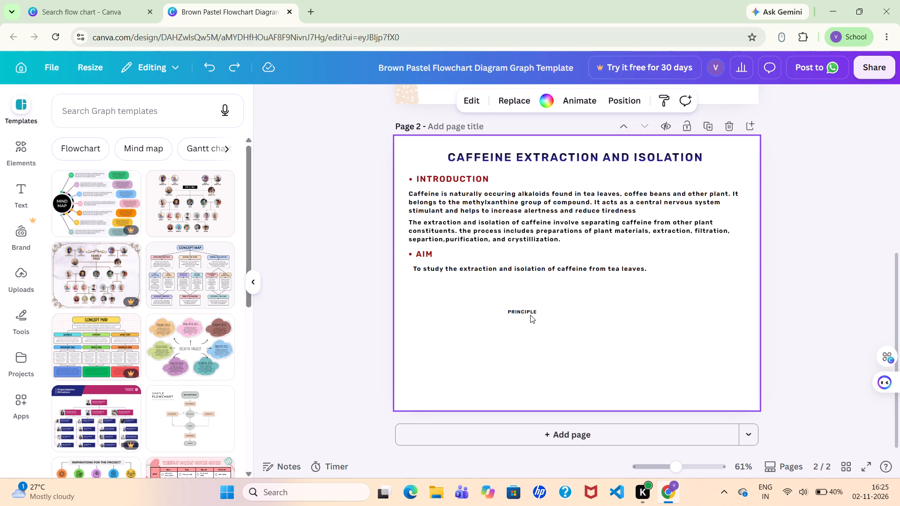
# Set the PRINCIPLE text's font size to 17, matching the AIM heading.
pyautogui.click(526, 313)
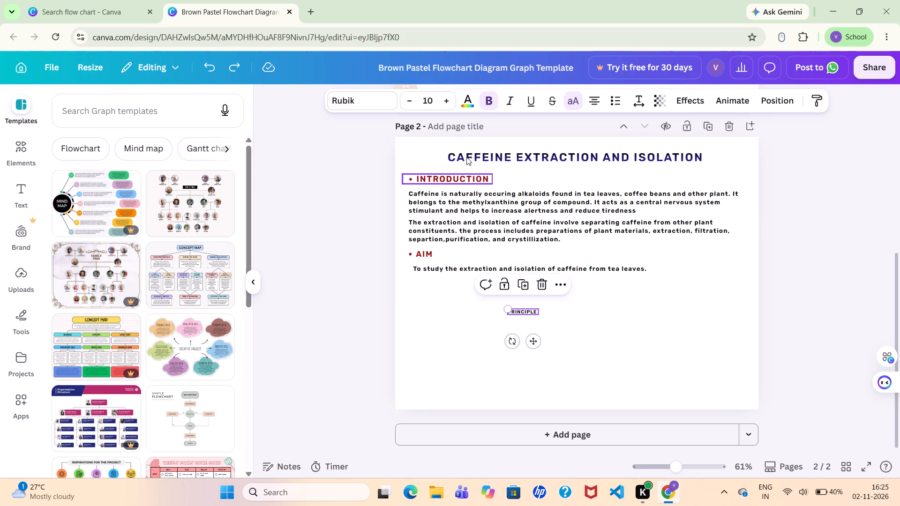
pyautogui.click(447, 102)
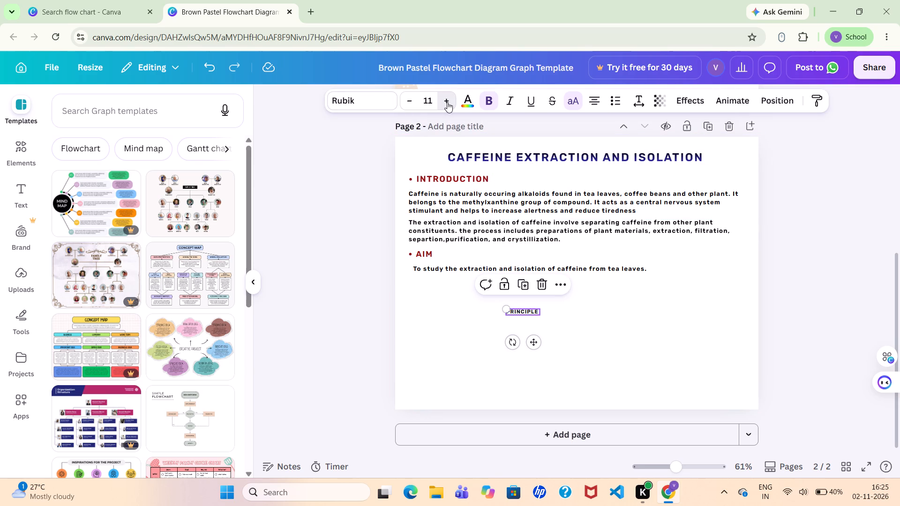
pyautogui.tripleClick(447, 102)
pyautogui.doubleClick(447, 102)
pyautogui.click(447, 102)
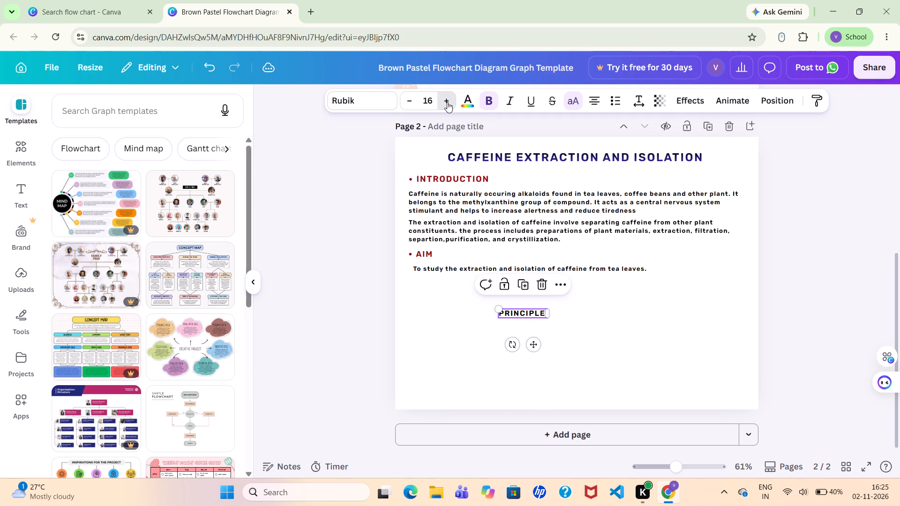
pyautogui.click(598, 304)
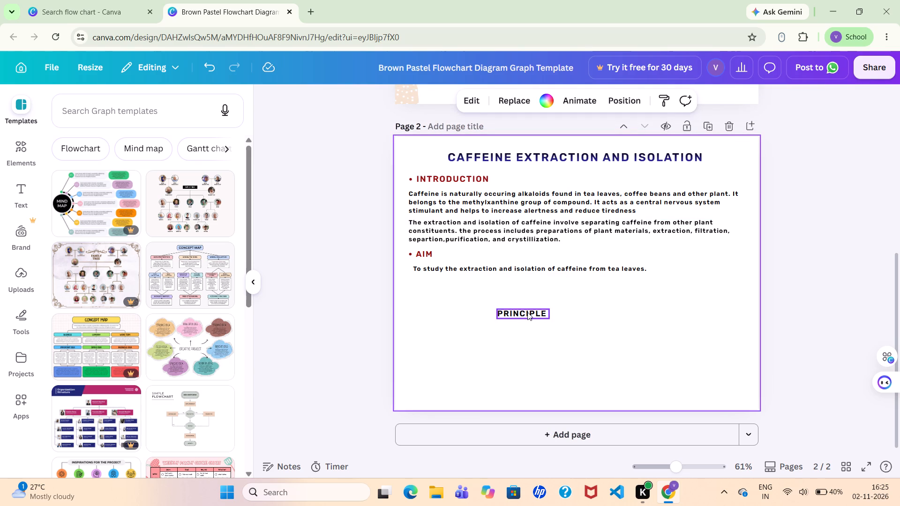
# Move the PRINCIPLE heading left and up to sit just beneath the aim sentence.
pyautogui.moveTo(527, 312); pyautogui.dragTo(456, 283)
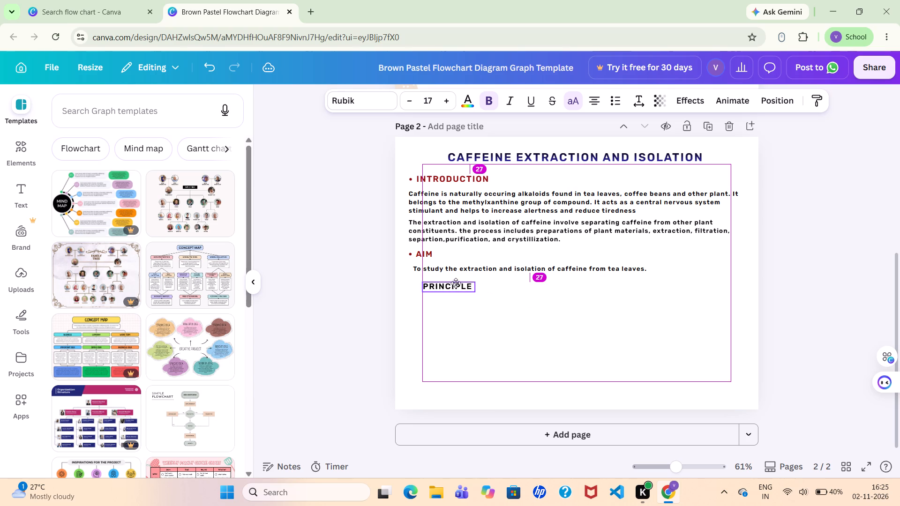
pyautogui.moveTo(456, 283); pyautogui.dragTo(453, 282)
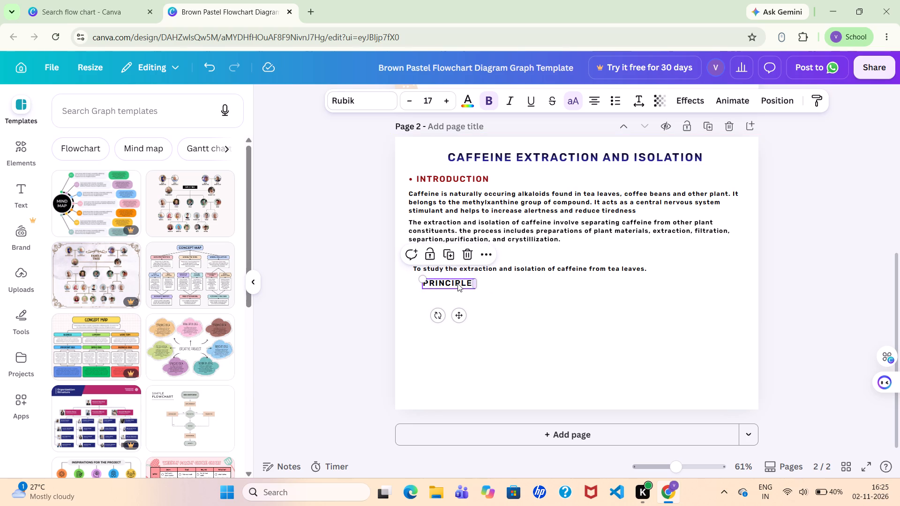
pyautogui.click(457, 283)
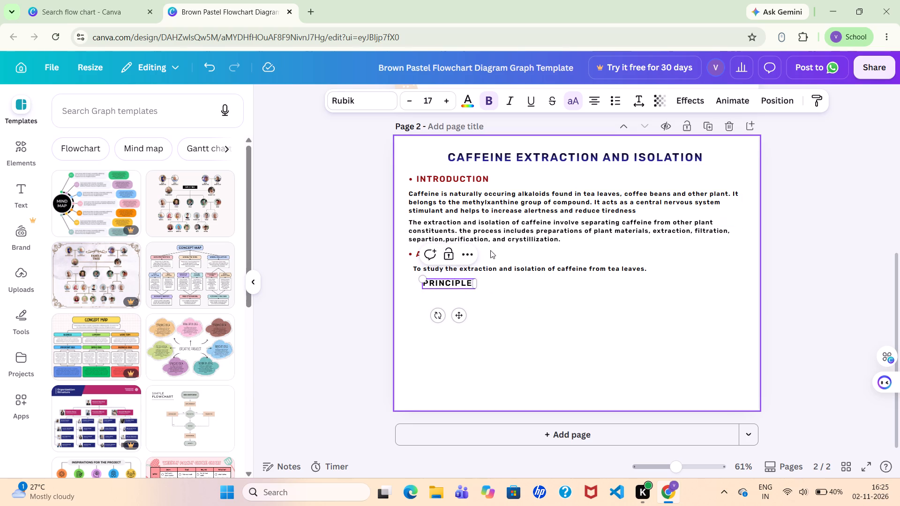
pyautogui.click(541, 290)
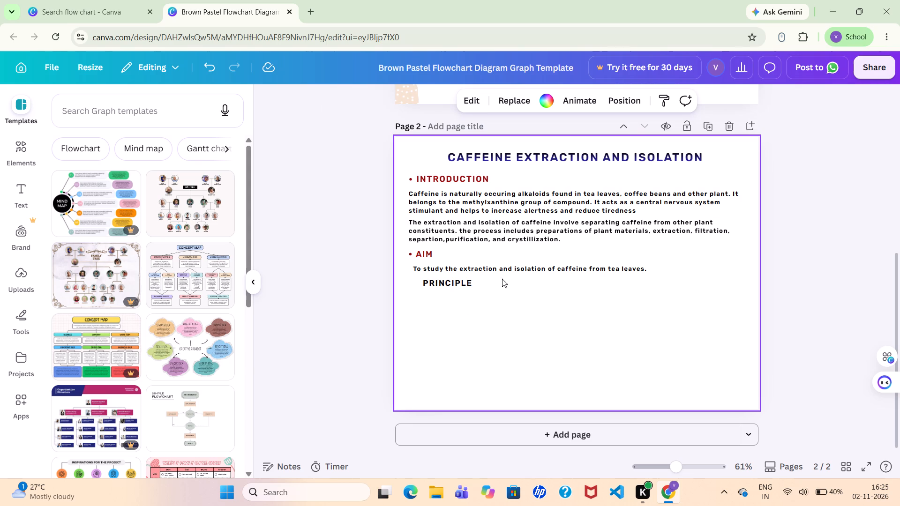
pyautogui.click(508, 281)
pyautogui.doubleClick(508, 281)
# Format the PRINCIPLE heading in dark red with a bullet, like the headings above it.
pyautogui.click(454, 284)
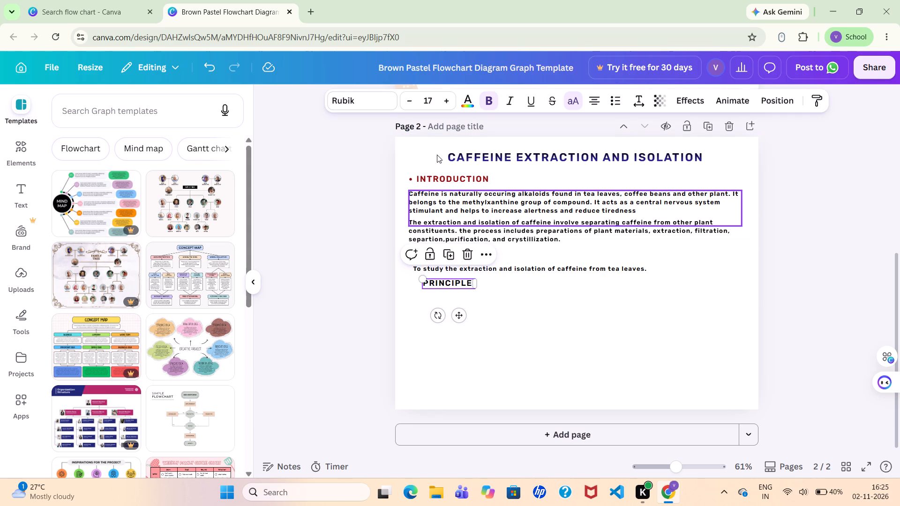
pyautogui.click(465, 102)
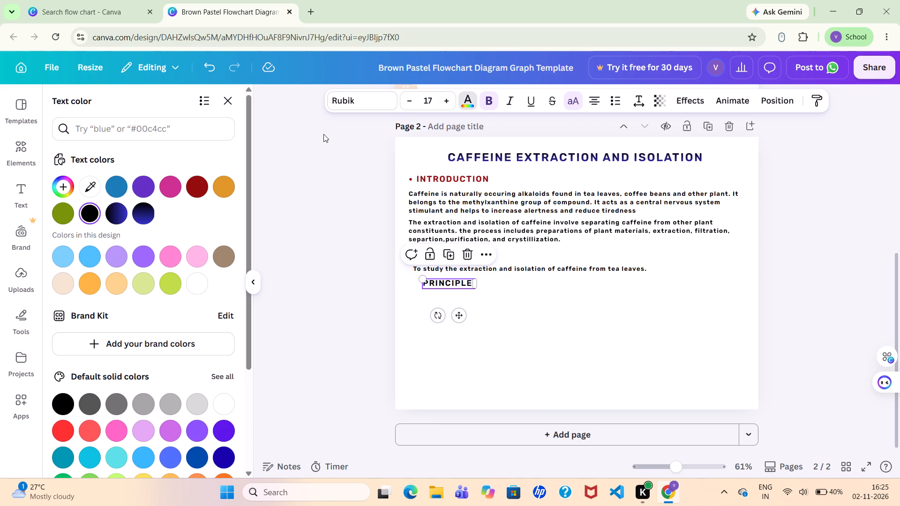
pyautogui.click(200, 186)
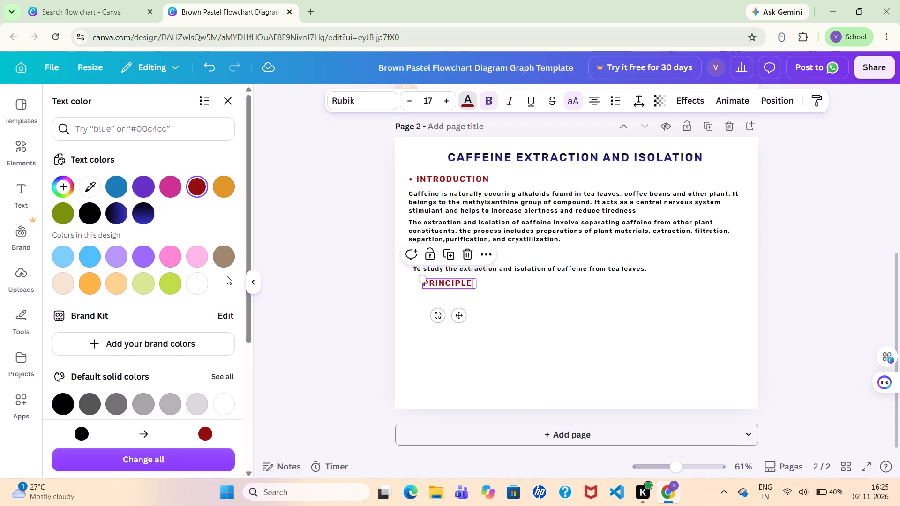
pyautogui.click(444, 282)
pyautogui.click(613, 96)
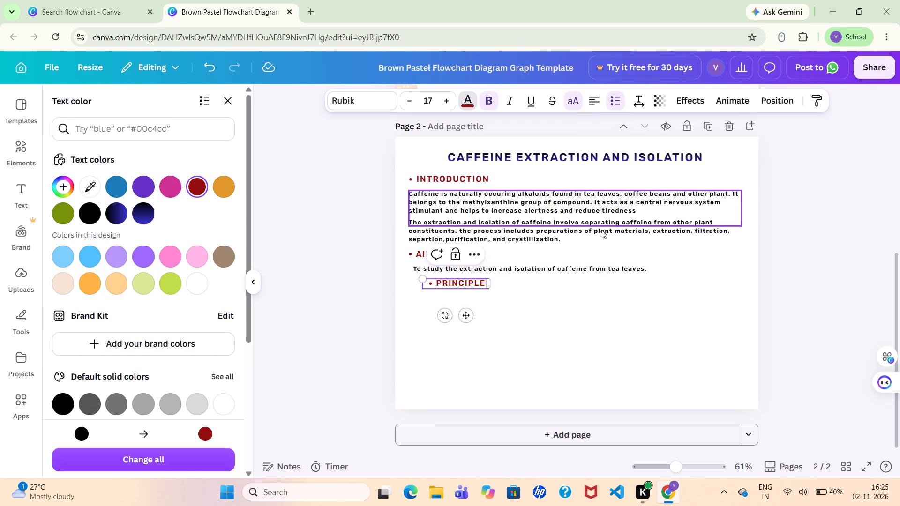
pyautogui.click(579, 287)
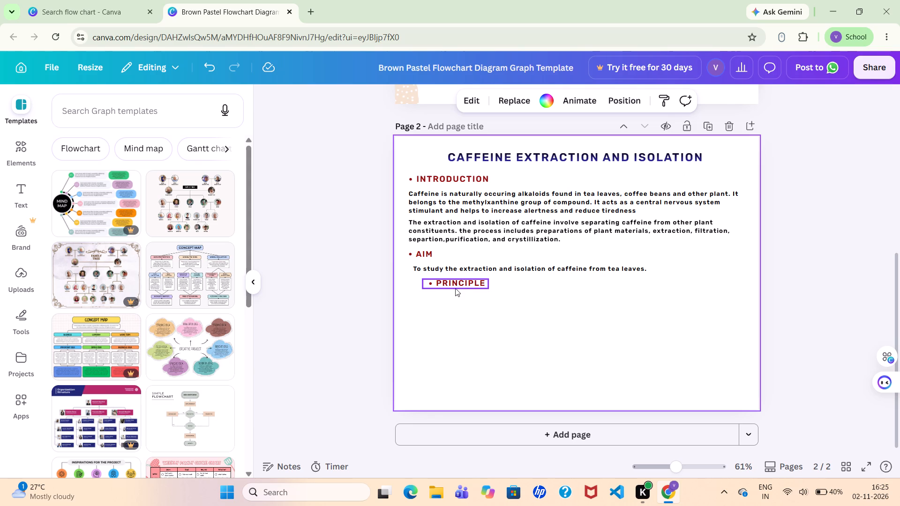
# Move the PRINCIPLE heading left so its bullet lines up with the AIM and INTRODUCTION bullets.
pyautogui.moveTo(456, 288); pyautogui.dragTo(440, 287)
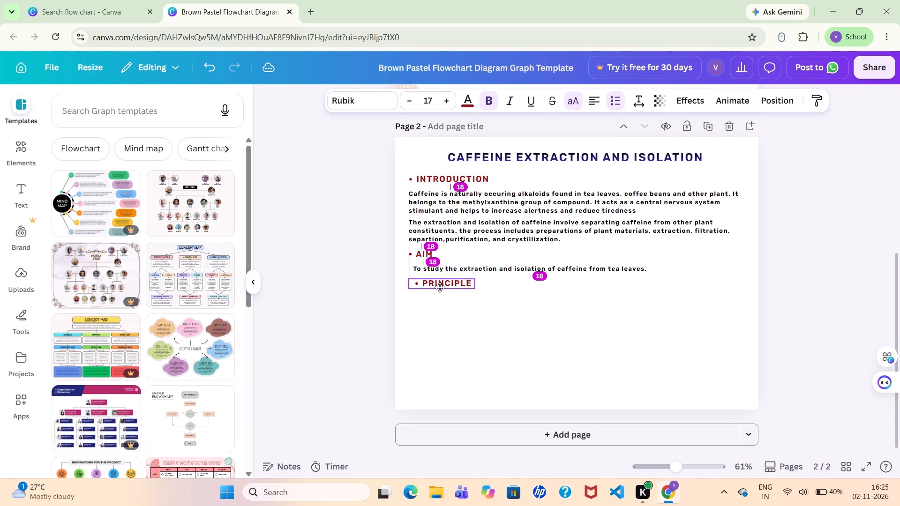
pyautogui.moveTo(440, 287); pyautogui.dragTo(436, 288)
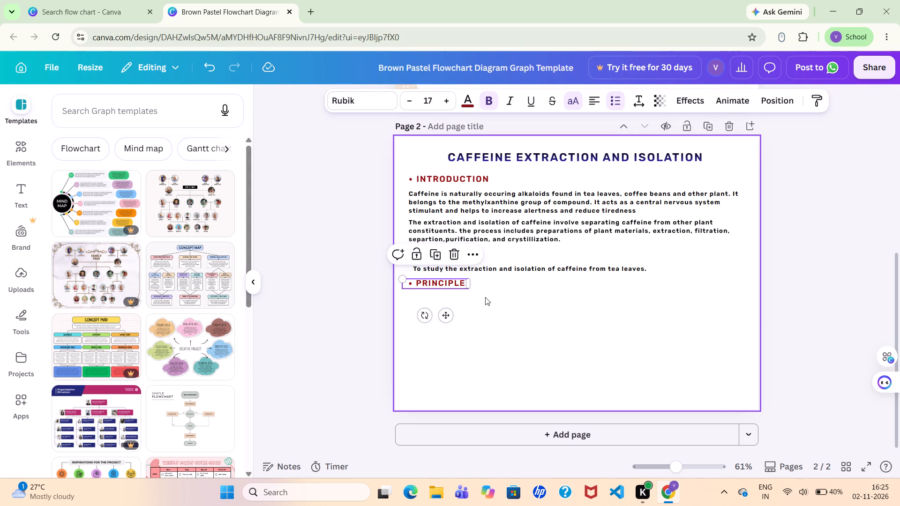
# Add a new text box on page 2 and clear all of its placeholder text.
pyautogui.click(485, 297)
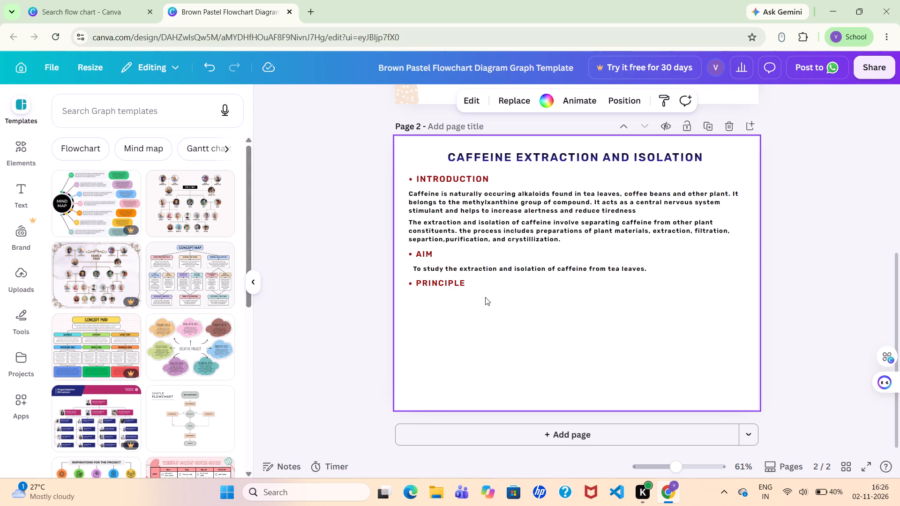
pyautogui.press('t')
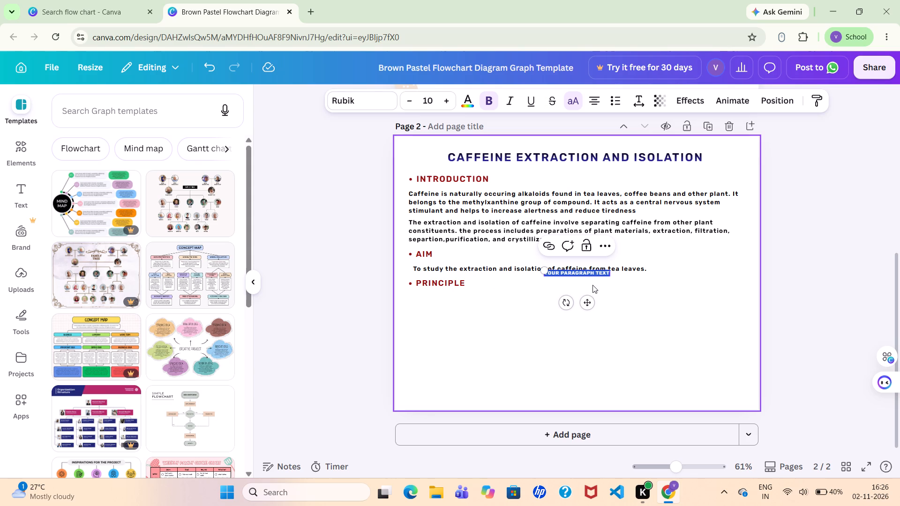
pyautogui.click(568, 272)
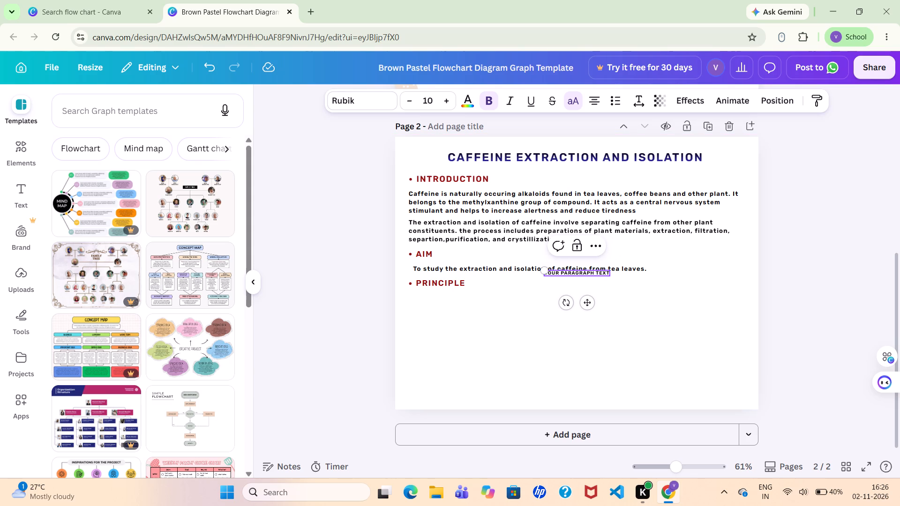
pyautogui.press('BackSpace')
pyautogui.press('BackSpace')
pyautogui.press('BackSpace')
pyautogui.press('BackSpace')
pyautogui.press('BackSpace')
pyautogui.press('BackSpace')
pyautogui.press('BackSpace')
pyautogui.press('BackSpace')
pyautogui.press('BackSpace')
pyautogui.press('BackSpace')
pyautogui.press('BackSpace')
pyautogui.press('BackSpace')
pyautogui.press('BackSpace')
pyautogui.press('BackSpace')
pyautogui.press('BackSpace')
pyautogui.press('BackSpace')
pyautogui.press('BackSpace')
pyautogui.press('BackSpace')
pyautogui.press('BackSpace')
pyautogui.press('BackSpace')
pyautogui.press('Right')
pyautogui.press('Right')
pyautogui.press('Right')
pyautogui.press('Right')
pyautogui.press('Right')
pyautogui.press('Right')
pyautogui.press('Right')
pyautogui.press('Right')
pyautogui.press('Right')
pyautogui.press('Right')
pyautogui.press('Right')
pyautogui.press('Right')
pyautogui.press('Right')
pyautogui.press('Right')
pyautogui.press('Right')
pyautogui.press('Right')
pyautogui.press('Right')
pyautogui.press('BackSpace')
pyautogui.press('BackSpace')
pyautogui.press('BackSpace')
pyautogui.press('BackSpace')
pyautogui.press('BackSpace')
pyautogui.press('BackSpace')
pyautogui.press('BackSpace')
pyautogui.press('BackSpace')
pyautogui.press('BackSpace')
pyautogui.press('BackSpace')
pyautogui.press('BackSpace')
pyautogui.press('BackSpace')
pyautogui.press('BackSpace')
pyautogui.press('BackSpace')
pyautogui.press('BackSpace')
pyautogui.press('BackSpace')
pyautogui.press('BackSpace')
pyautogui.press('BackSpace')
pyautogui.press('BackSpace')
pyautogui.press('BackSpace')
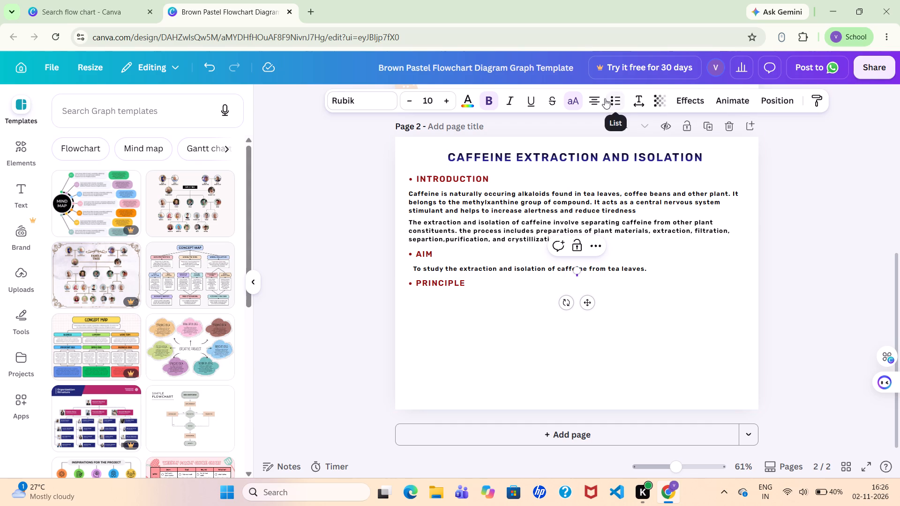
# Turn off uppercase for the new text box and enter "The extraction of caffeine is based on differences".
pyautogui.click(576, 103)
pyautogui.press('t')
pyautogui.write('he')
pyautogui.press('space')
pyautogui.write('exr')
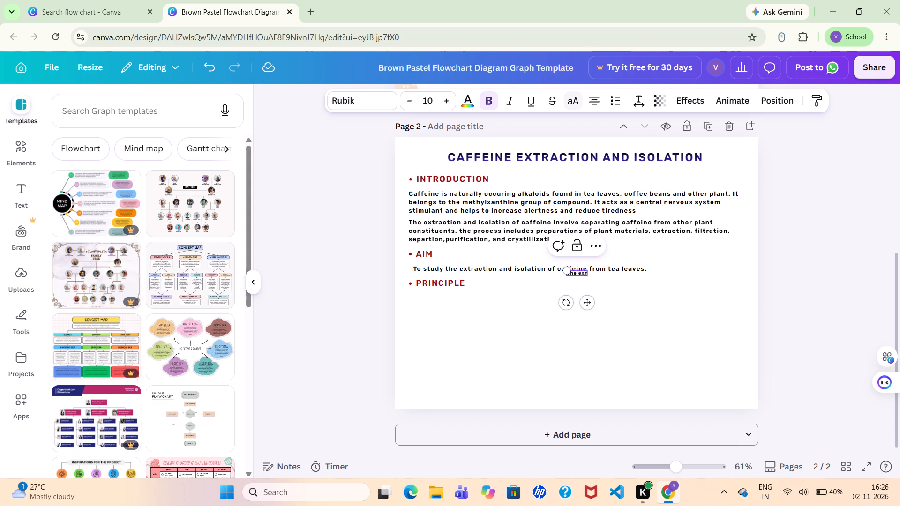
pyautogui.press('BackSpace')
pyautogui.write('traction')
pyautogui.press('space')
pyautogui.write('of')
pyautogui.press('space')
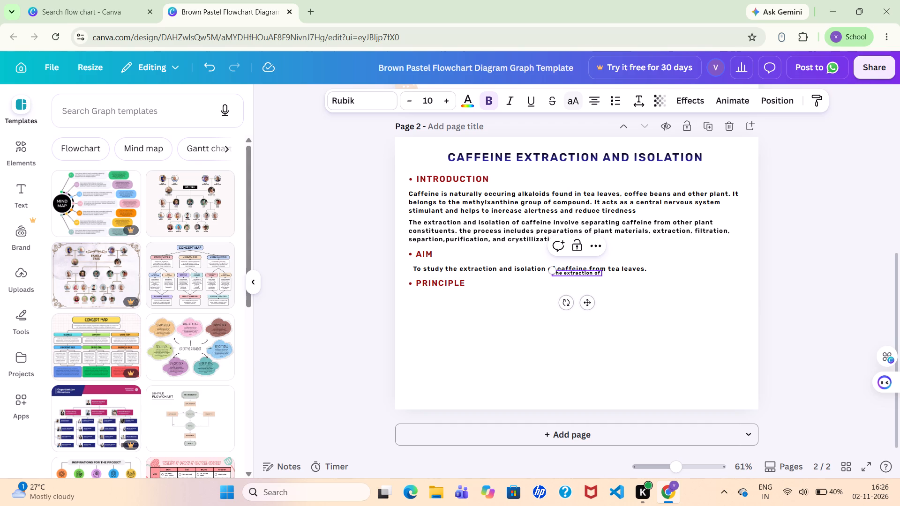
pyautogui.write('caffeine')
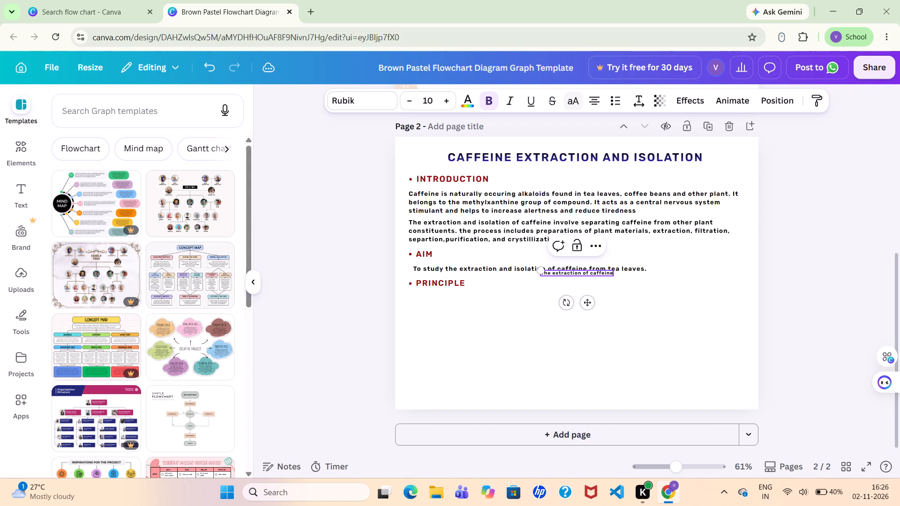
pyautogui.press('space')
pyautogui.write('is based on differences')
pyautogui.press('space')
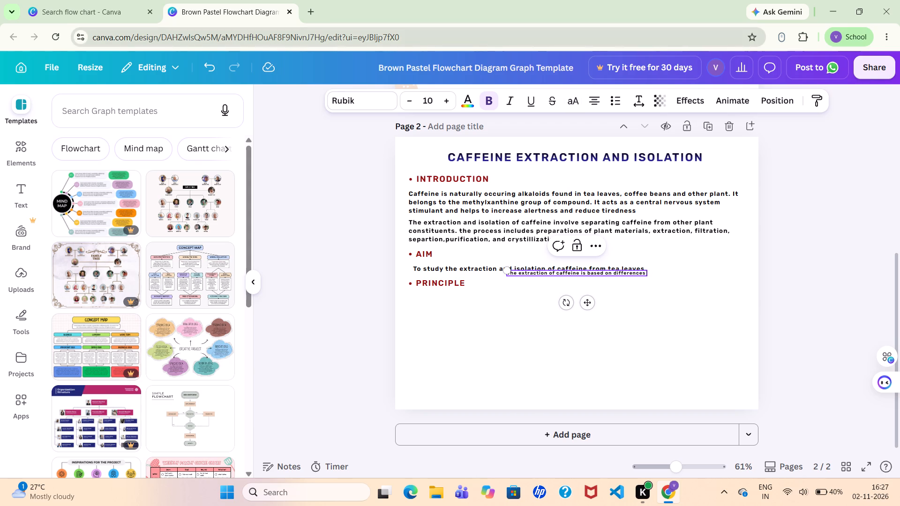
# Set the new principle sentence's font size to 13.
pyautogui.click(578, 271)
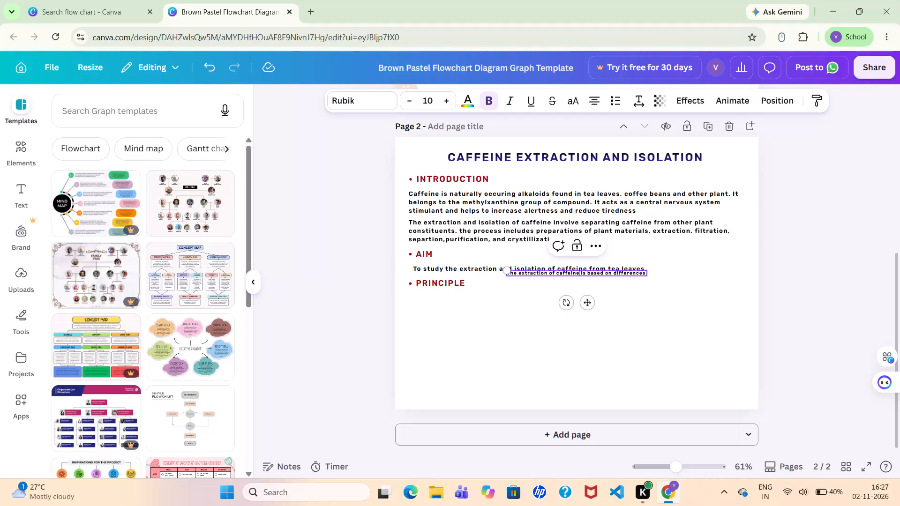
pyautogui.click(449, 99)
pyautogui.click(449, 99)
pyautogui.click(449, 99)
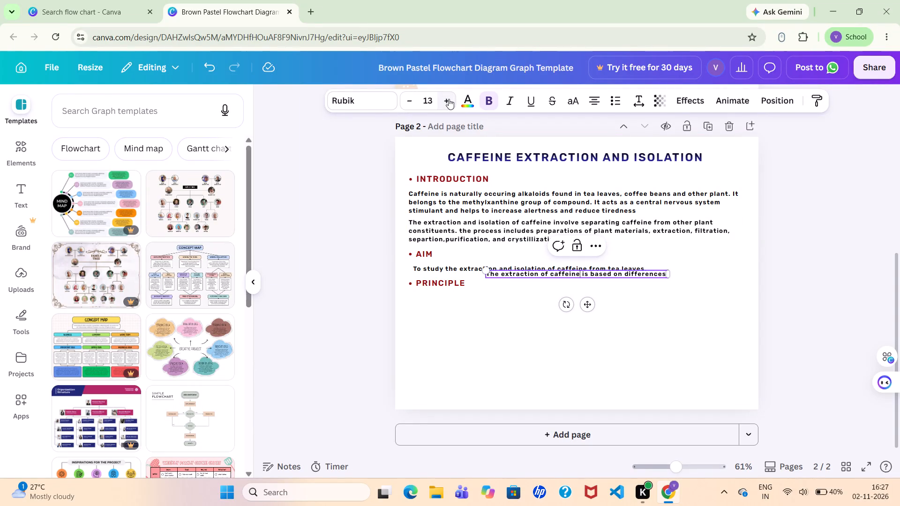
# Move the principle sentence just beneath the PRINCIPLE heading, with its start lined up with the aim sentence.
pyautogui.click(570, 278)
pyautogui.click(570, 278)
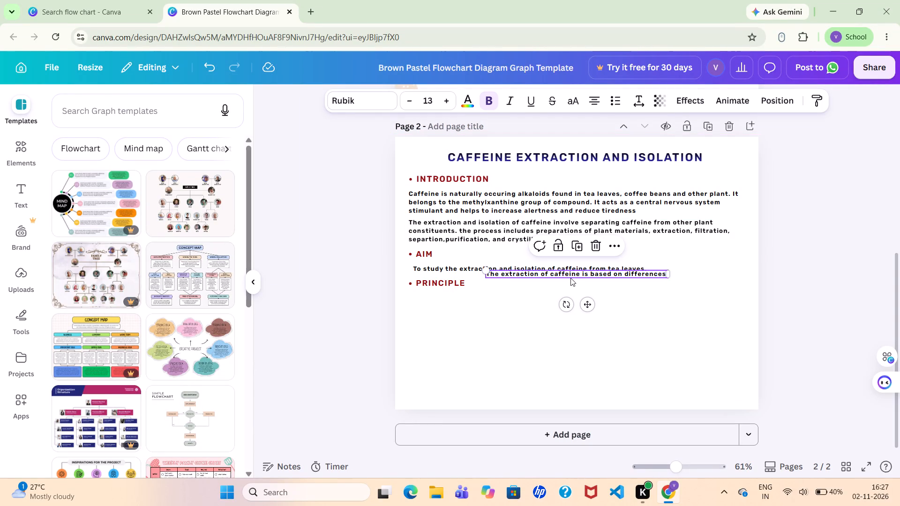
pyautogui.moveTo(570, 278); pyautogui.dragTo(532, 327)
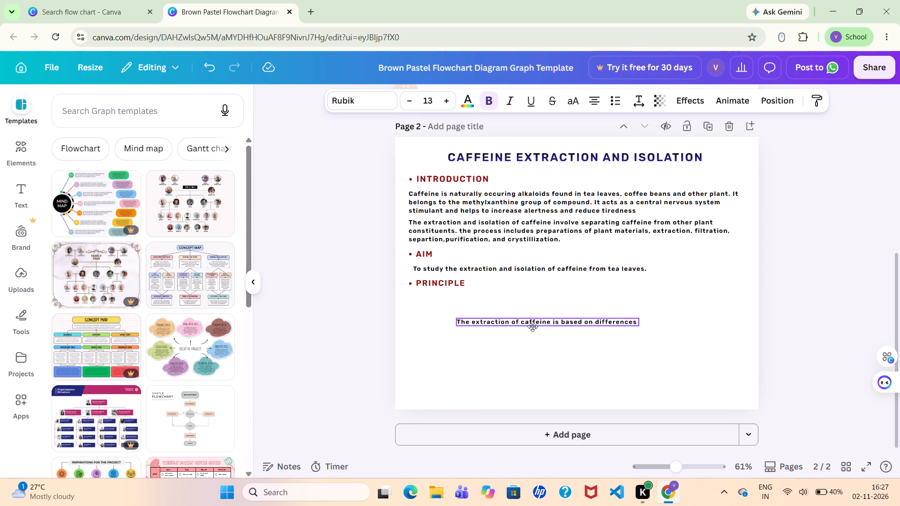
pyautogui.moveTo(532, 327); pyautogui.dragTo(499, 300)
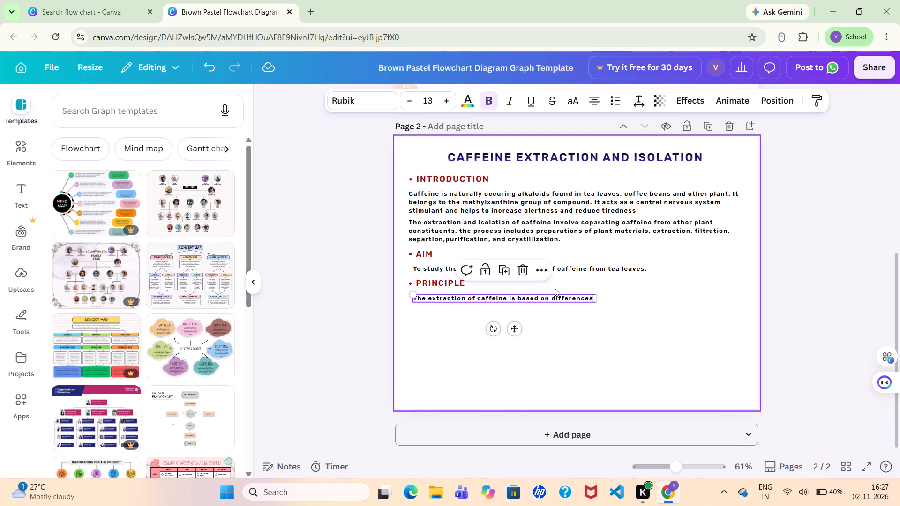
# Continue the principle sentence after "differences" with "in solubility between caffeine and other plant constituents.".
pyautogui.click(589, 299)
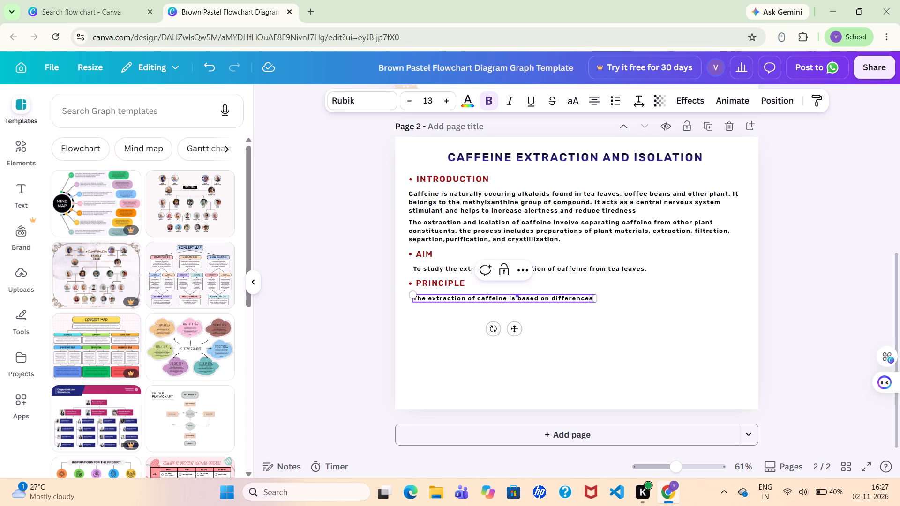
pyautogui.press('BackSpace')
pyautogui.press('e')
pyautogui.press('Right')
pyautogui.press('space')
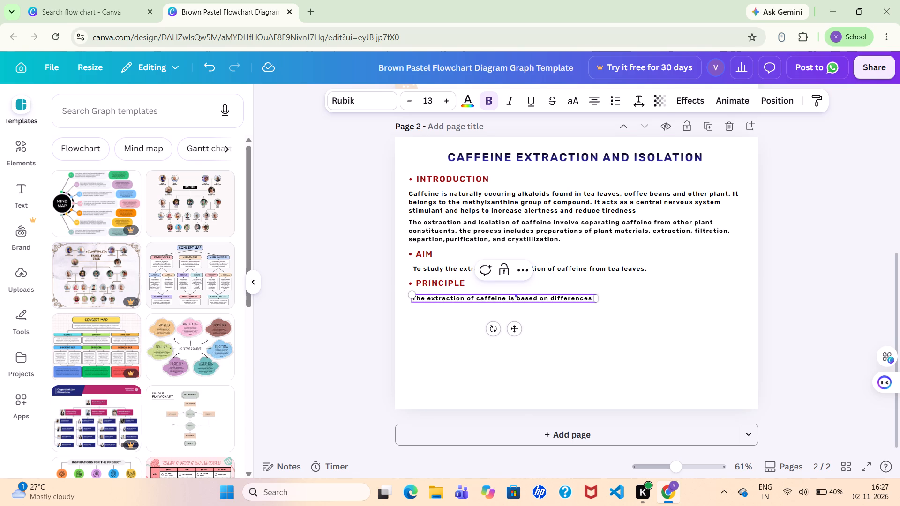
pyautogui.write('in solubility')
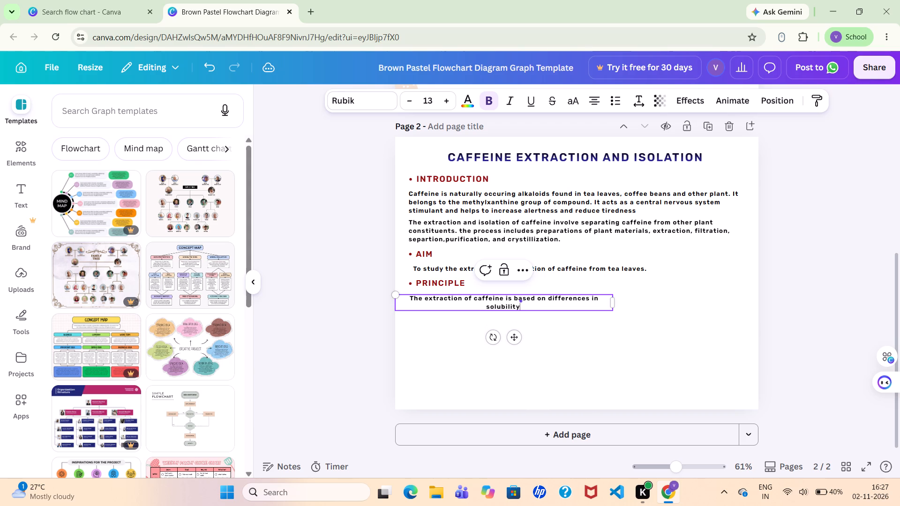
pyautogui.press('space')
pyautogui.write('betweem')
pyautogui.press('BackSpace')
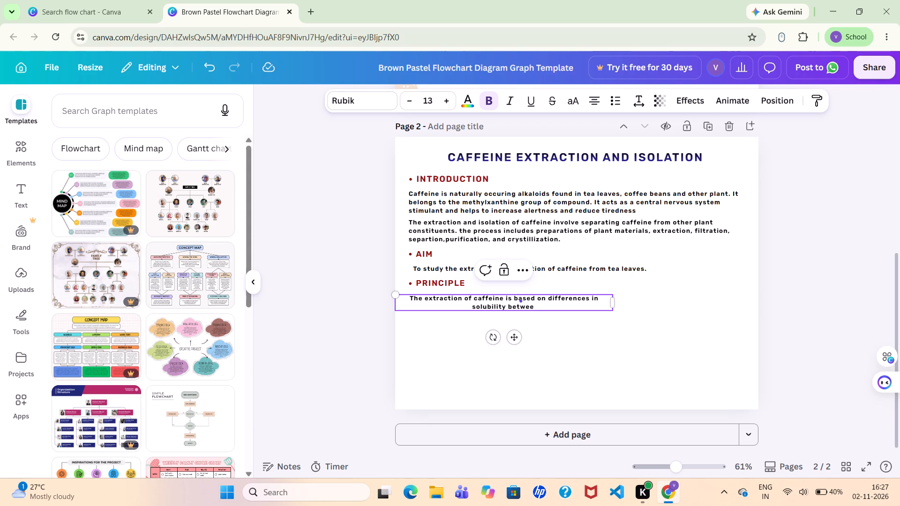
pyautogui.write('n')
pyautogui.press('space')
pyautogui.write('caff')
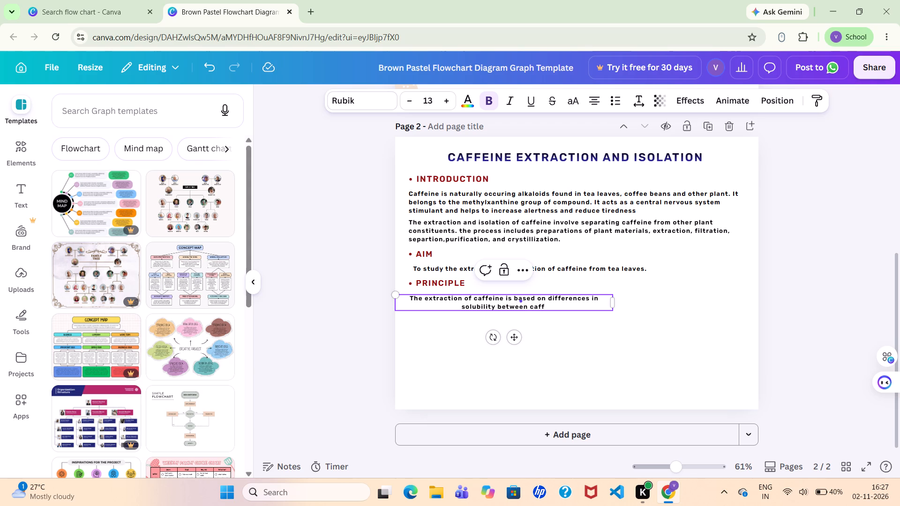
pyautogui.write('eine')
pyautogui.press('space')
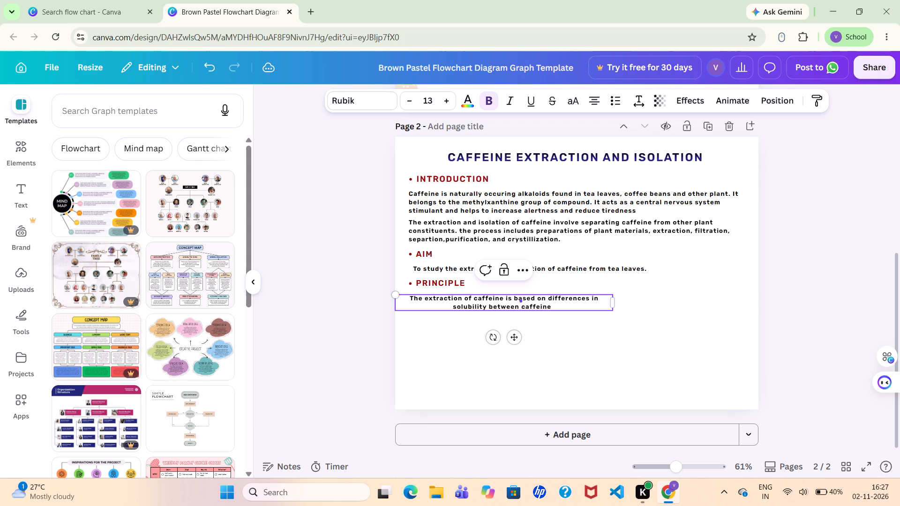
pyautogui.write('and other')
pyautogui.press('space')
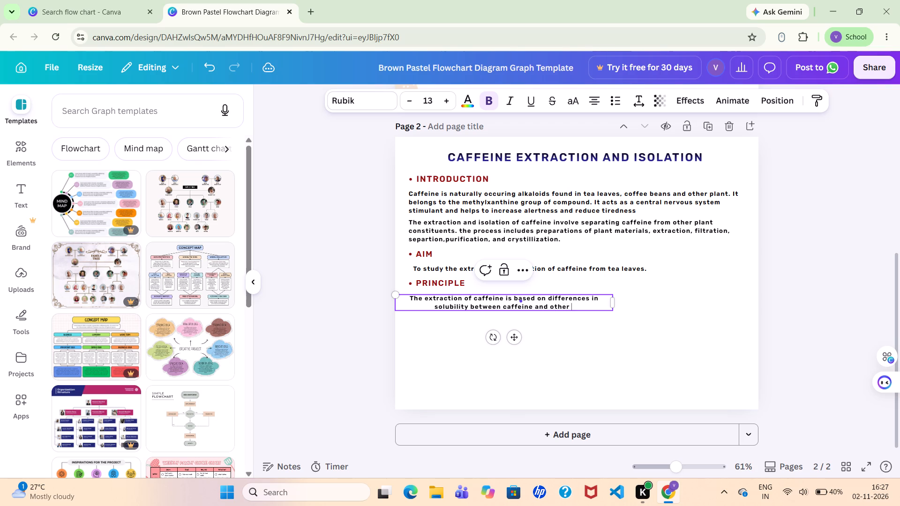
pyautogui.write('plant')
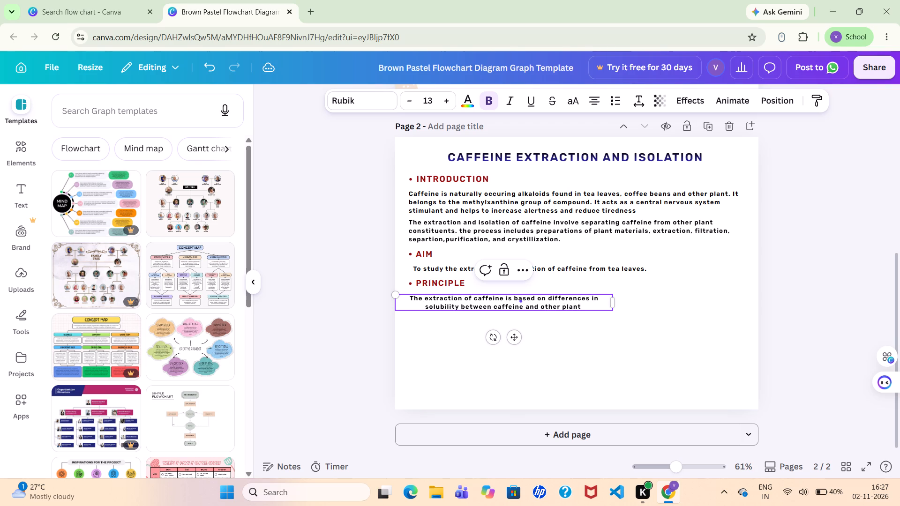
pyautogui.press('space')
pyautogui.write('constituents')
pyautogui.press('space')
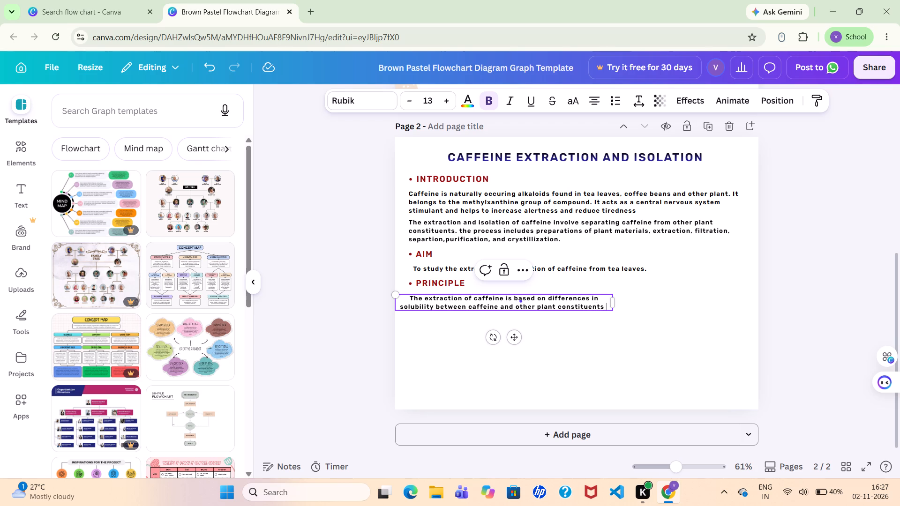
pyautogui.press('BackSpace')
pyautogui.write('.')
pyautogui.press('space')
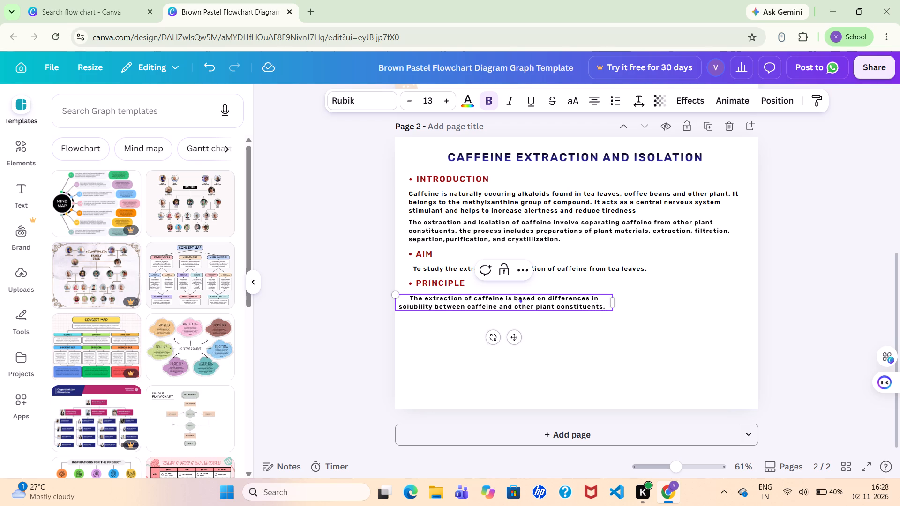
# Continue the principle text with "suitable extraction and separation methods are used to isolate".
pyautogui.write('suitable')
pyautogui.press('space')
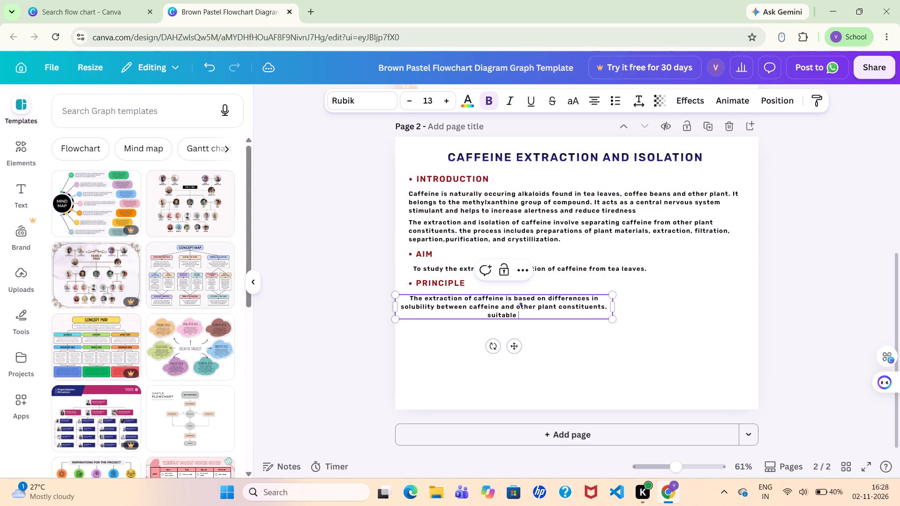
pyautogui.write('extraction')
pyautogui.press('space')
pyautogui.write('and separa')
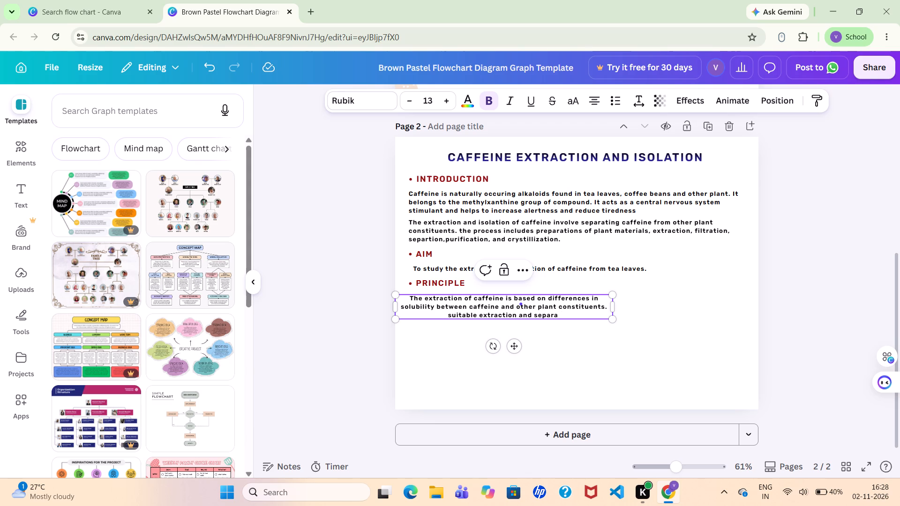
pyautogui.press('r')
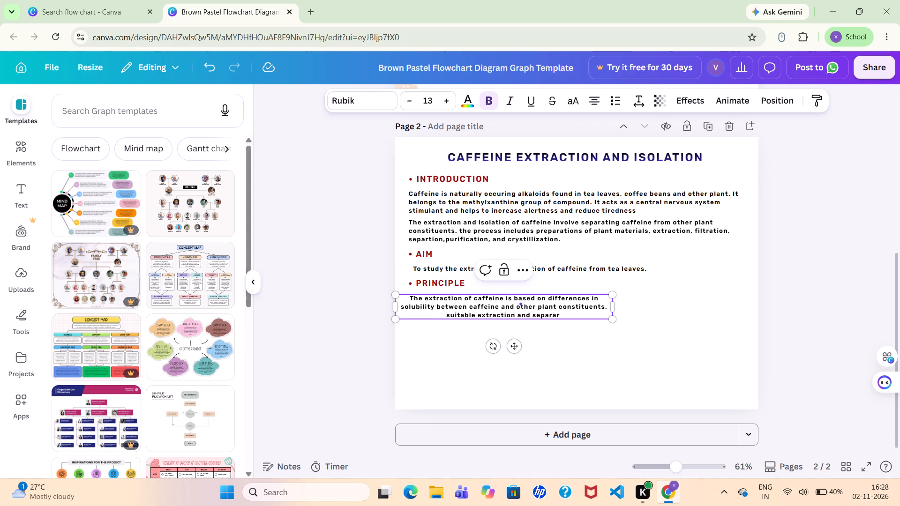
pyautogui.press('BackSpace')
pyautogui.write('tion')
pyautogui.press('space')
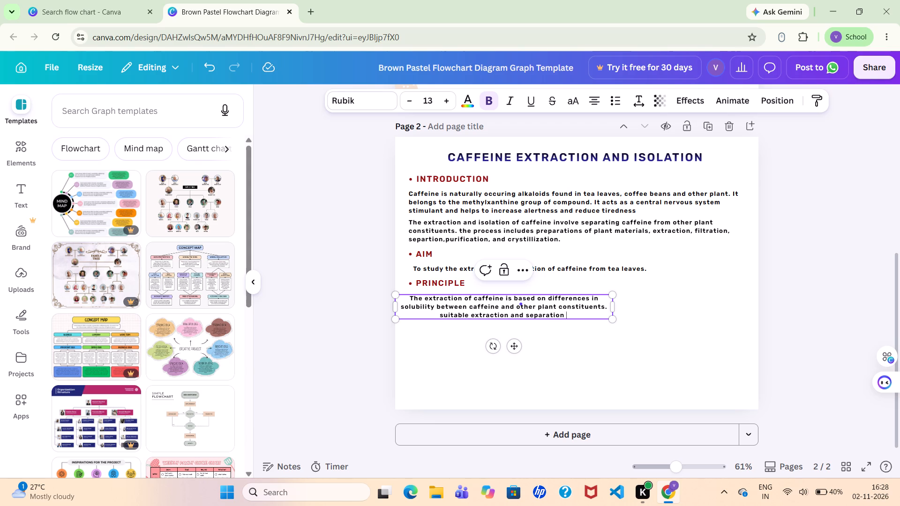
pyautogui.write('method')
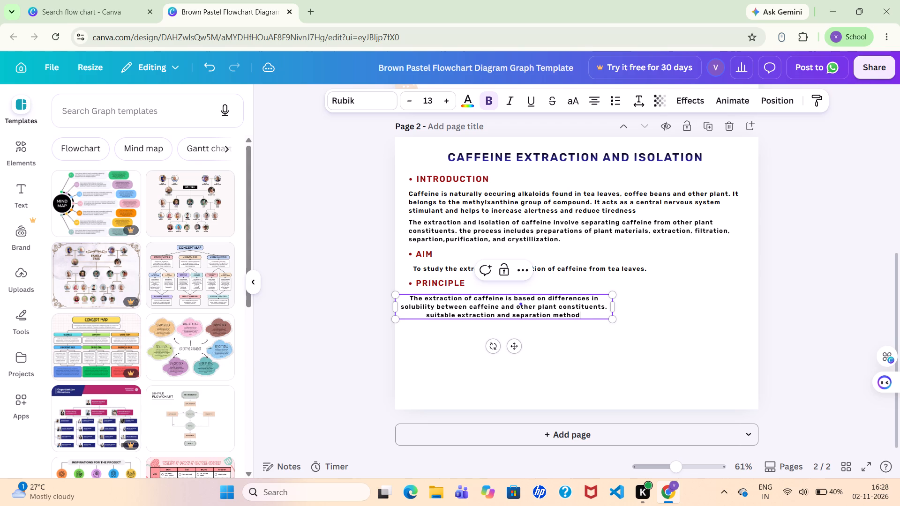
pyautogui.write('s are useful')
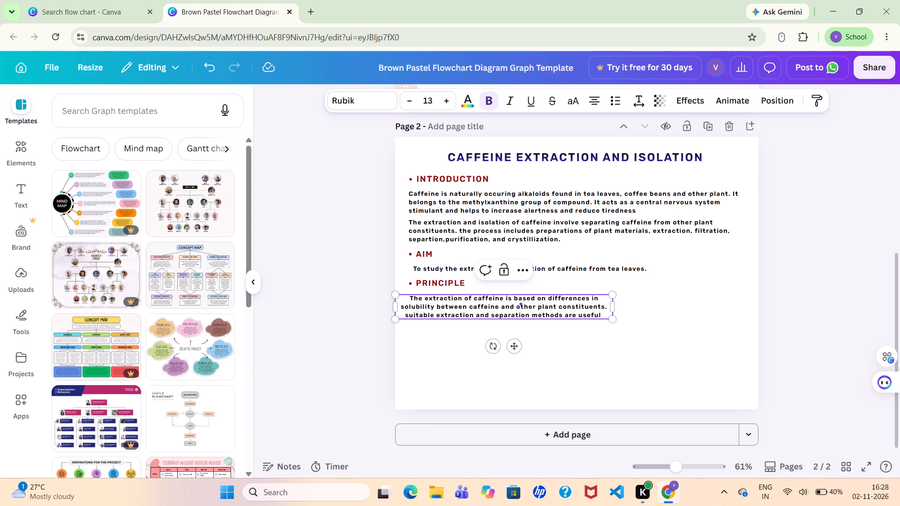
pyautogui.press('BackSpace')
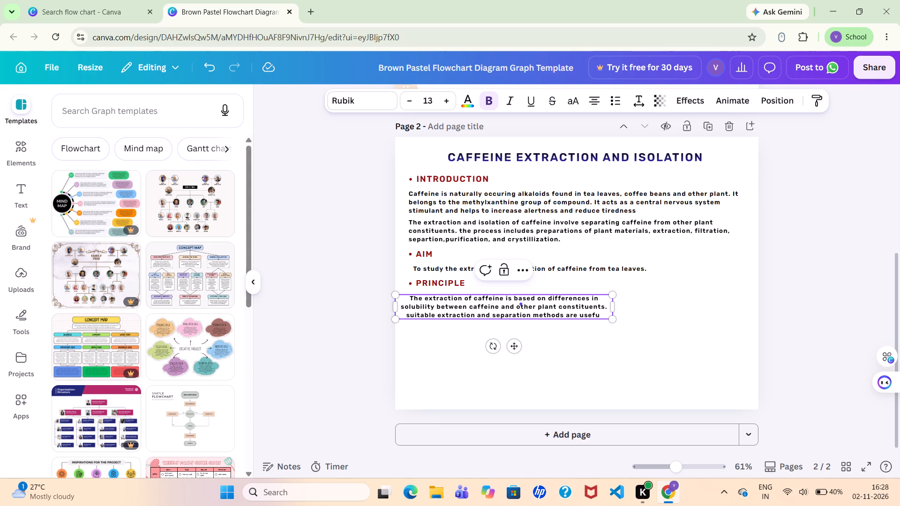
pyautogui.press('BackSpace')
pyautogui.press('BackSpace')
pyautogui.write('d to isol')
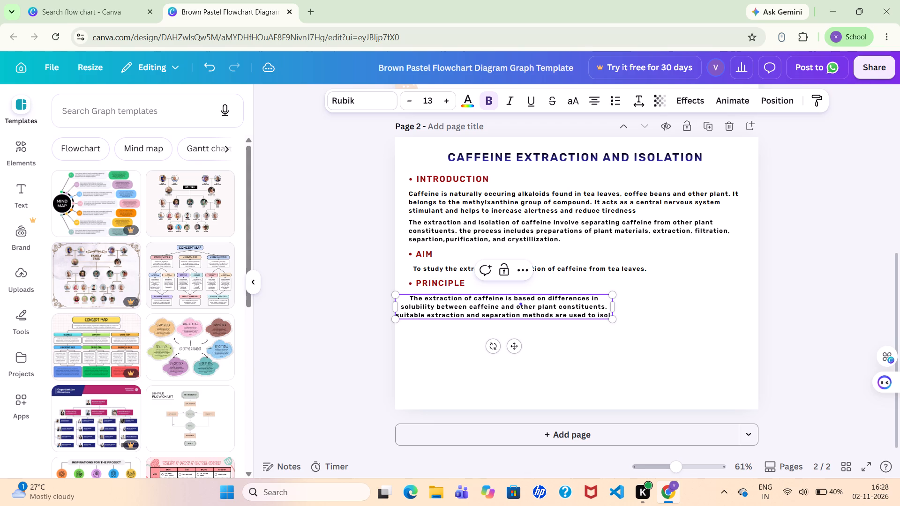
pyautogui.write('ate')
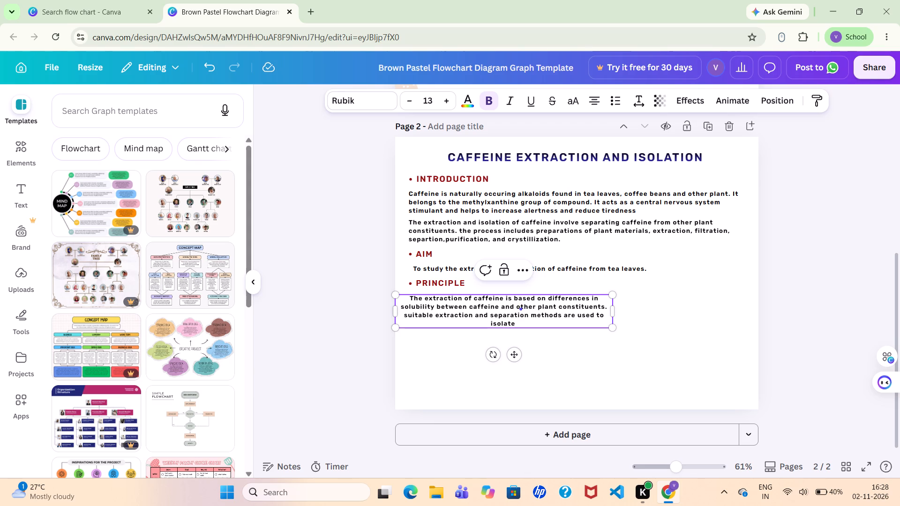
# Finish the principle paragraph with "caffein in a purified form.".
pyautogui.press('space')
pyautogui.write('caffein')
pyautogui.press('space')
pyautogui.write('in')
pyautogui.press('space')
pyautogui.write('a purified')
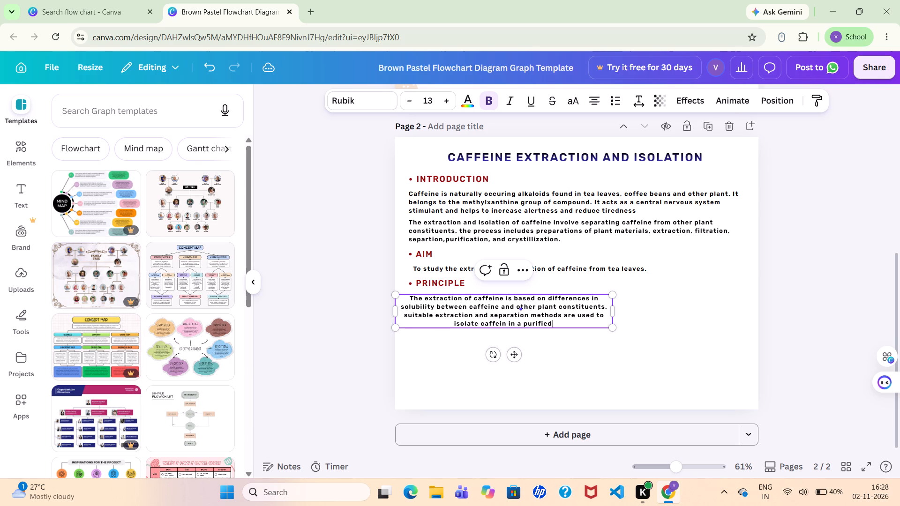
pyautogui.press('space')
pyautogui.write('form')
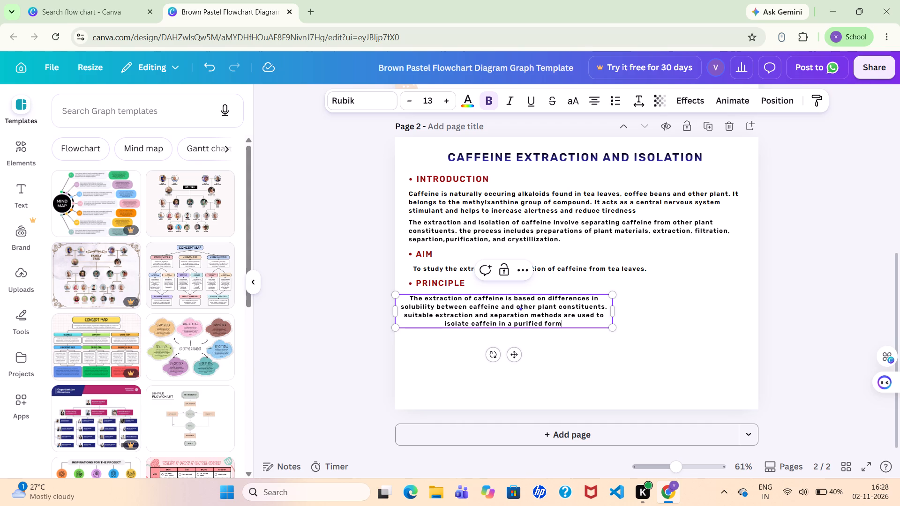
pyautogui.write('.')
pyautogui.press('space')
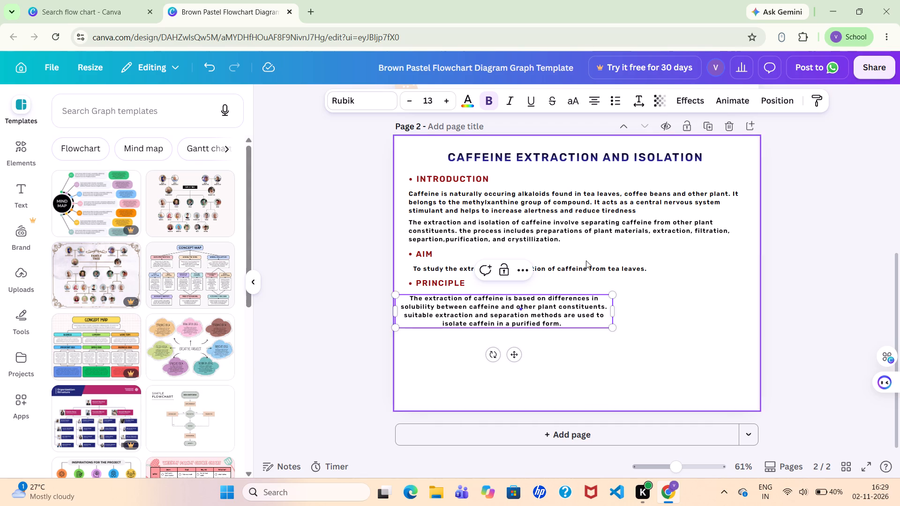
pyautogui.click(654, 340)
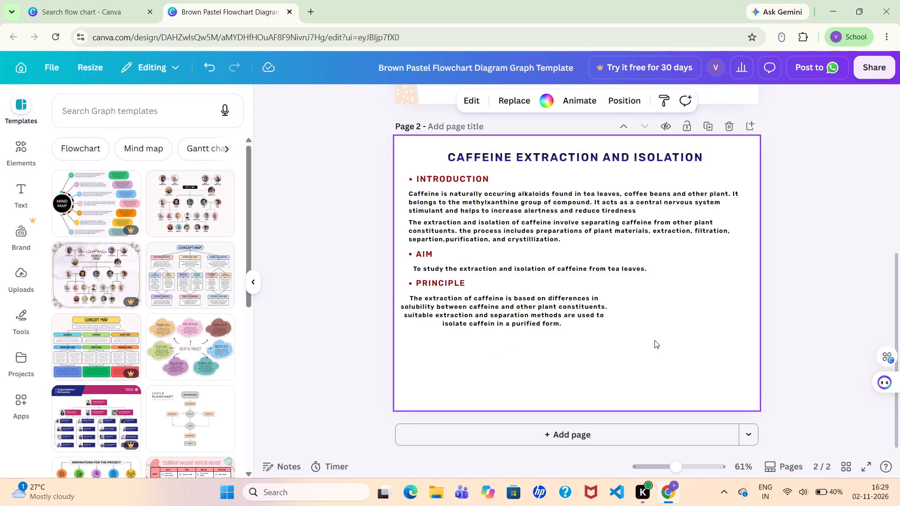
# Widen the principle text box to nearly the full page width, so the paragraph wraps onto three lines.
pyautogui.click(580, 314)
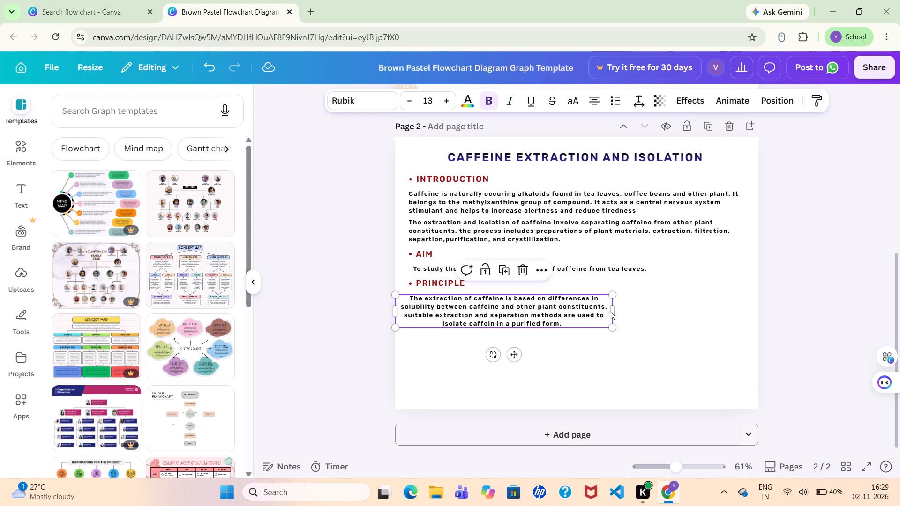
pyautogui.moveTo(614, 311); pyautogui.dragTo(635, 311)
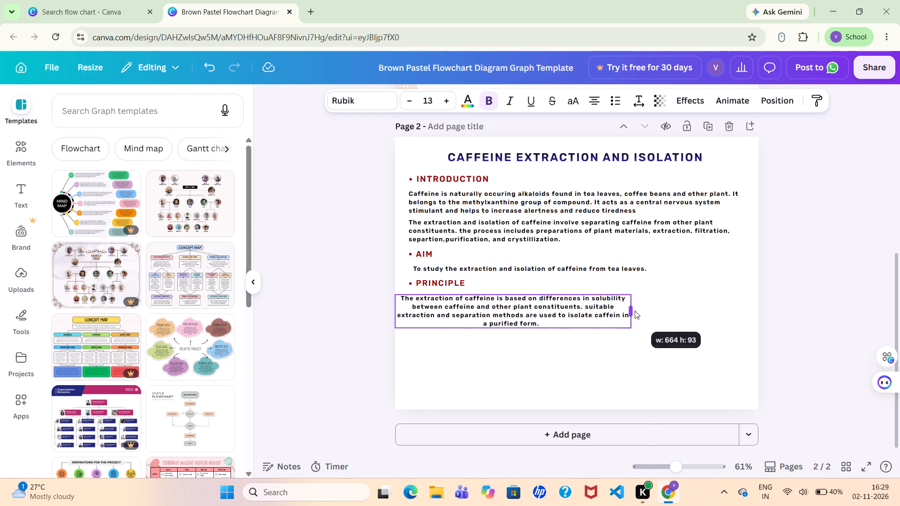
pyautogui.moveTo(635, 311); pyautogui.dragTo(688, 302)
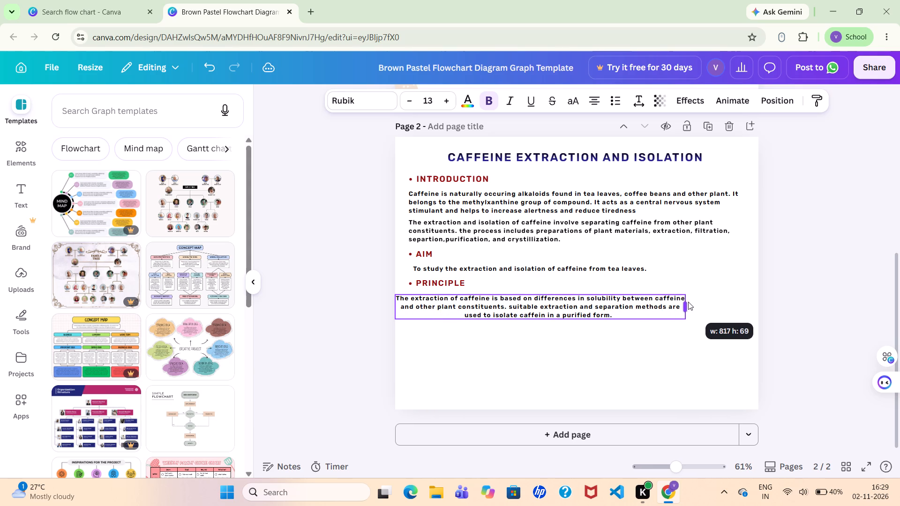
pyautogui.moveTo(688, 302); pyautogui.dragTo(716, 303)
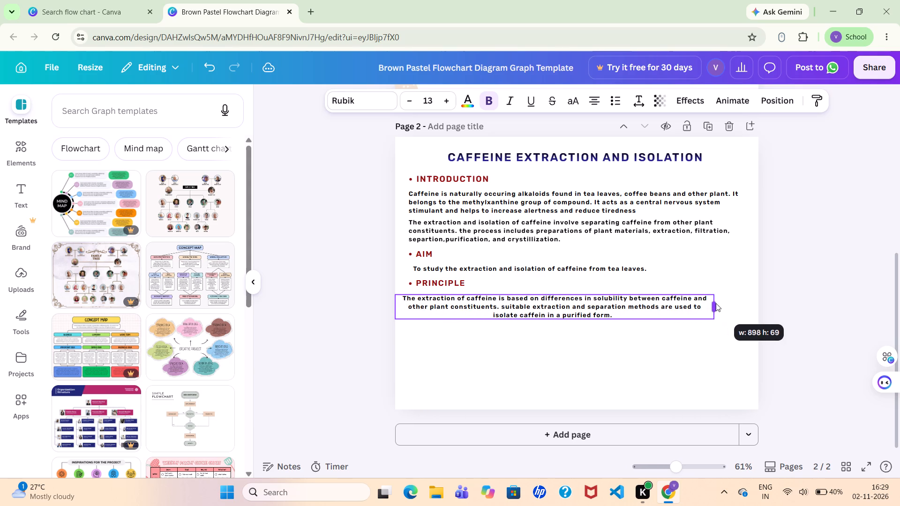
pyautogui.moveTo(716, 303); pyautogui.dragTo(728, 303)
pyautogui.click(730, 303)
pyautogui.click(730, 303)
pyautogui.moveTo(730, 303); pyautogui.dragTo(731, 303)
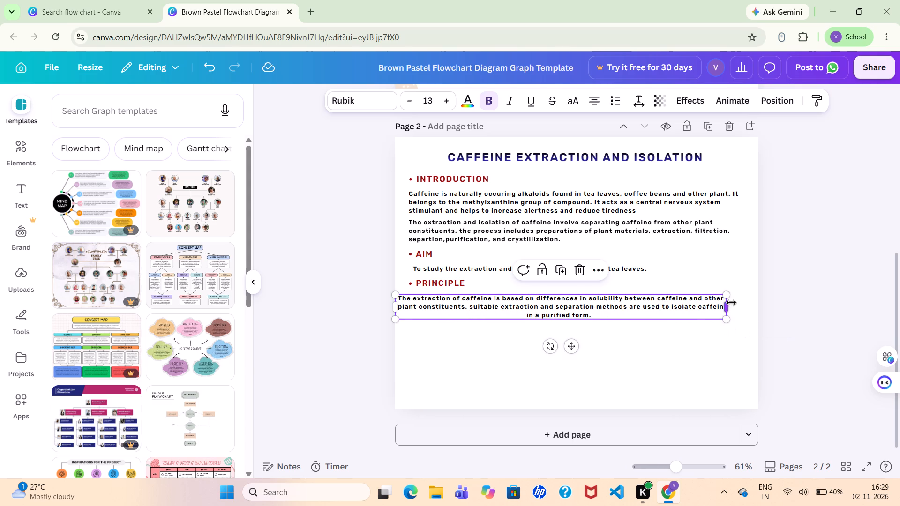
pyautogui.moveTo(731, 303); pyautogui.dragTo(740, 303)
pyautogui.click(715, 351)
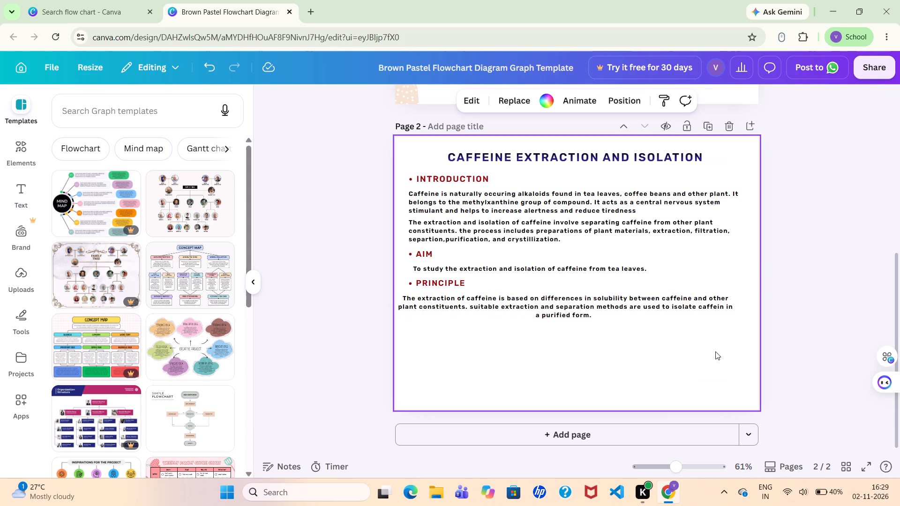
# Left-align the principle paragraph.
pyautogui.click(638, 301)
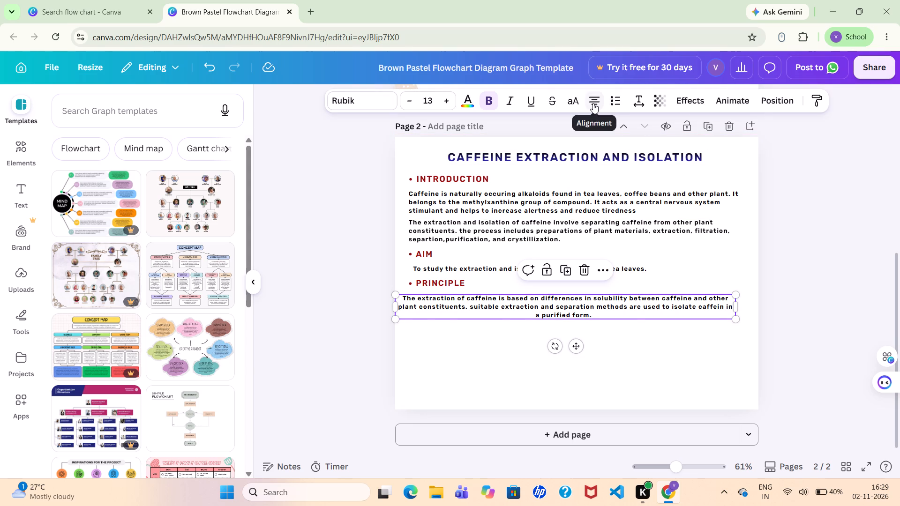
pyautogui.click(593, 103)
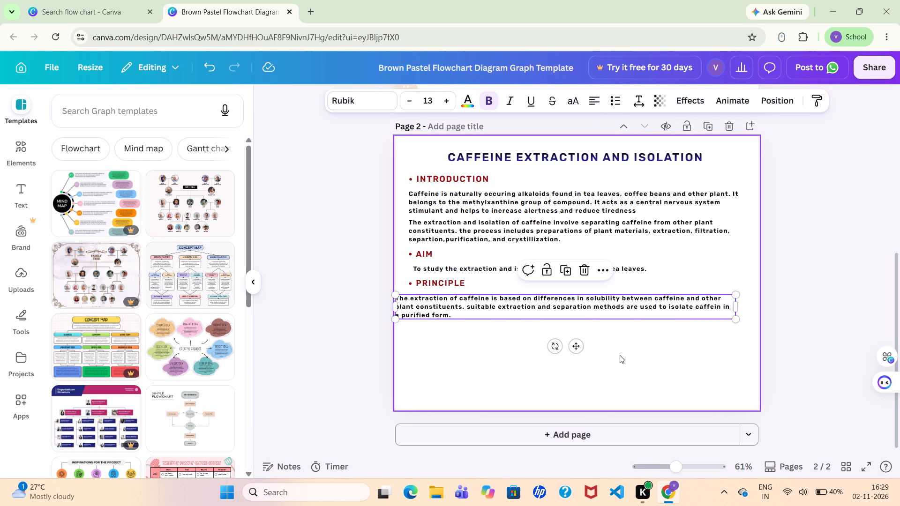
pyautogui.click(620, 355)
# Move the principle paragraph so its left edge lines up with the introduction paragraphs.
pyautogui.moveTo(609, 299); pyautogui.dragTo(622, 297)
pyautogui.click(627, 321)
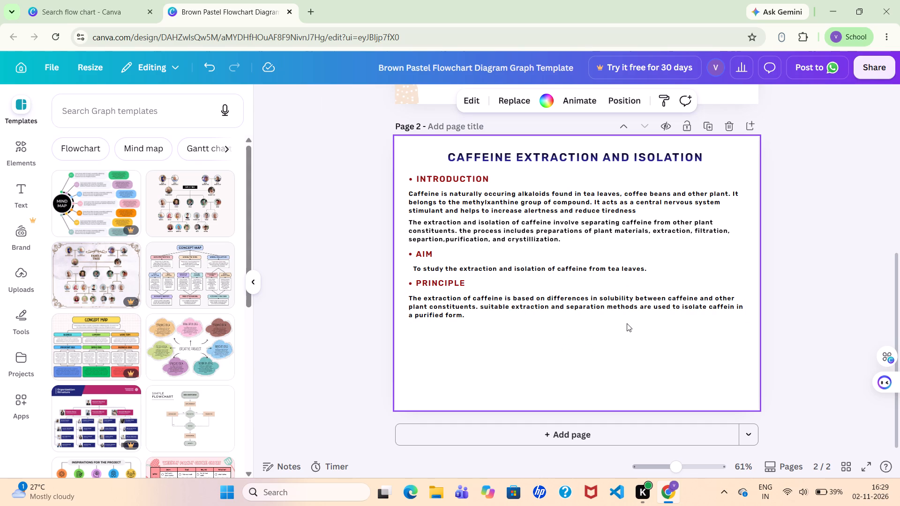
# Narrow the principle text box slightly so its right edge sits close to that of the introduction text.
pyautogui.click(626, 297)
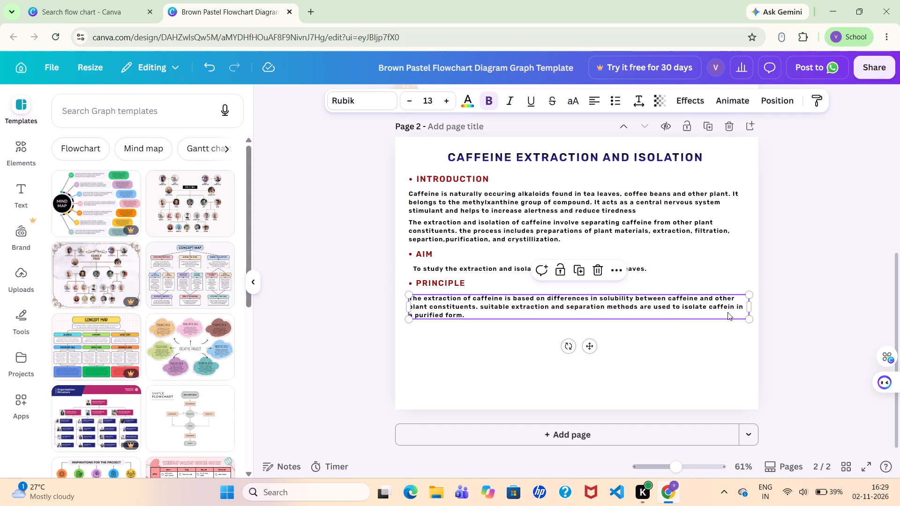
pyautogui.moveTo(750, 307); pyautogui.dragTo(743, 306)
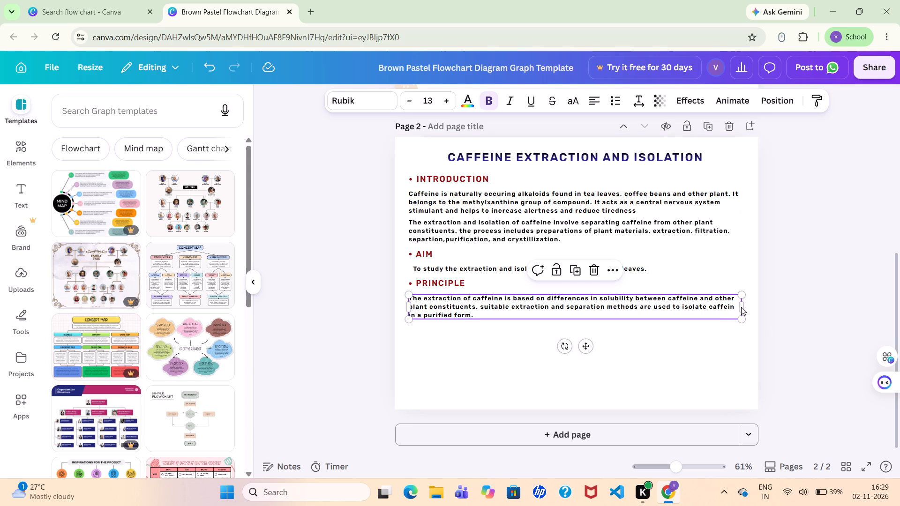
pyautogui.click(741, 307)
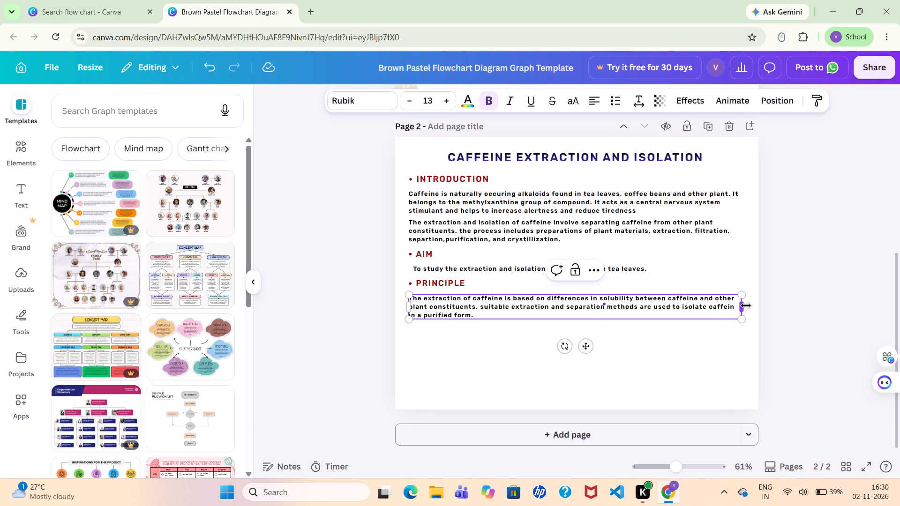
pyautogui.moveTo(741, 305); pyautogui.dragTo(747, 305)
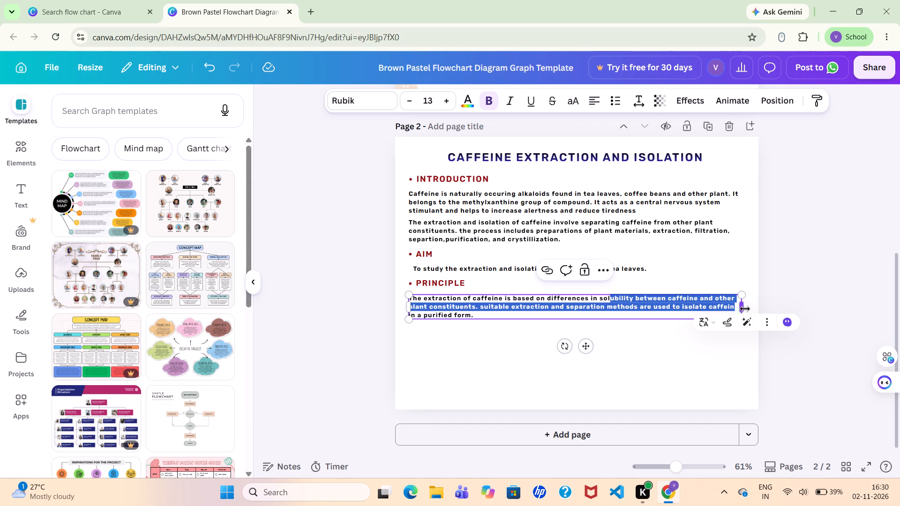
pyautogui.hscroll(-1, 707, 346)
pyautogui.click(667, 379)
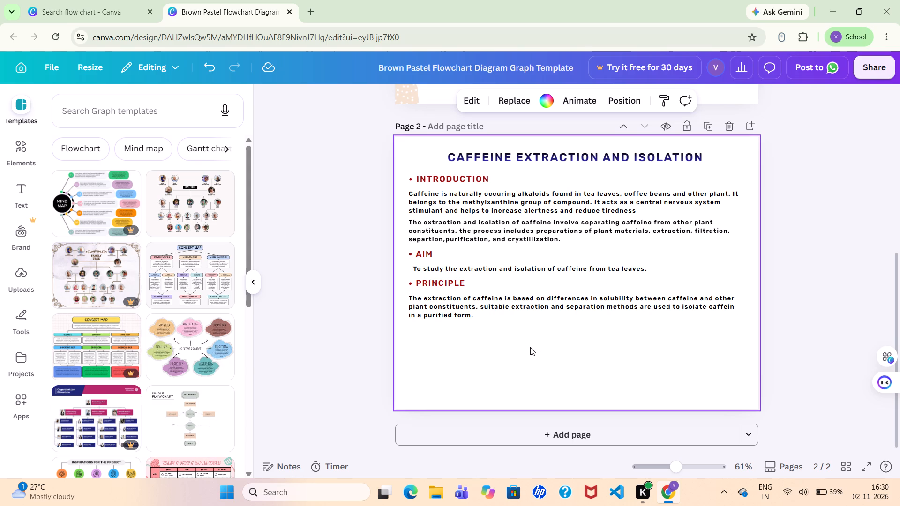
# Add a new text box beneath the principle paragraph and replace its placeholder with the heading "REQUIREMENTS".
pyautogui.press('t')
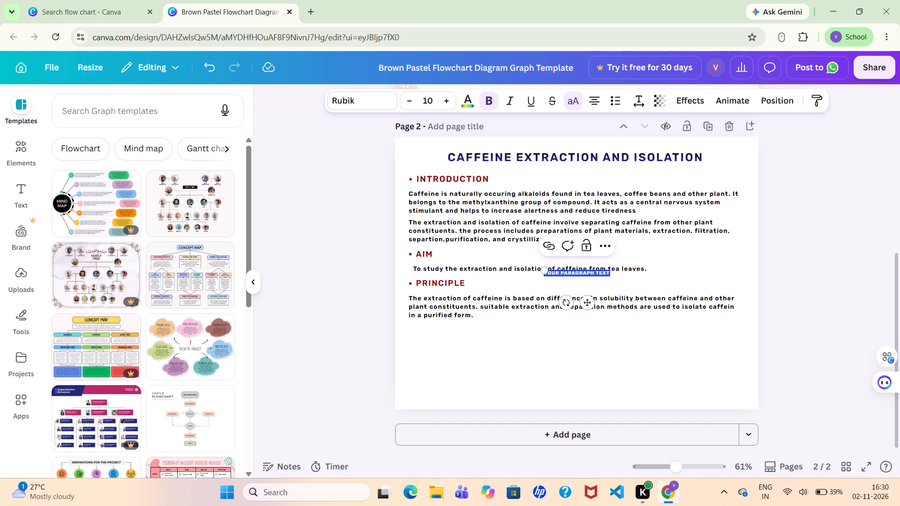
pyautogui.moveTo(570, 270); pyautogui.dragTo(570, 280)
pyautogui.moveTo(570, 280); pyautogui.dragTo(563, 327)
pyautogui.click(563, 327)
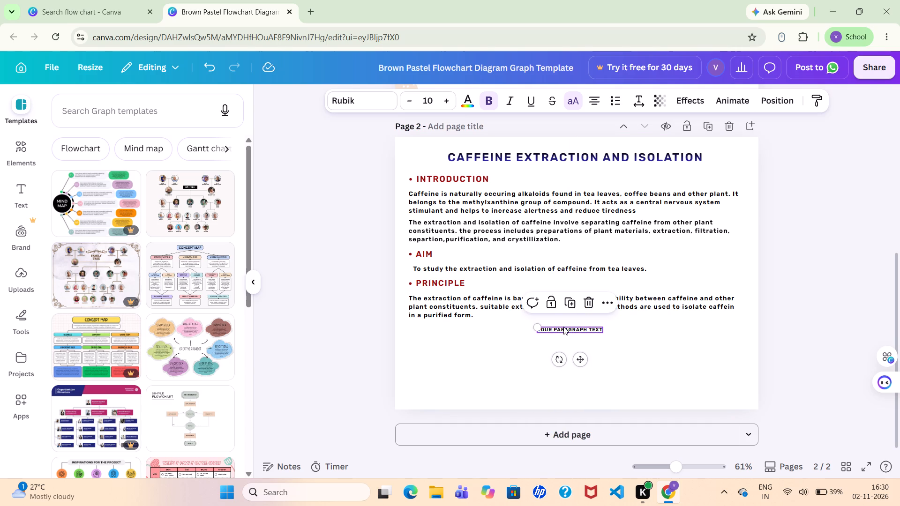
pyautogui.press('BackSpace')
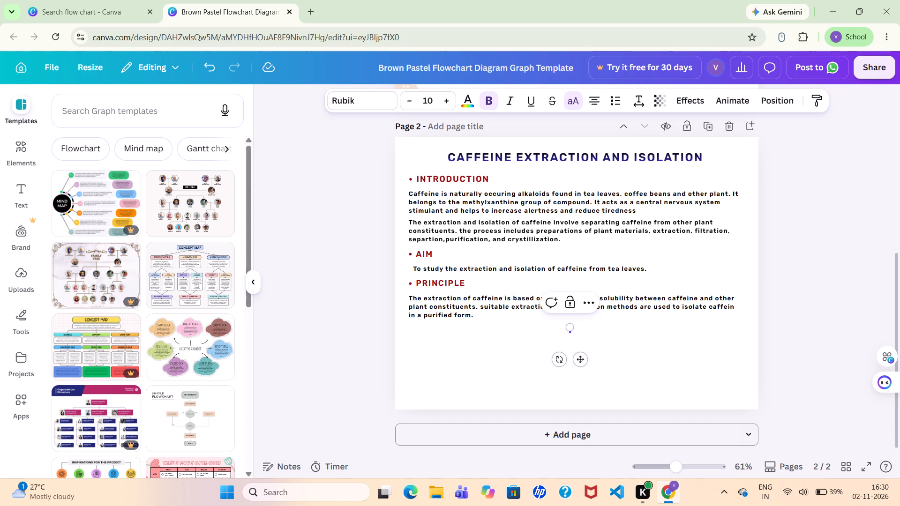
pyautogui.write('re')
pyautogui.press('q')
pyautogui.write('uirements')
pyautogui.press('space')
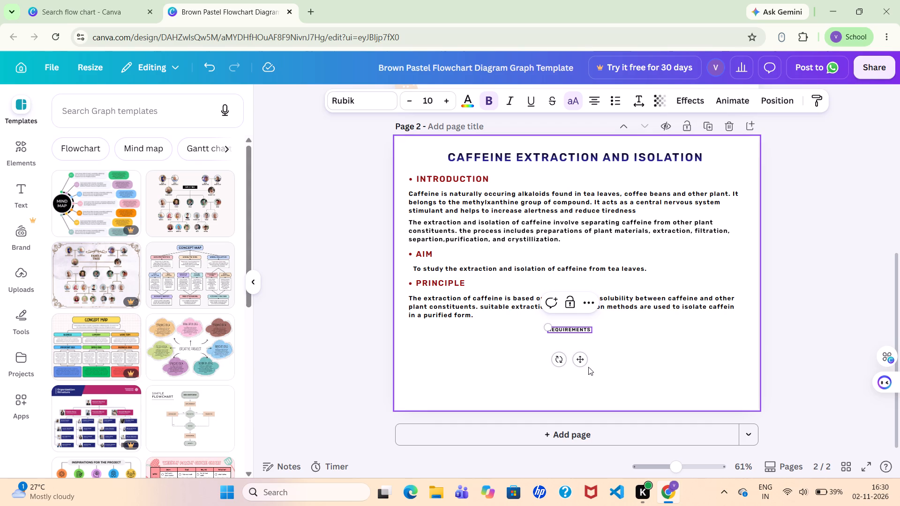
# Set the REQUIREMENTS heading's font size to 17 and its text colour to the dark red of the other headings.
pyautogui.click(659, 362)
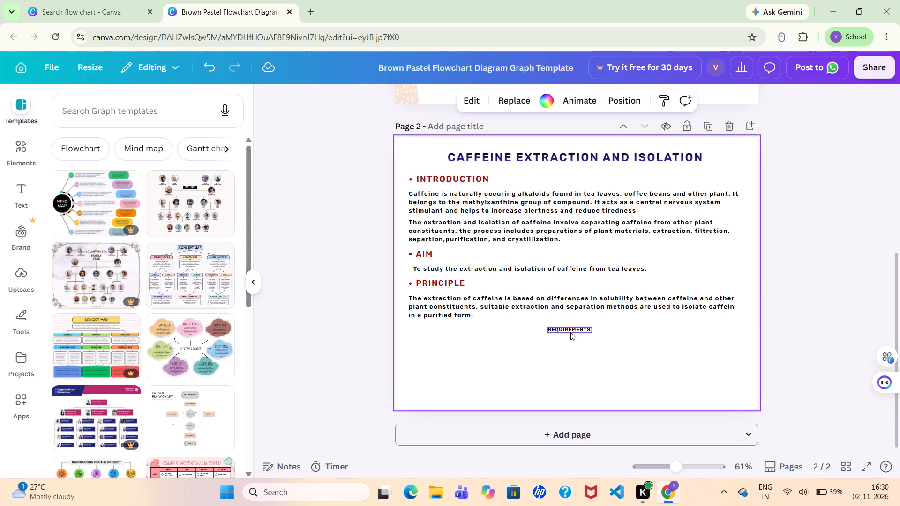
pyautogui.click(570, 332)
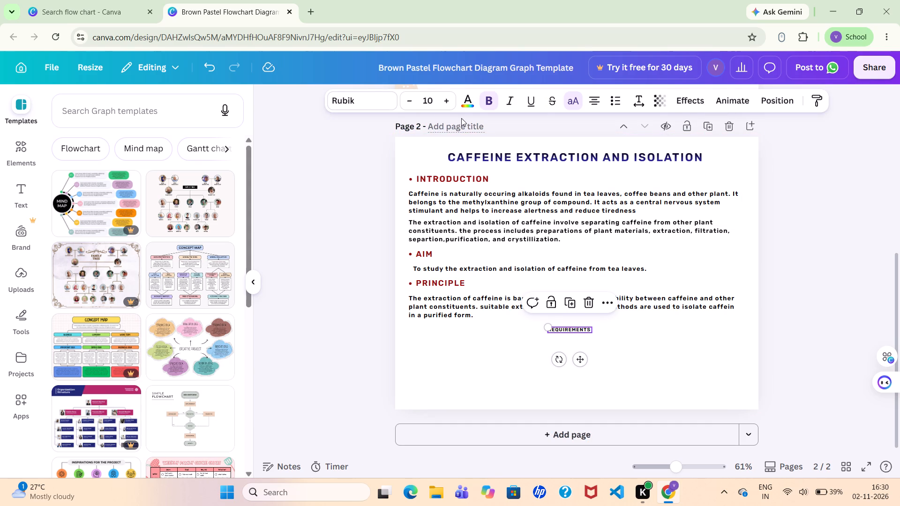
pyautogui.tripleClick(447, 102)
pyautogui.tripleClick(447, 102)
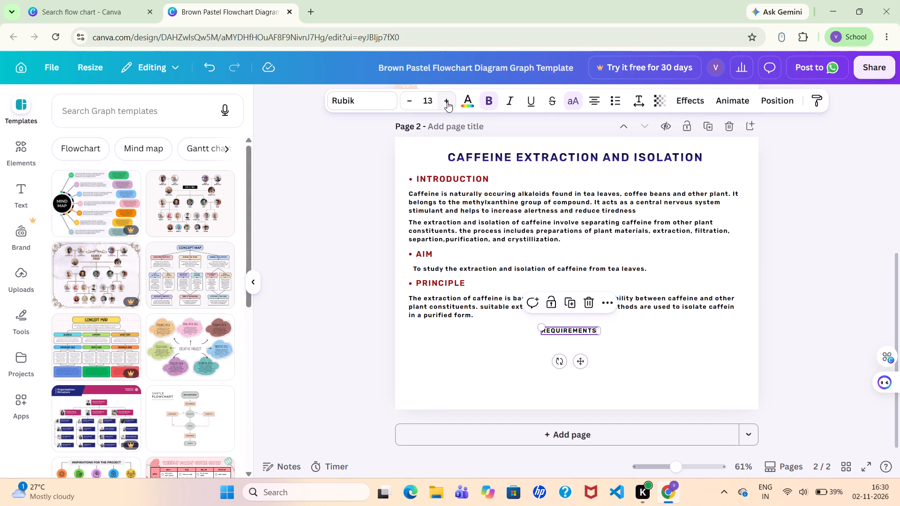
pyautogui.click(447, 102)
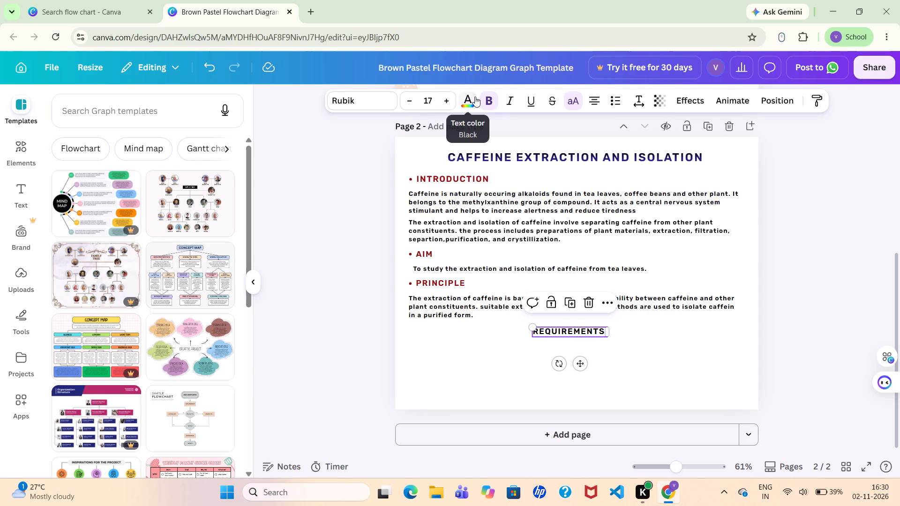
pyautogui.click(468, 99)
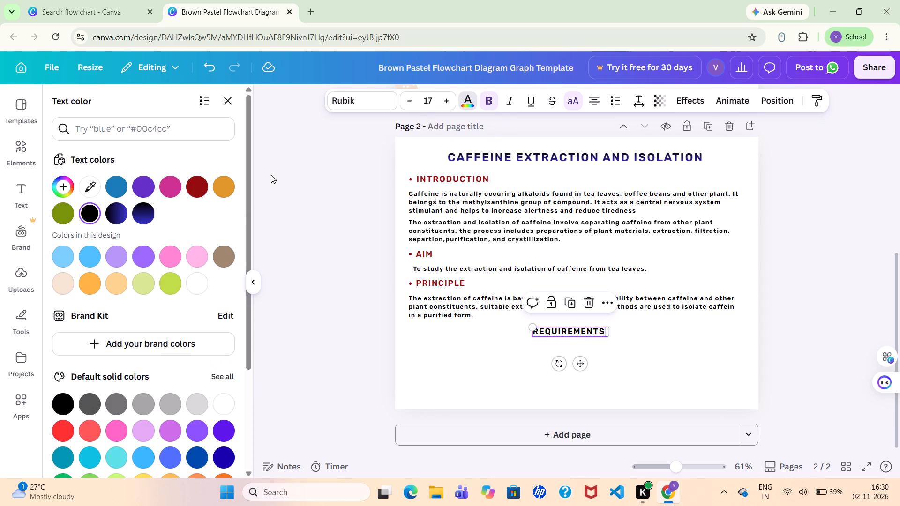
pyautogui.click(197, 188)
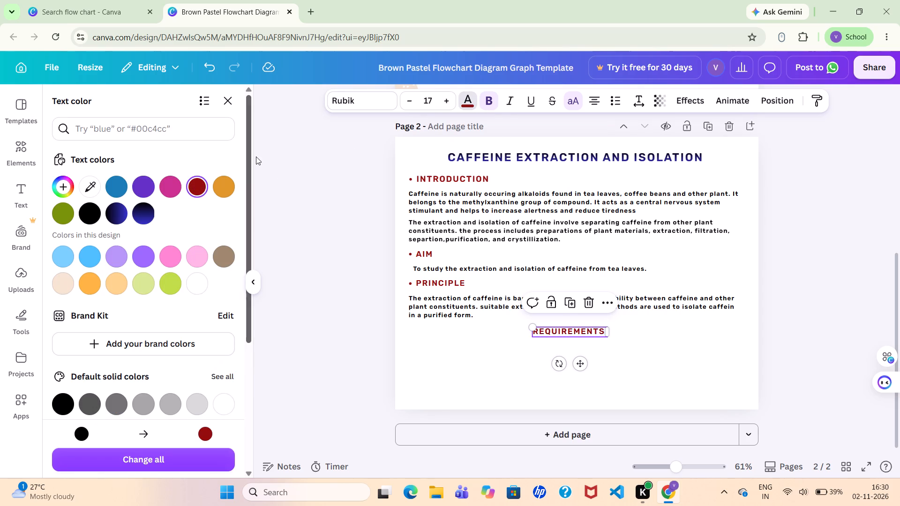
pyautogui.click(500, 324)
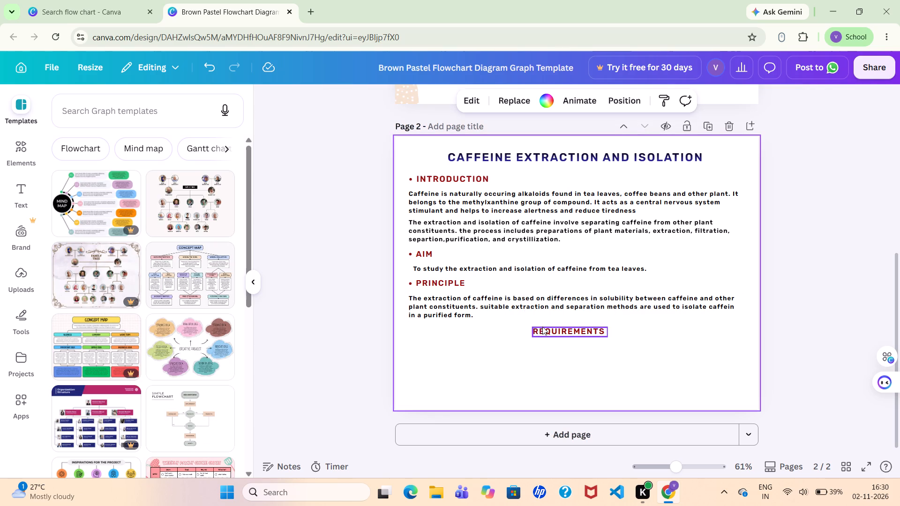
# Move the REQUIREMENTS heading onto the PRINCIPLE heading's line and format it as a bulleted list item.
pyautogui.moveTo(545, 332); pyautogui.dragTo(555, 283)
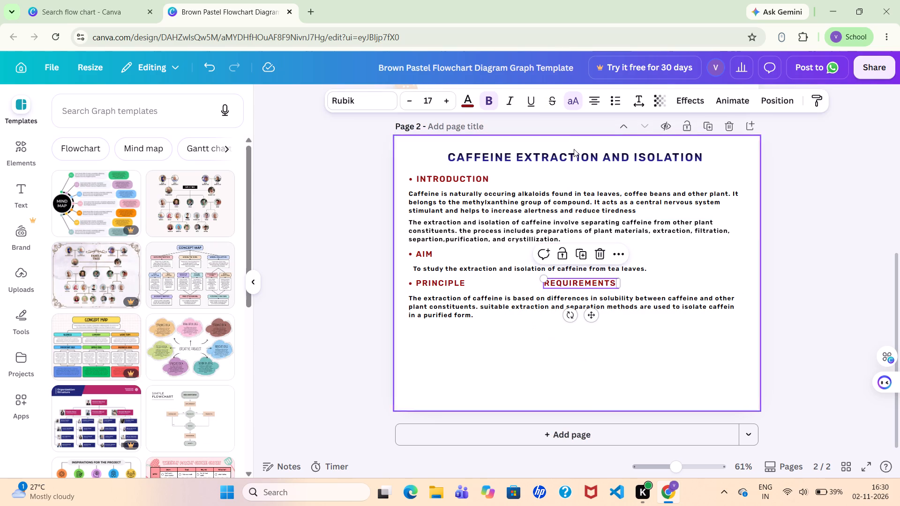
pyautogui.click(616, 96)
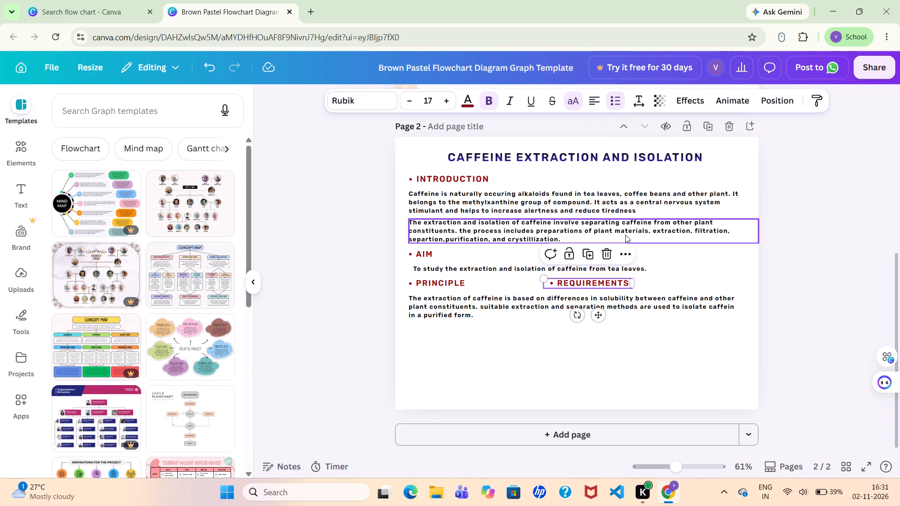
pyautogui.click(650, 317)
pyautogui.click(652, 324)
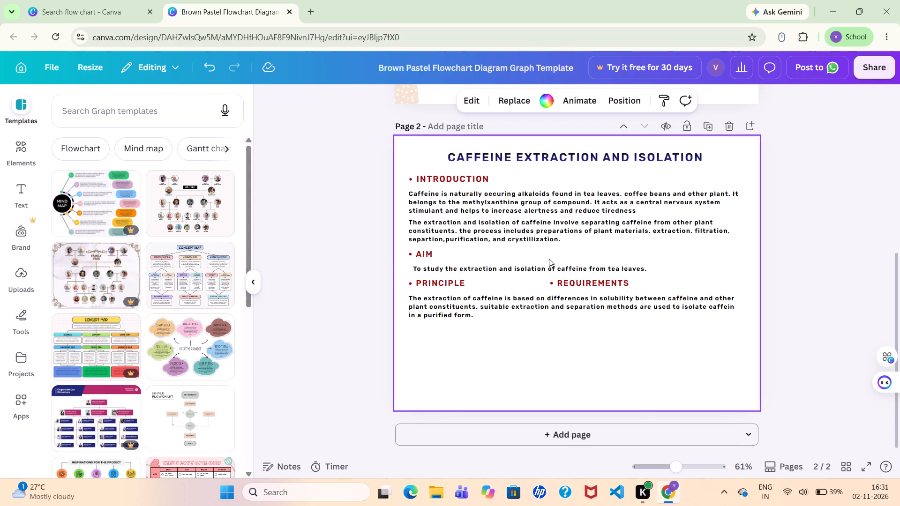
# Move the REQUIREMENTS heading beneath the principle paragraph, roughly in line with the other bulleted headings.
pyautogui.click(551, 260)
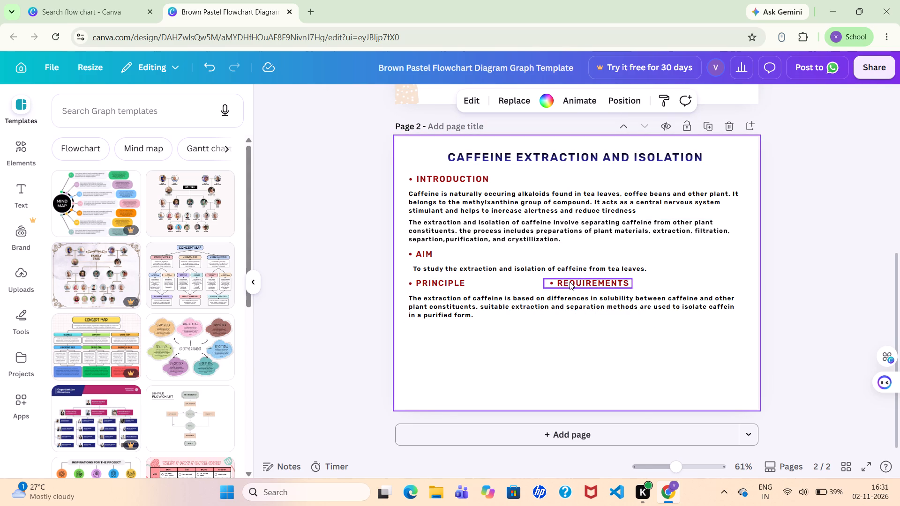
pyautogui.click(570, 283)
pyautogui.moveTo(570, 283); pyautogui.dragTo(540, 299)
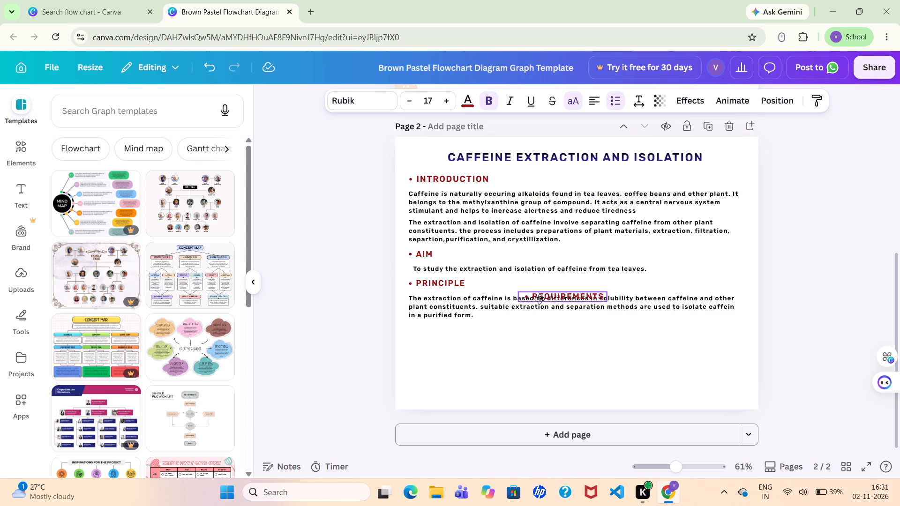
pyautogui.moveTo(540, 299); pyautogui.dragTo(431, 331)
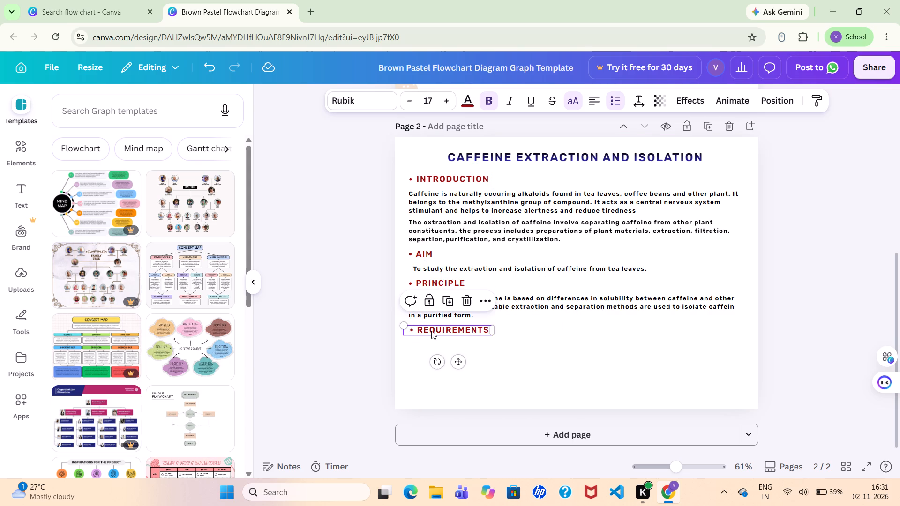
pyautogui.click(555, 328)
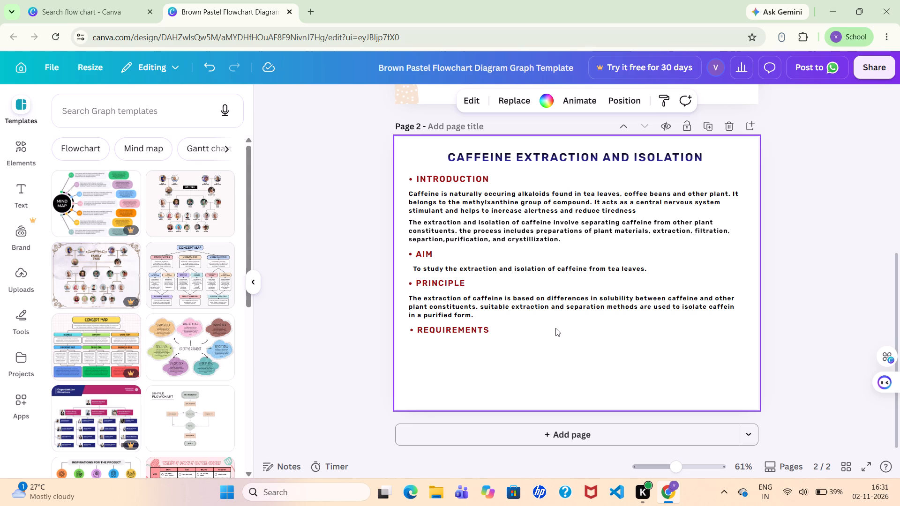
# Add a new text box on page 2 and delete all of its placeholder text.
pyautogui.press('t')
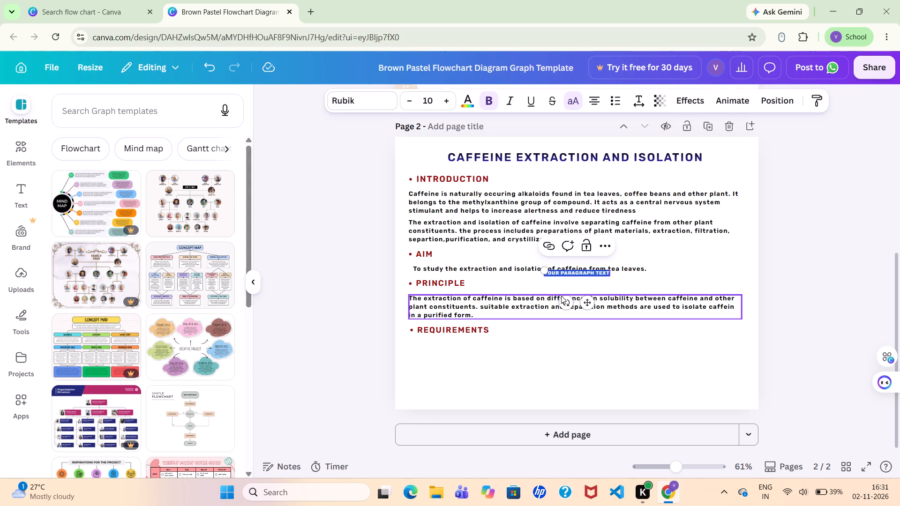
pyautogui.click(569, 275)
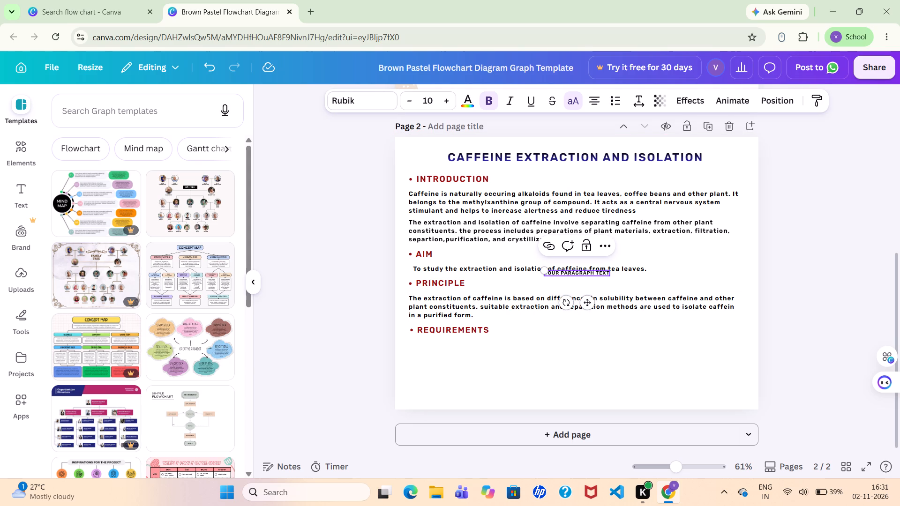
pyautogui.press('BackSpace')
pyautogui.press('BackSpace')
pyautogui.press('BackSpace')
pyautogui.press('BackSpace')
pyautogui.press('BackSpace')
pyautogui.press('BackSpace')
pyautogui.press('BackSpace')
pyautogui.press('BackSpace')
pyautogui.press('BackSpace')
pyautogui.press('BackSpace')
pyautogui.press('BackSpace')
pyautogui.press('BackSpace')
pyautogui.press('BackSpace')
pyautogui.press('BackSpace')
pyautogui.press('BackSpace')
pyautogui.press('BackSpace')
pyautogui.press('BackSpace')
pyautogui.press('BackSpace')
pyautogui.press('BackSpace')
pyautogui.press('BackSpace')
pyautogui.press('BackSpace')
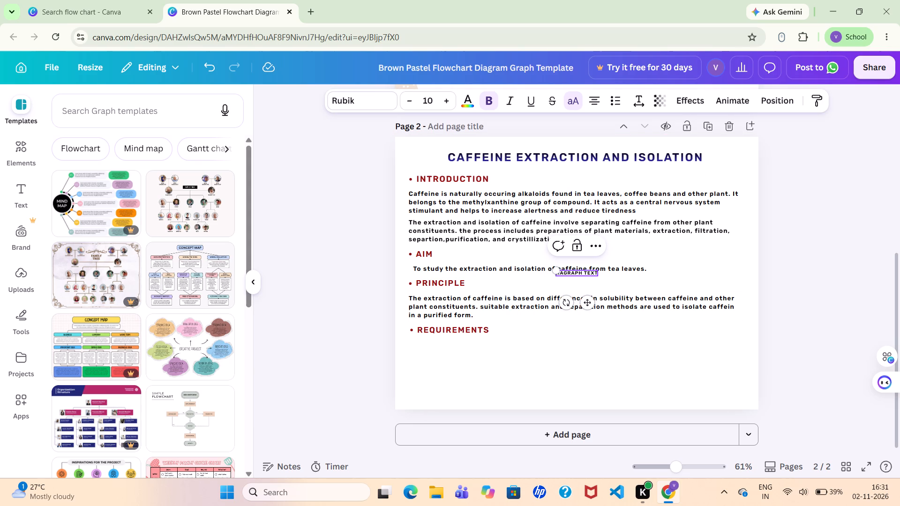
pyautogui.press('Right')
pyautogui.press('Right')
pyautogui.press('Right')
pyautogui.press('Right')
pyautogui.press('Right')
pyautogui.press('Right')
pyautogui.press('Right')
pyautogui.press('Right')
pyautogui.press('Right')
pyautogui.press('Right')
pyautogui.press('Right')
pyautogui.press('Right')
pyautogui.press('Right')
pyautogui.press('Right')
pyautogui.press('Right')
pyautogui.press('Right')
pyautogui.press('Right')
pyautogui.press('Right')
pyautogui.press('Right')
pyautogui.press('Right')
pyautogui.press('Left')
pyautogui.press('Right')
pyautogui.press('BackSpace')
pyautogui.press('BackSpace')
pyautogui.press('BackSpace')
pyautogui.press('BackSpace')
pyautogui.press('BackSpace')
pyautogui.press('BackSpace')
pyautogui.press('BackSpace')
pyautogui.press('BackSpace')
pyautogui.press('BackSpace')
pyautogui.press('BackSpace')
pyautogui.press('BackSpace')
pyautogui.press('BackSpace')
pyautogui.press('BackSpace')
pyautogui.press('BackSpace')
pyautogui.press('BackSpace')
pyautogui.press('BackSpace')
pyautogui.press('BackSpace')
pyautogui.press('BackSpace')
pyautogui.press('BackSpace')
pyautogui.press('BackSpace')
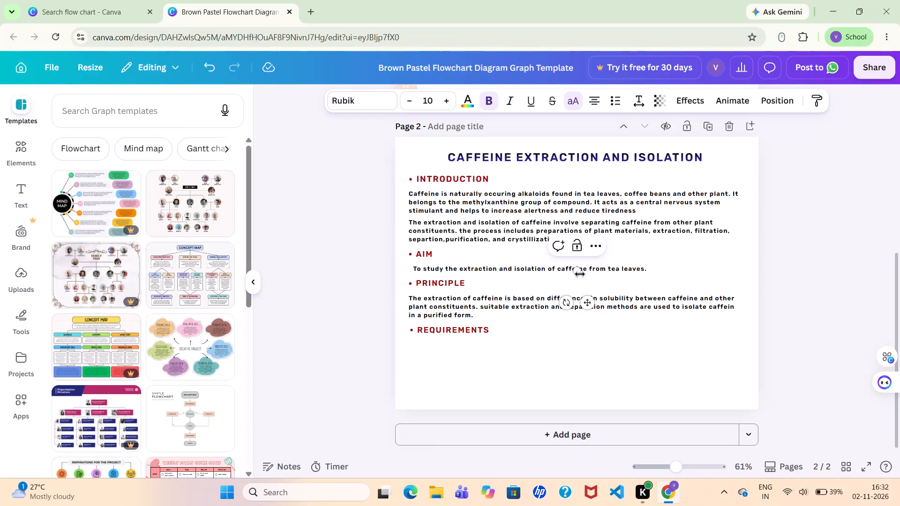
pyautogui.press('t')
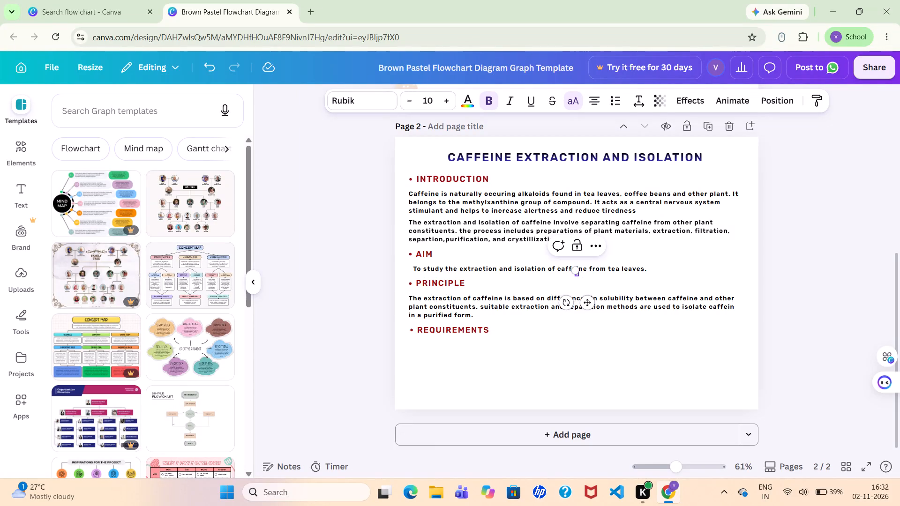
pyautogui.press('BackSpace')
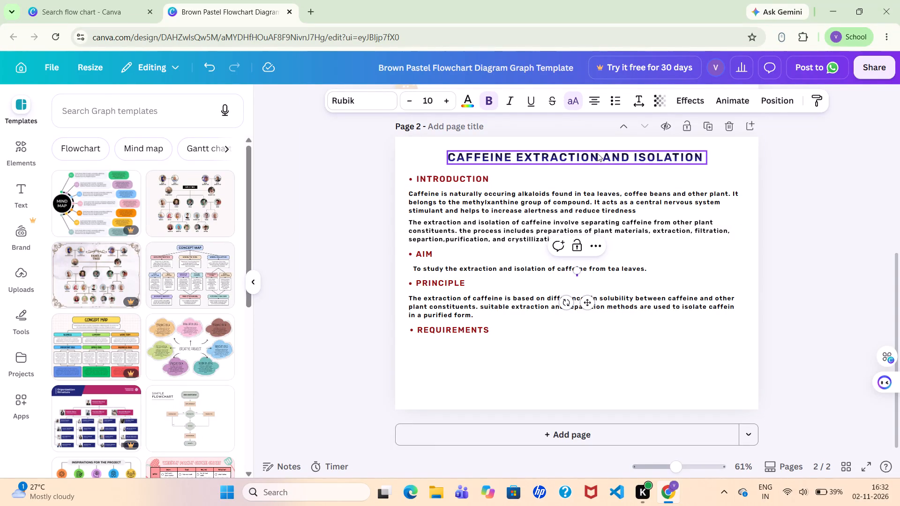
# Turn off uppercase formatting for the new empty text box and place the text cursor in it.
pyautogui.click(575, 104)
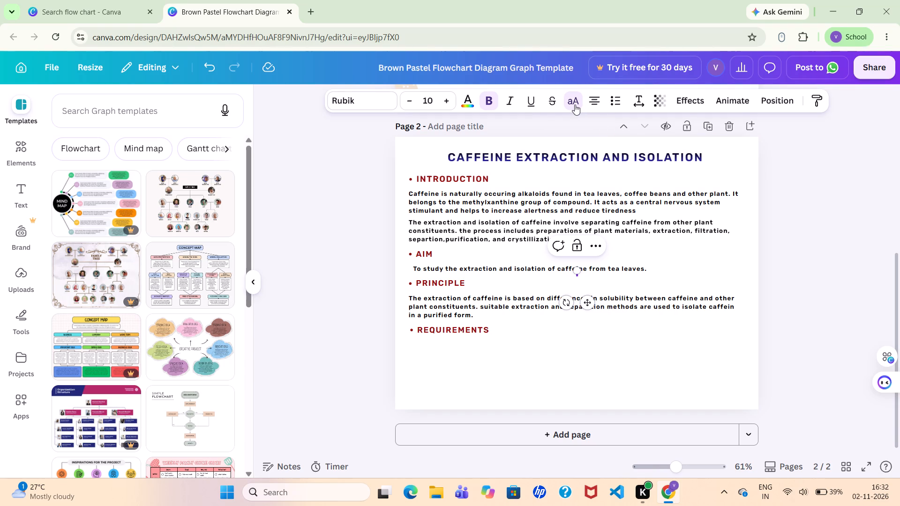
pyautogui.click(577, 272)
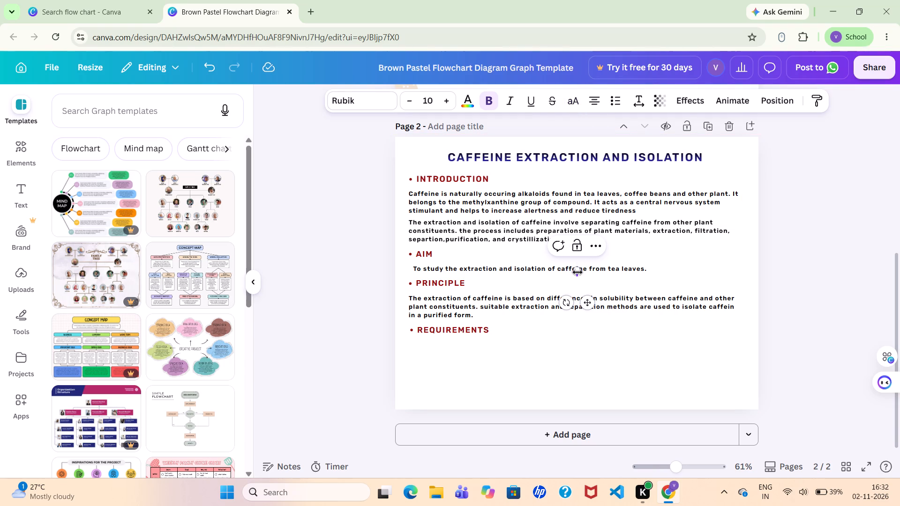
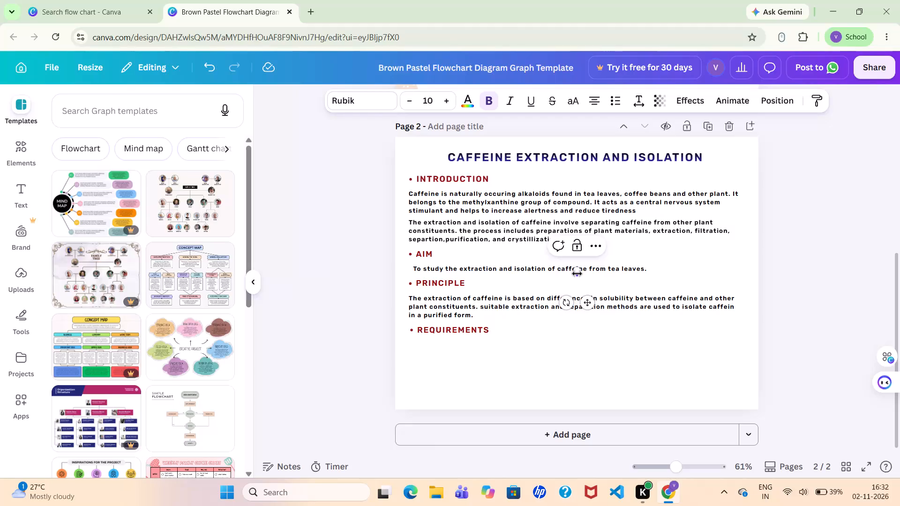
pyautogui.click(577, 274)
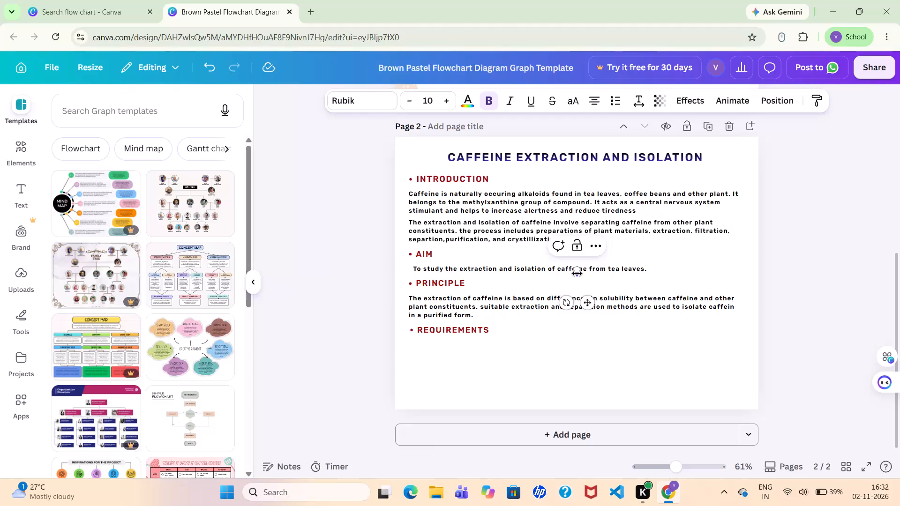
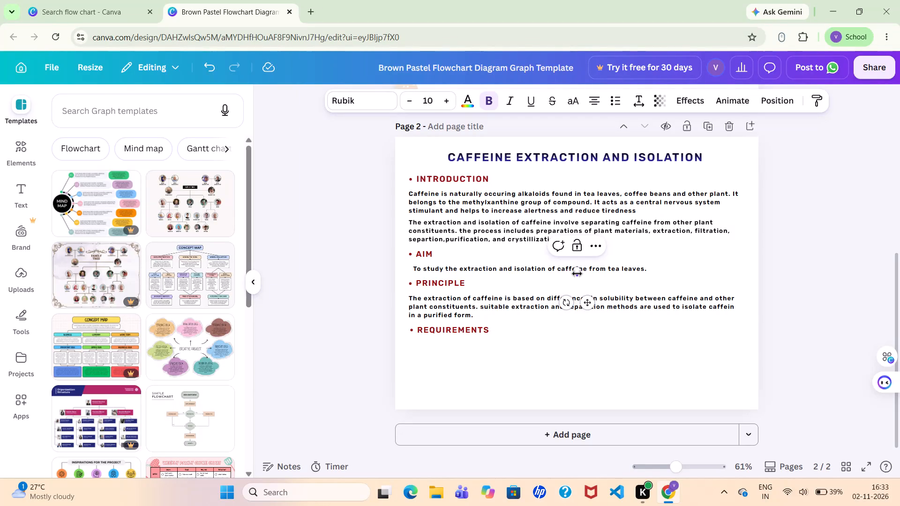
# Enter Tea leaves and Water on separate lines in the empty body text box on page 2.
pyautogui.click(577, 274)
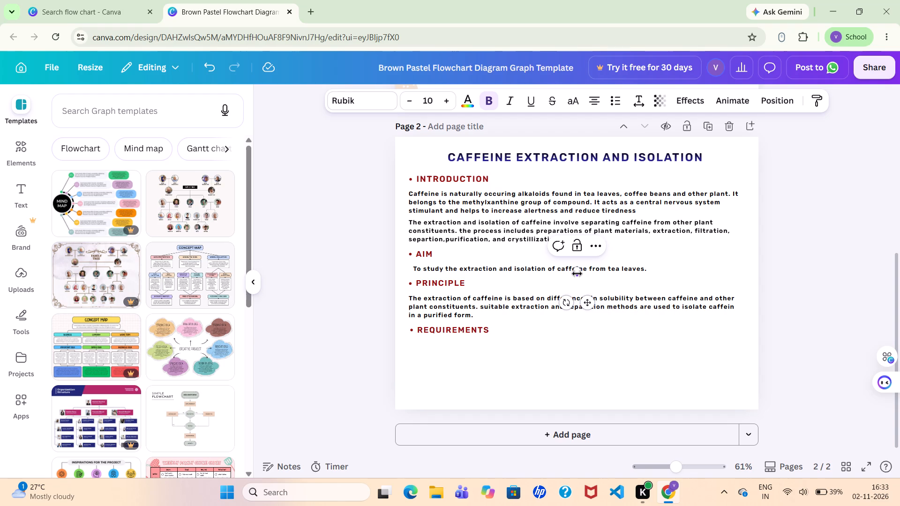
pyautogui.press('t')
pyautogui.write('ea')
pyautogui.press('space')
pyautogui.write('leaves')
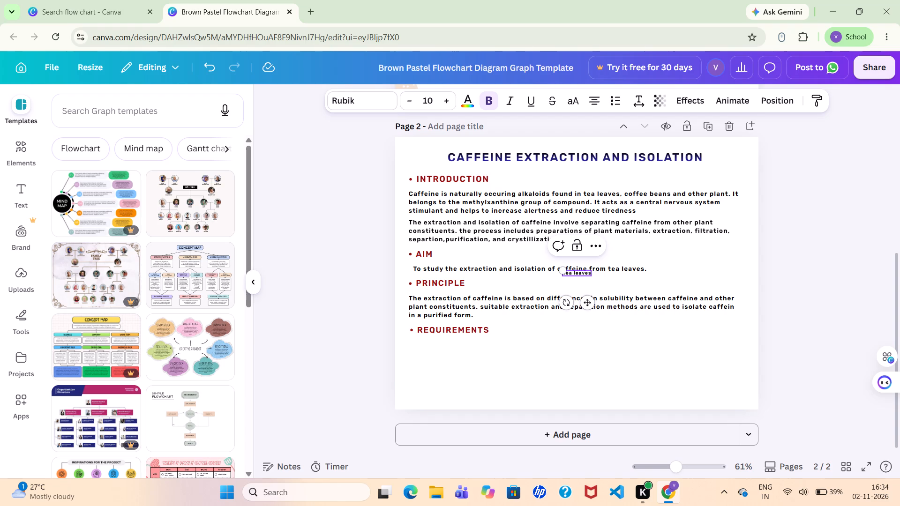
pyautogui.press('space')
pyautogui.press('Return')
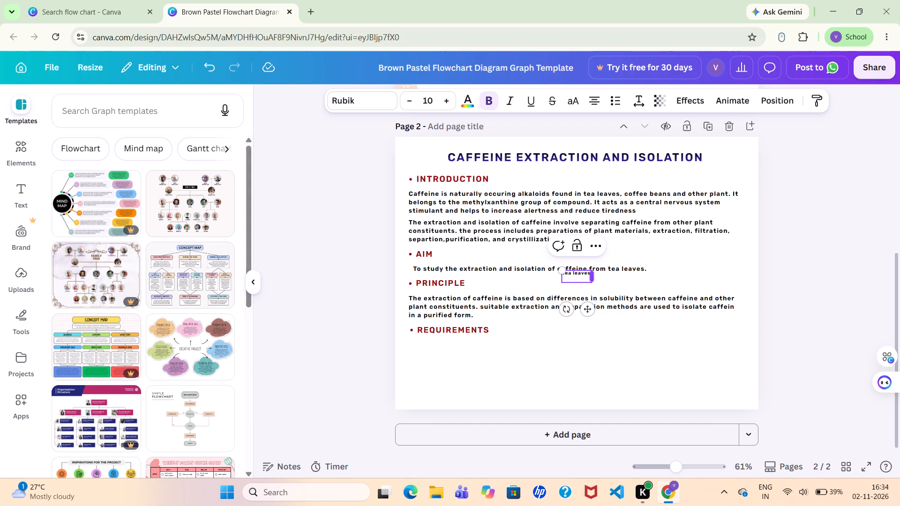
pyautogui.write('WA')
pyautogui.press('BackSpace')
pyautogui.press('t')
pyautogui.press('BackSpace')
pyautogui.press('a')
pyautogui.write('ter')
pyautogui.press('Return')
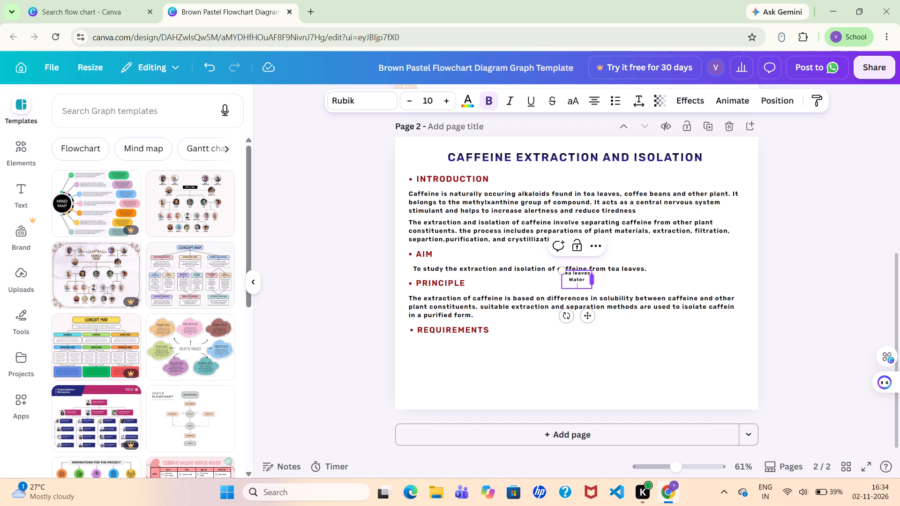
# Add Beaker and Measuring cylinder as separate lines below Water in the materials list.
pyautogui.press('b')
pyautogui.press('BackSpace')
pyautogui.press('b')
pyautogui.write('eaker')
pyautogui.press('Return')
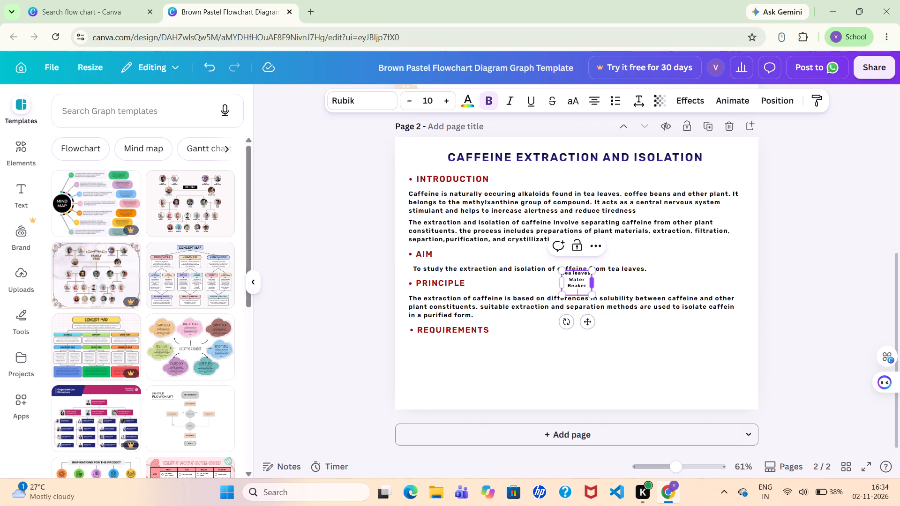
pyautogui.press('m')
pyautogui.write('easu')
pyautogui.press('r')
pyautogui.write('in')
pyautogui.write('g cylinder')
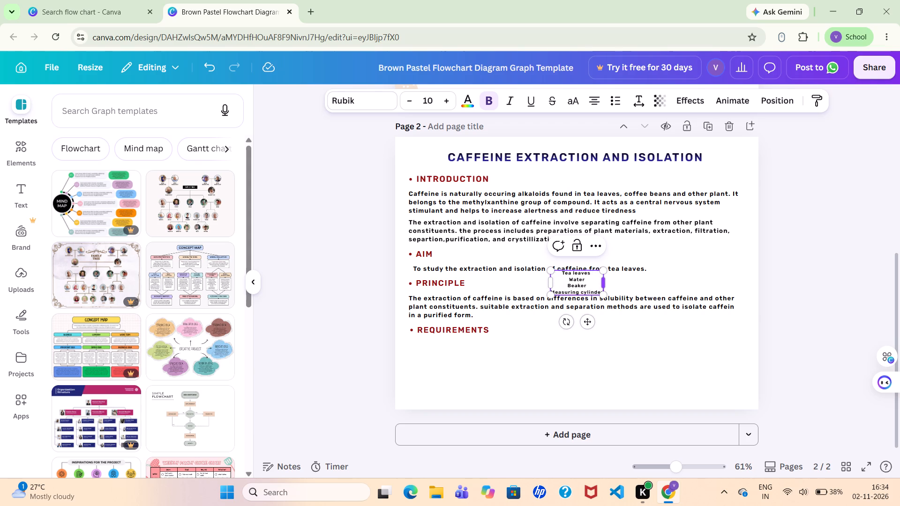
pyautogui.press('Return')
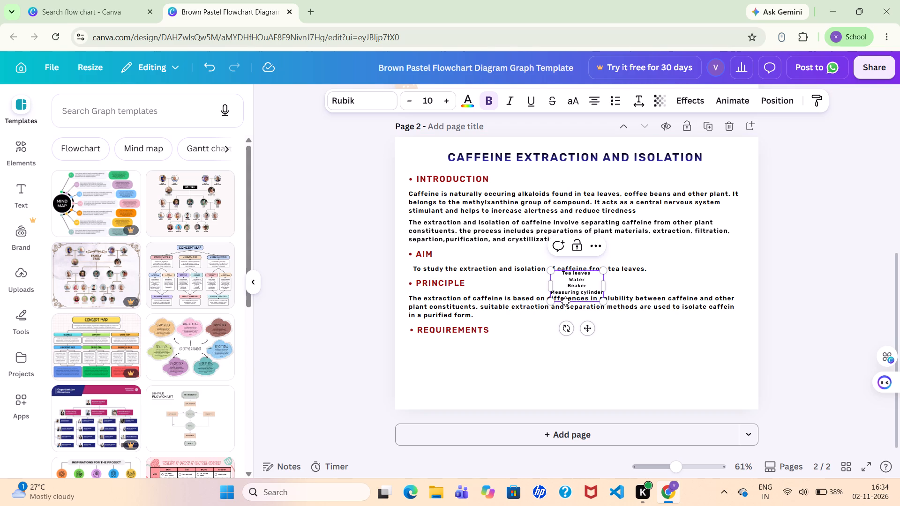
# Move the materials list directly beneath the REQUIREMENTS heading.
pyautogui.moveTo(565, 301); pyautogui.dragTo(549, 342)
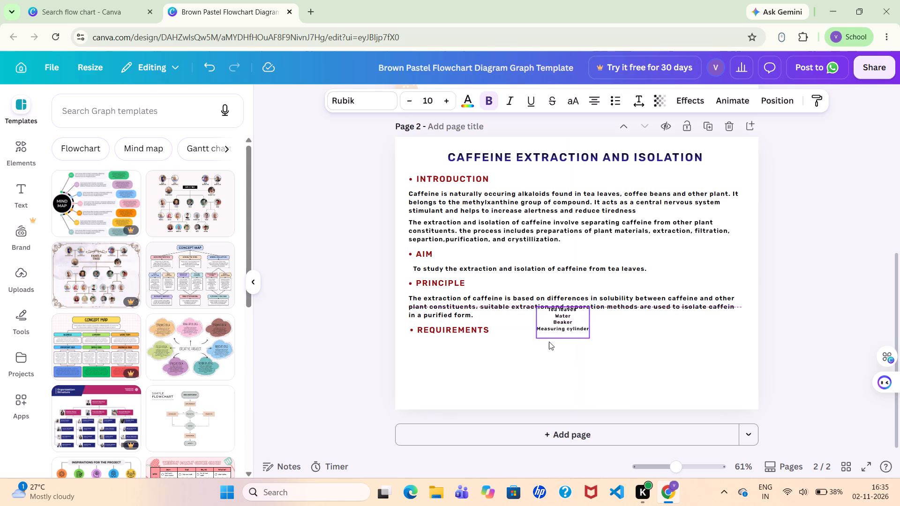
pyautogui.moveTo(549, 342); pyautogui.dragTo(446, 369)
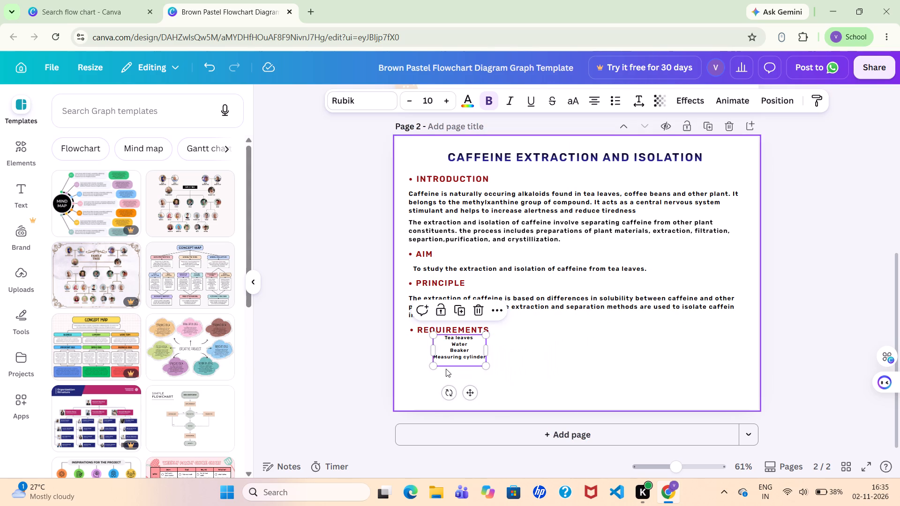
# Add Funnel as a new line below Measuring cylinder in the requirements list.
pyautogui.click(482, 354)
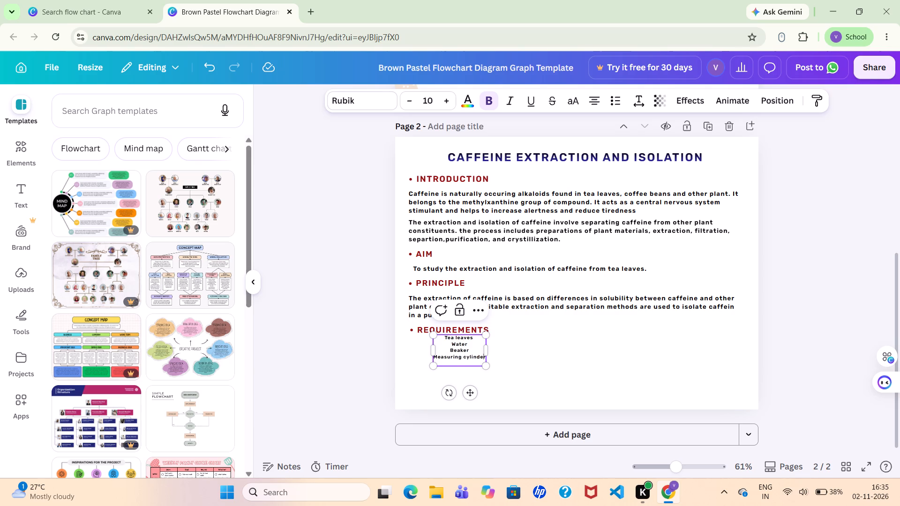
pyautogui.press('Right')
pyautogui.press('Return')
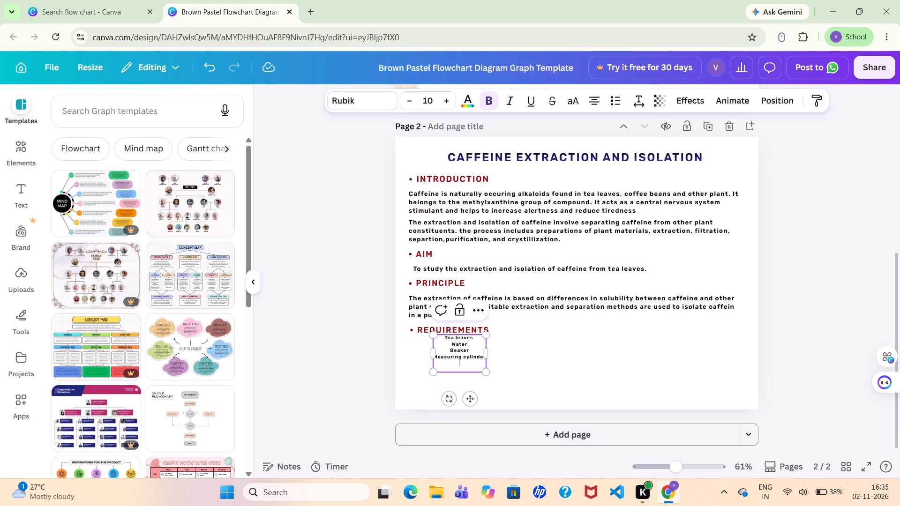
pyautogui.press('f')
pyautogui.press('u')
pyautogui.write('nnel')
pyautogui.press('Return')
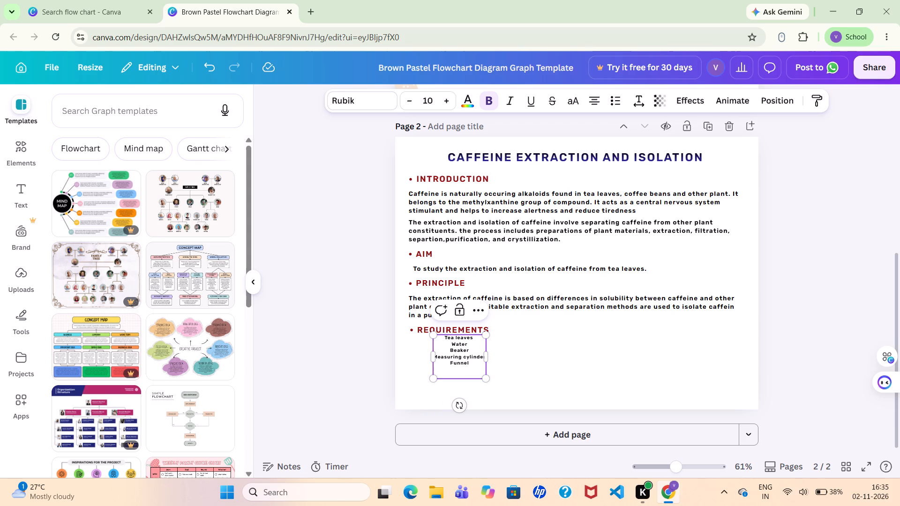
# Add Filter paper in sentence case as the line below Funnel in the requirements list.
pyautogui.write('FILTER')
pyautogui.press('BackSpace')
pyautogui.press('BackSpace')
pyautogui.press('BackSpace')
pyautogui.press('BackSpace')
pyautogui.press('BackSpace')
pyautogui.write('il')
pyautogui.write('ter')
pyautogui.press('space')
pyautogui.write('paper')
pyautogui.press('space')
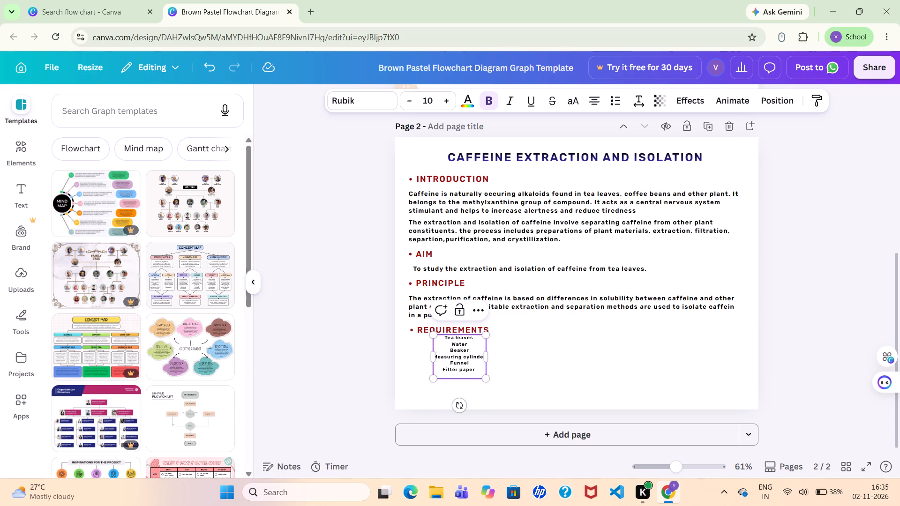
pyautogui.press('Return')
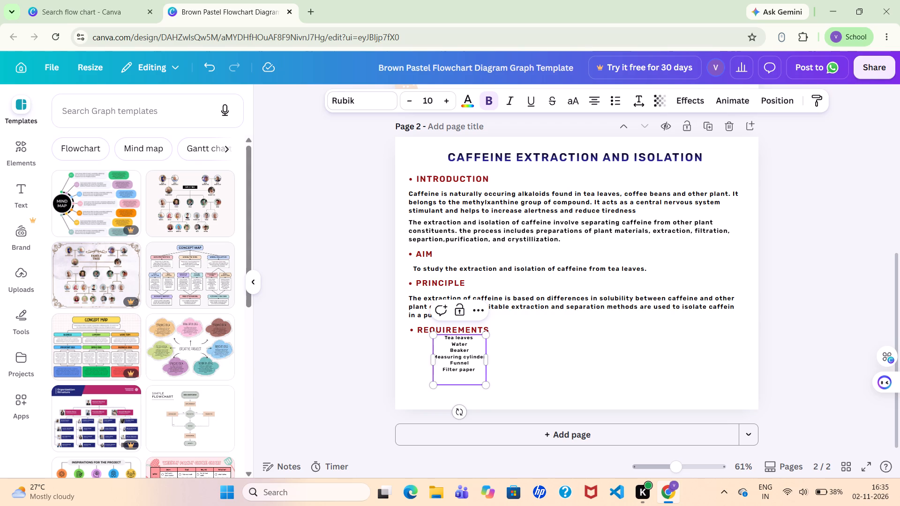
# Add Glass rod as the line below Filter paper and start another line beneath it.
pyautogui.press('g')
pyautogui.write('lass')
pyautogui.press('space')
pyautogui.write('rod')
pyautogui.press('space')
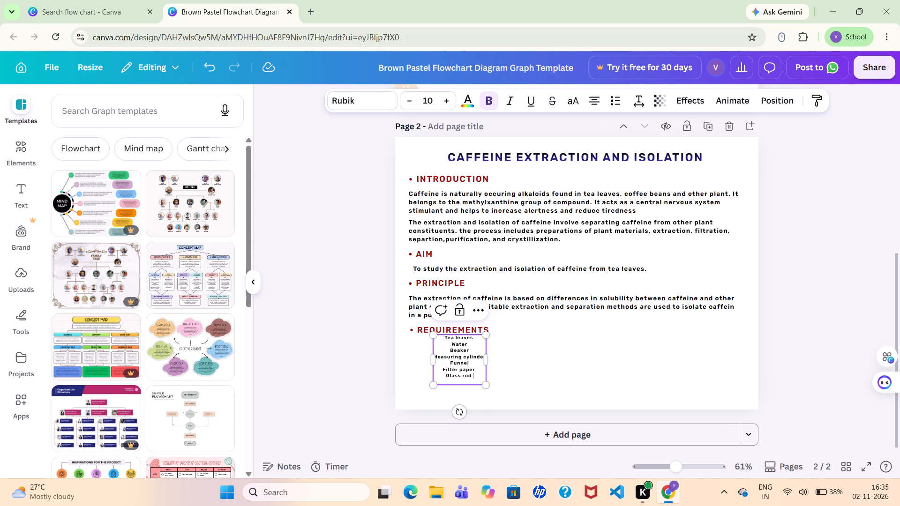
pyautogui.press('Return')
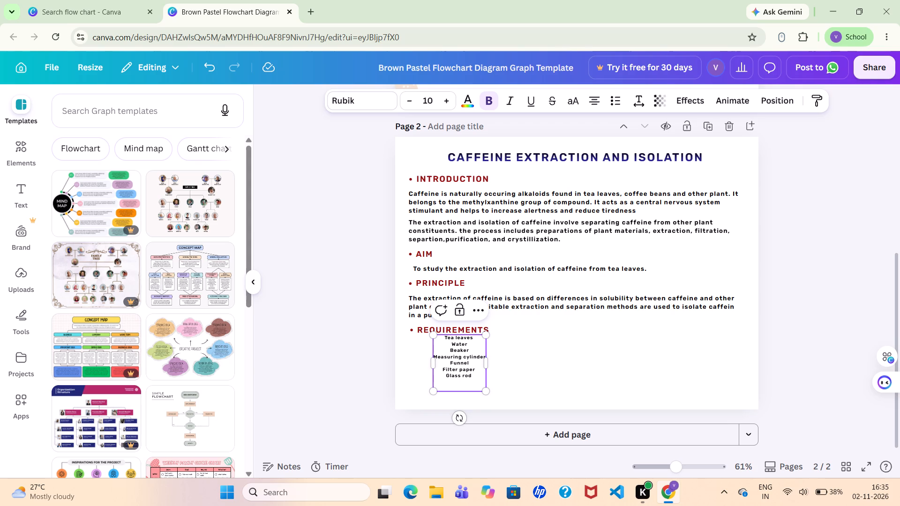
# Add Evaporating dish as the line below Glass rod in the requirements list and start another line beneath it.
pyautogui.press('e')
pyautogui.press('v')
pyautogui.write('apo')
pyautogui.press('e')
pyautogui.press('BackSpace')
pyautogui.write('ratin')
pyautogui.write('g dish')
pyautogui.press('space')
pyautogui.press('Return')
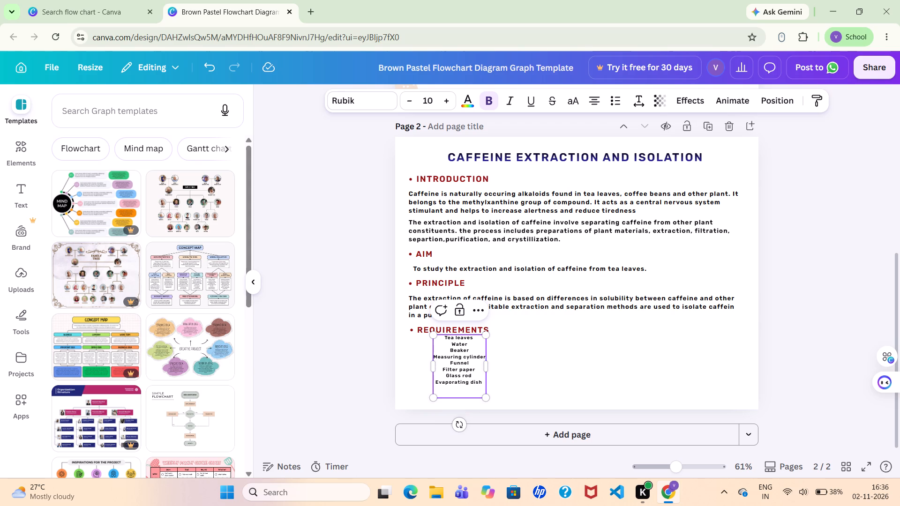
# Add Laboratory-approved extraction materials as the line below Evaporating dish in the requirements list.
pyautogui.press('l')
pyautogui.press('a')
pyautogui.write('bor')
pyautogui.write('atory')
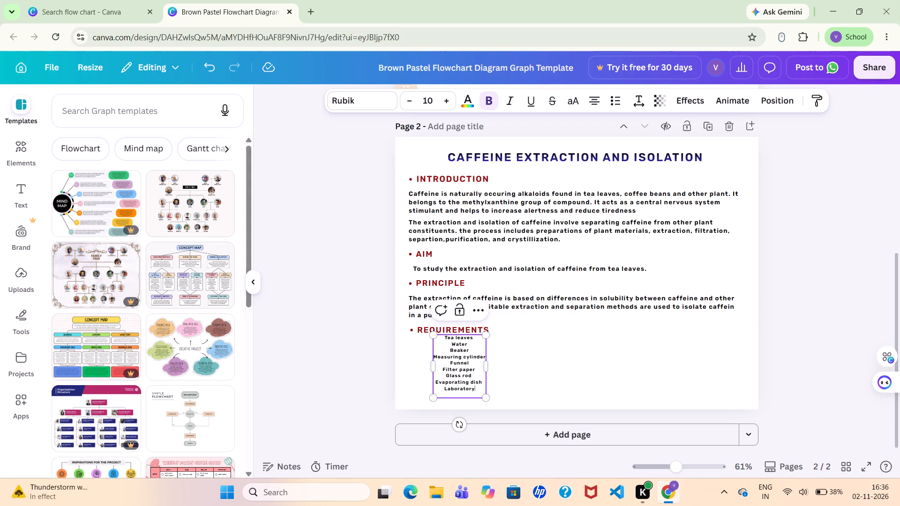
pyautogui.press('-')
pyautogui.write('app')
pyautogui.press('e')
pyautogui.press('BackSpace')
pyautogui.write('roved')
pyautogui.press('space')
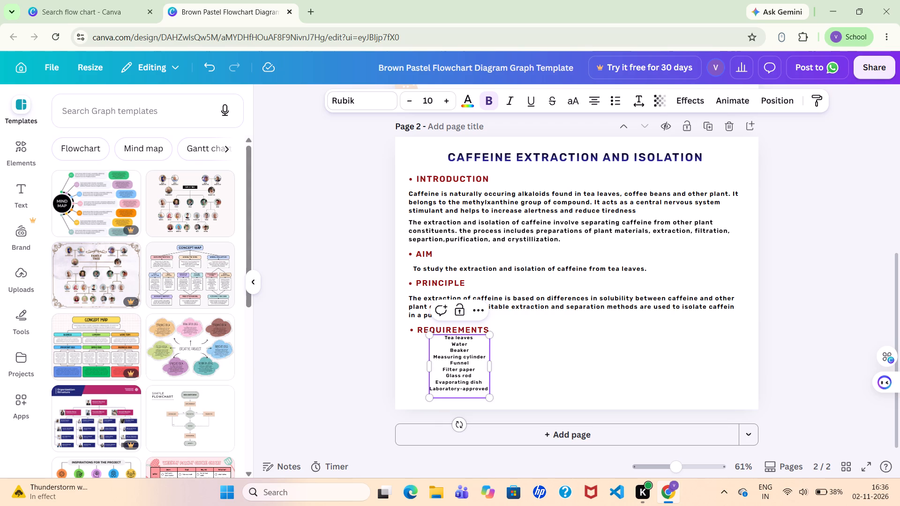
pyautogui.write('extraction')
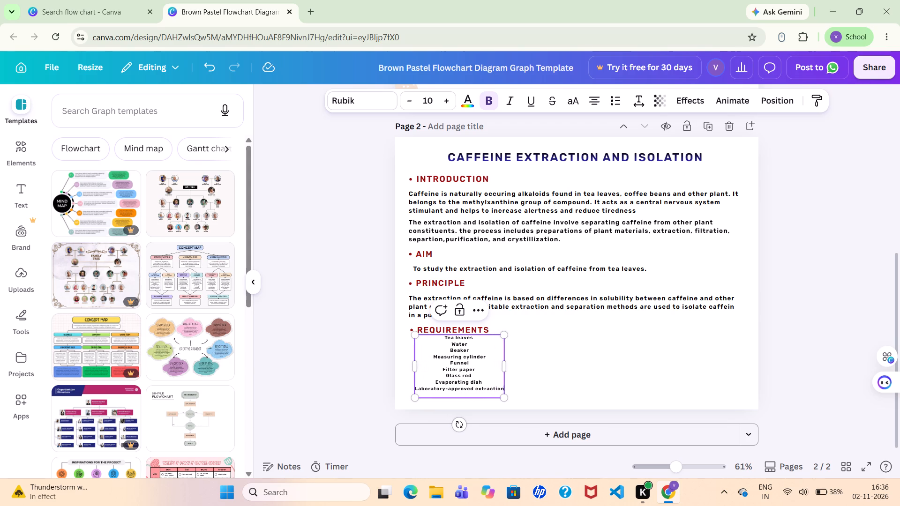
pyautogui.press('space')
pyautogui.write('mater')
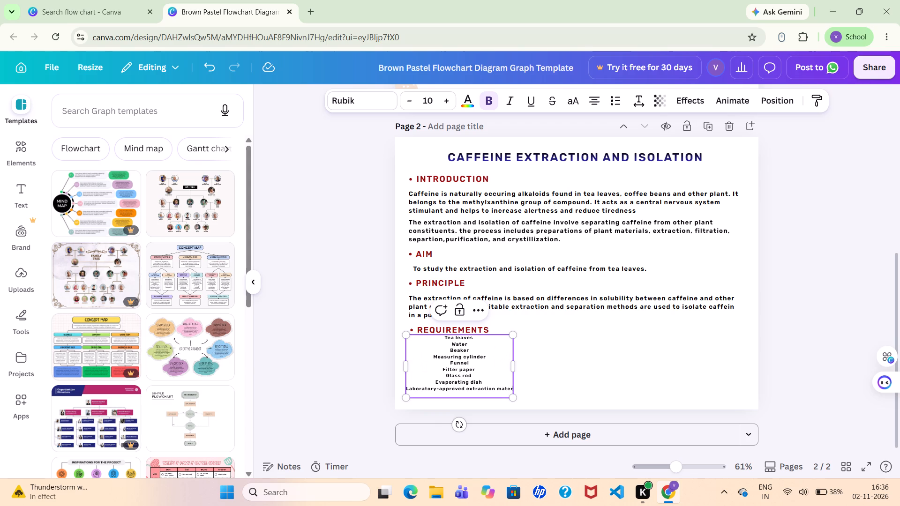
pyautogui.press('i')
pyautogui.write('als')
pyautogui.press('space')
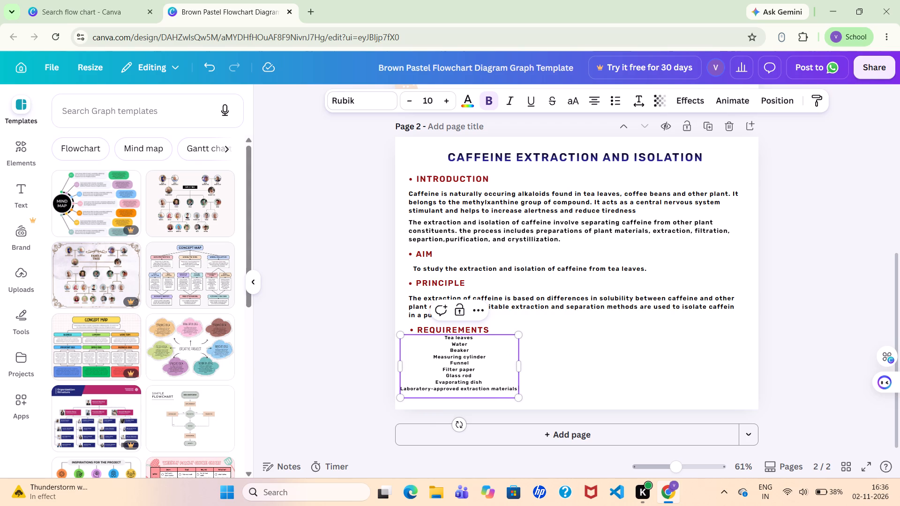
# Set the text size of the Glass rod line in the requirements list to 13.
pyautogui.click(473, 353)
pyautogui.click(484, 364)
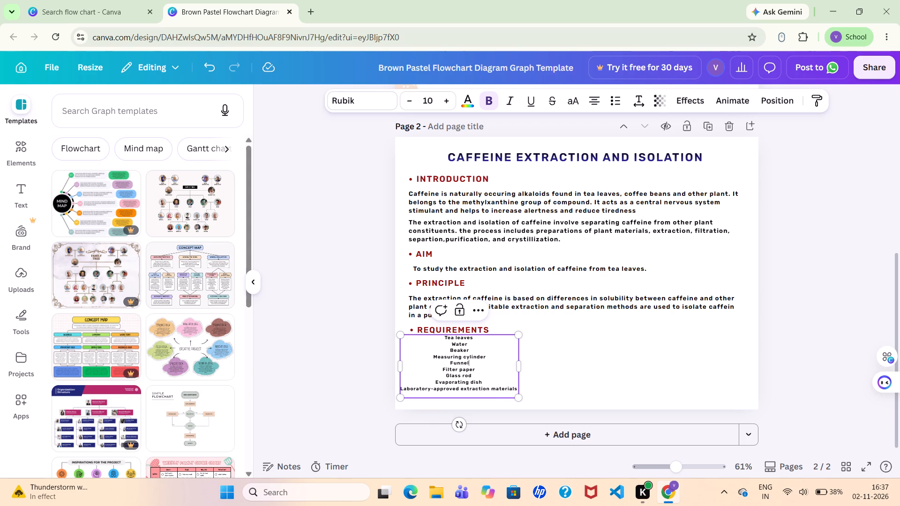
pyautogui.click(484, 364)
pyautogui.click(454, 376)
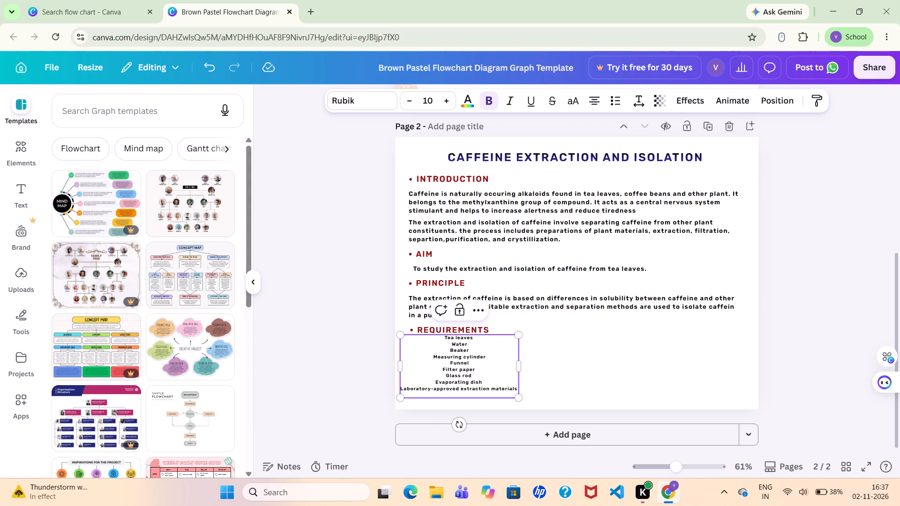
pyautogui.click(454, 376)
pyautogui.click(447, 98)
pyautogui.click(447, 98)
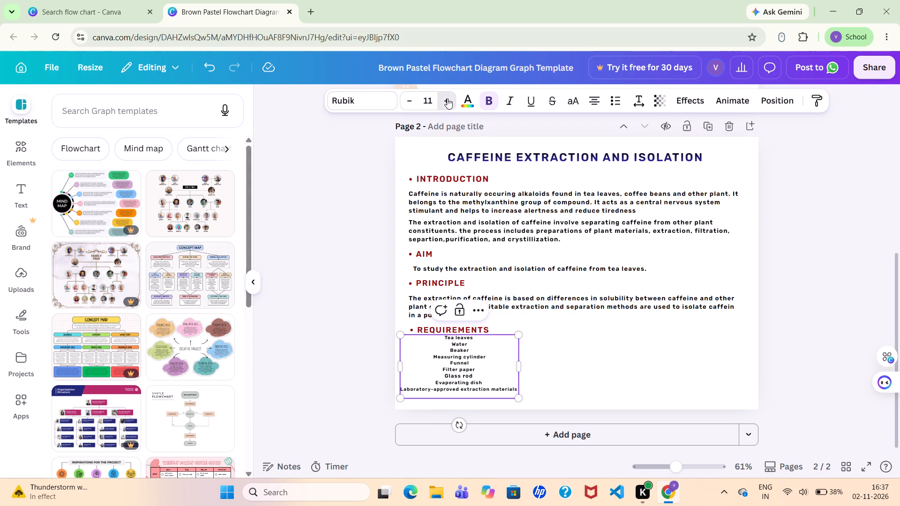
pyautogui.click(447, 98)
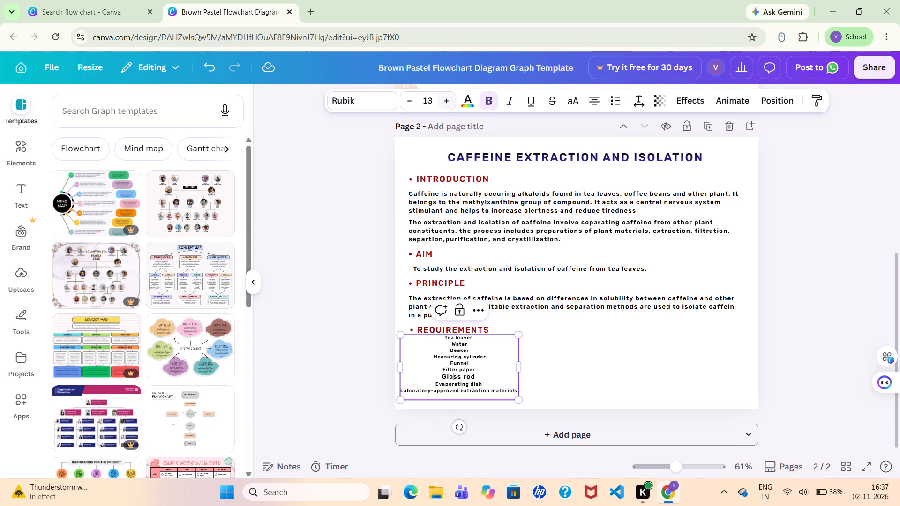
# Enlarge the text of the whole requirements list by four sizes, bringing the lines other than Glass rod to 14.
pyautogui.click(470, 359)
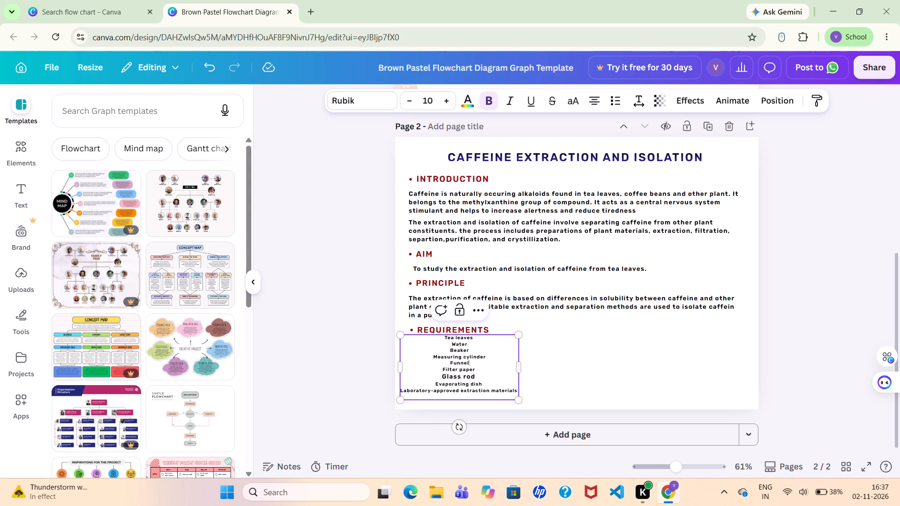
pyautogui.doubleClick(461, 368)
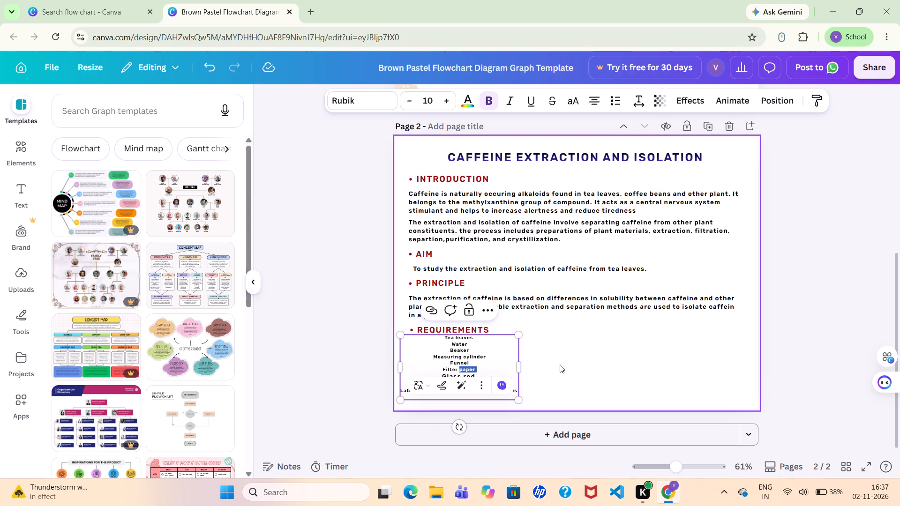
pyautogui.click(560, 365)
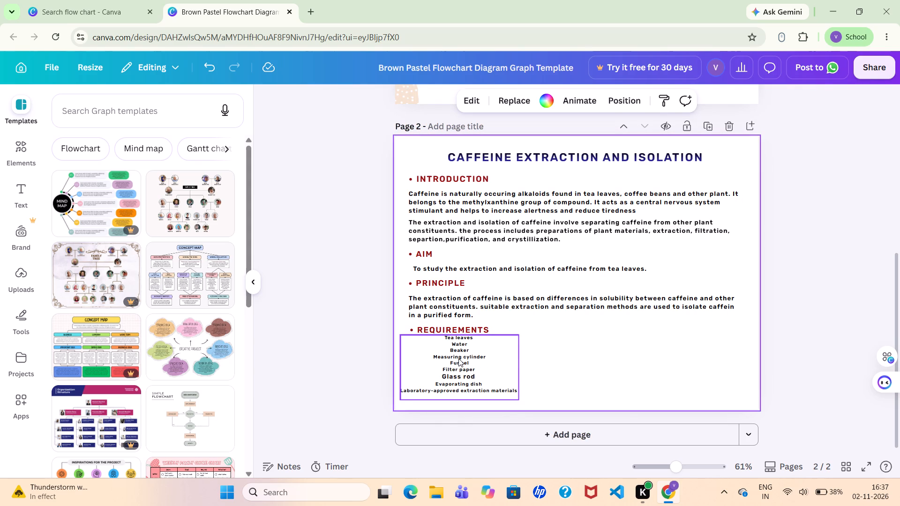
pyautogui.click(458, 358)
pyautogui.doubleClick(458, 358)
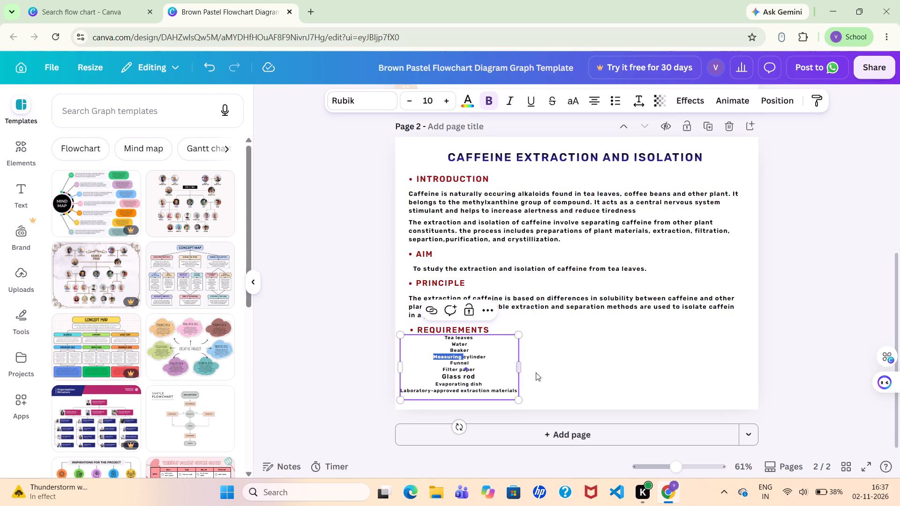
pyautogui.click(551, 369)
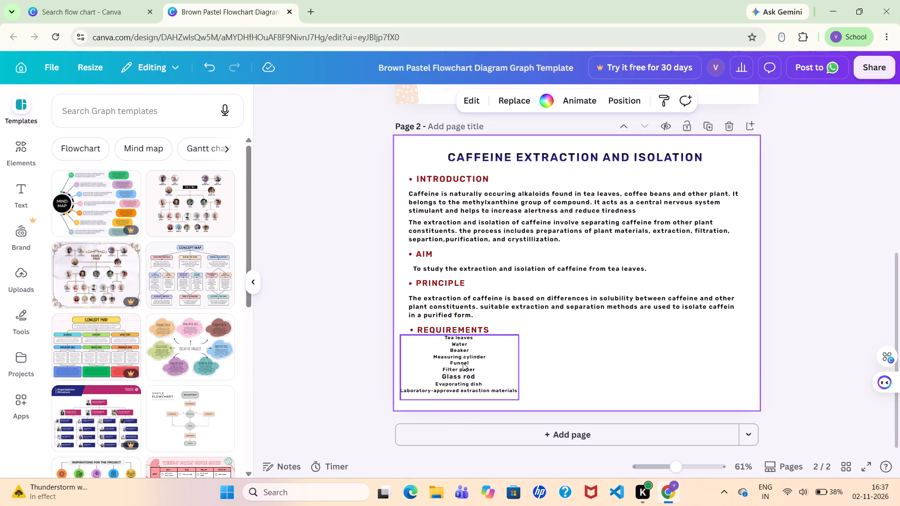
pyautogui.click(502, 347)
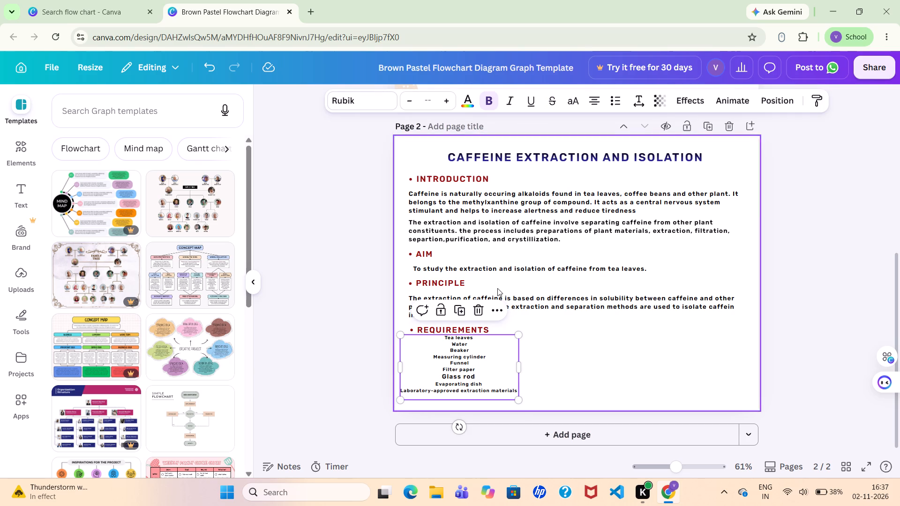
pyautogui.click(444, 98)
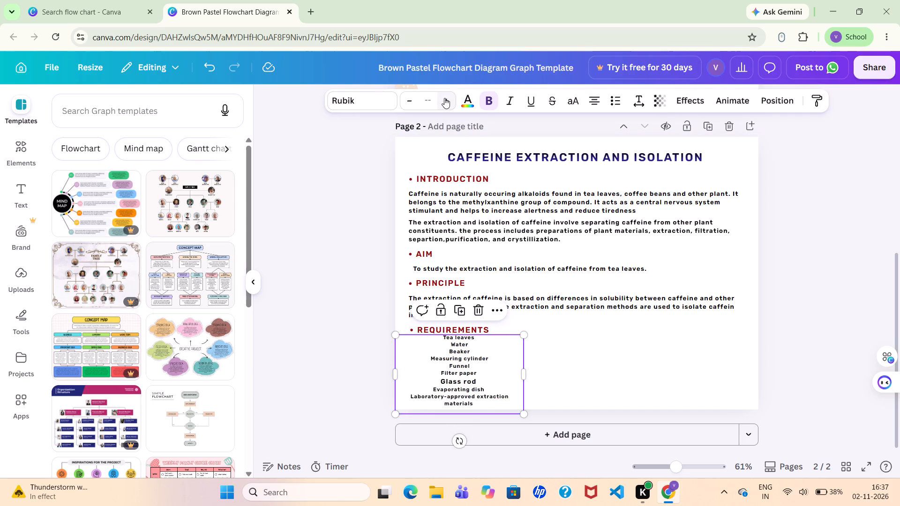
pyautogui.click(444, 98)
pyautogui.click(444, 98)
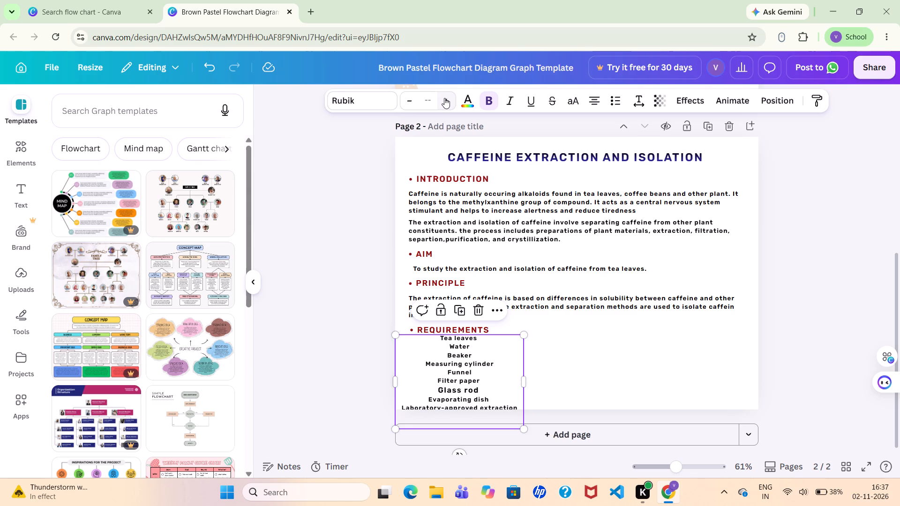
pyautogui.click(444, 98)
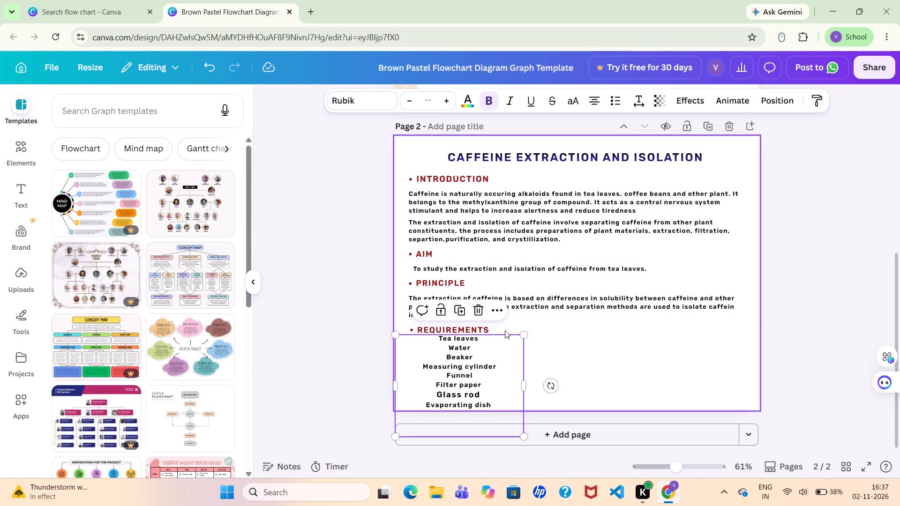
# Set the text size of the Measuring cylinder line to 13 and deselect the requirements list.
pyautogui.click(480, 342)
pyautogui.doubleClick(503, 365)
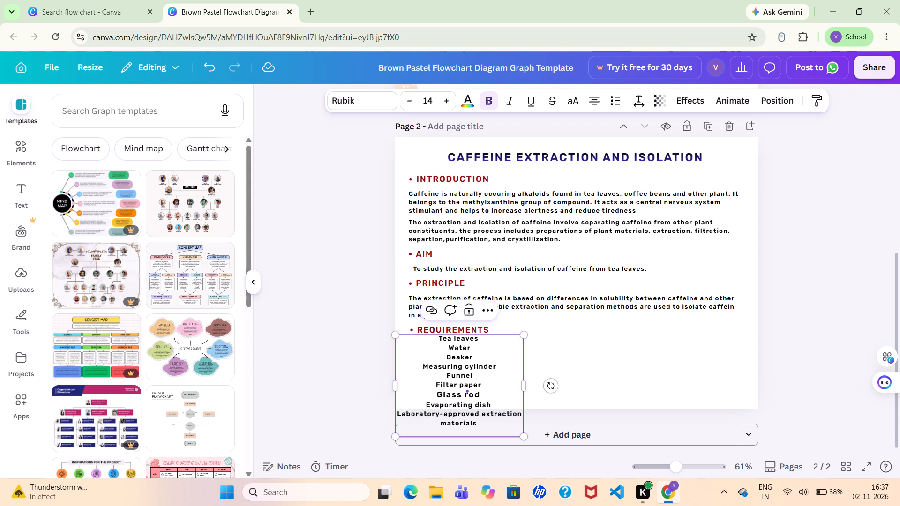
pyautogui.click(409, 105)
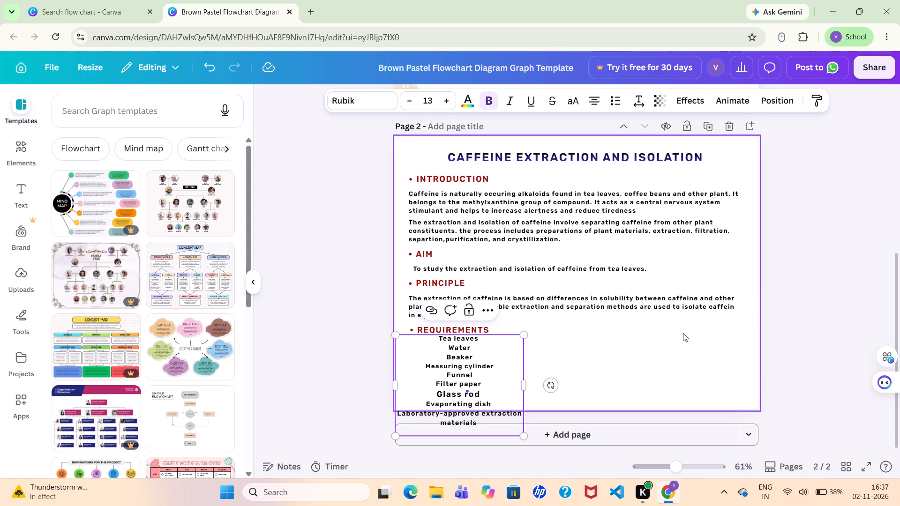
pyautogui.click(675, 343)
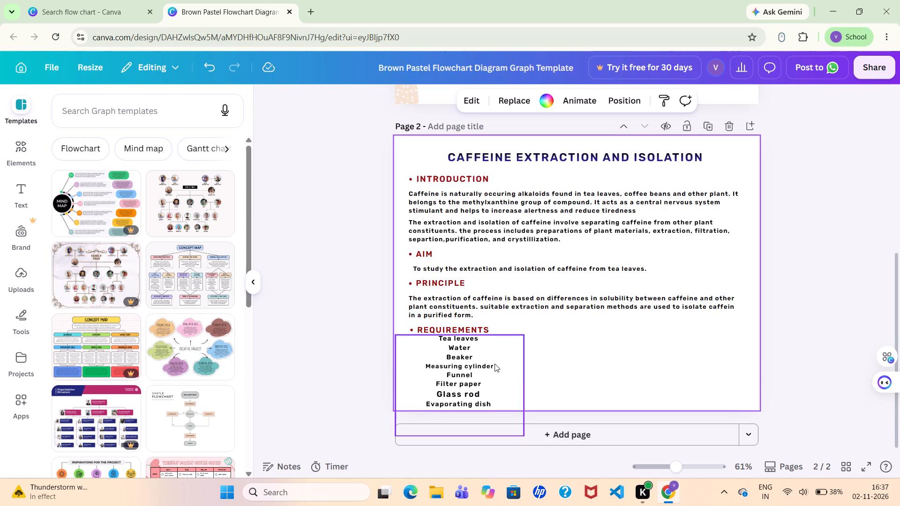
# Move the requirements list up fully onto the page and set its Glass rod line to text size 13.
pyautogui.moveTo(495, 364); pyautogui.dragTo(554, 335)
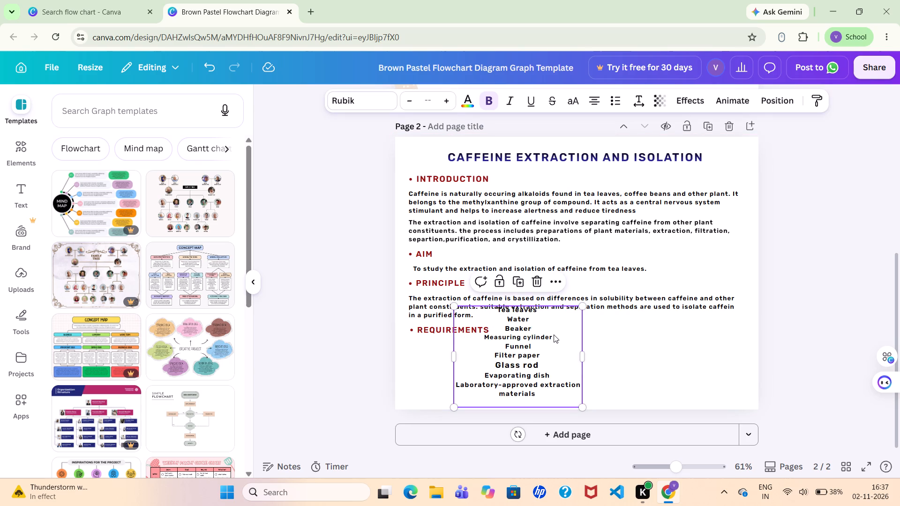
pyautogui.click(529, 367)
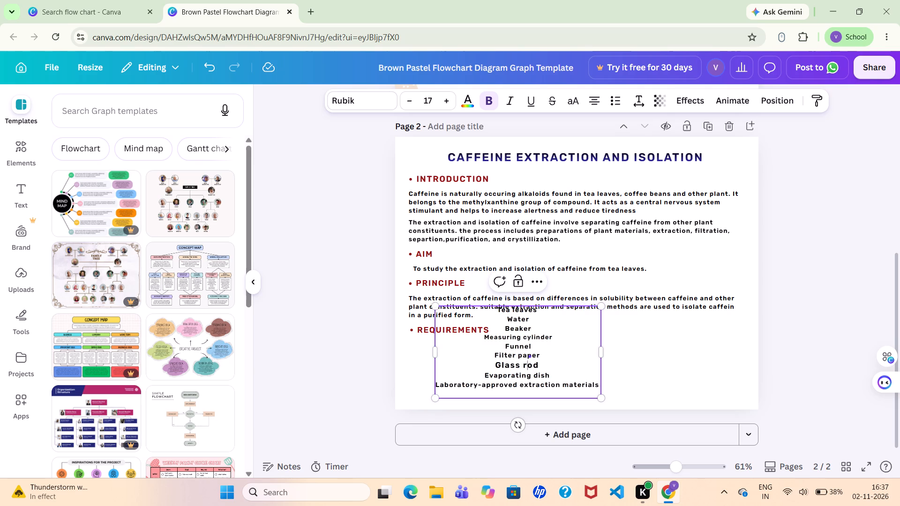
pyautogui.click(519, 366)
pyautogui.click(406, 99)
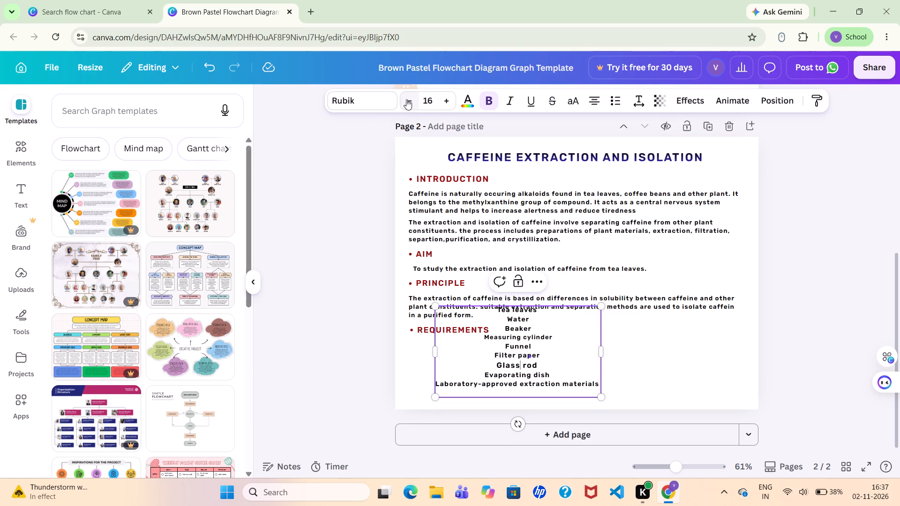
pyautogui.click(406, 99)
pyautogui.click(406, 99)
pyautogui.click(406, 99)
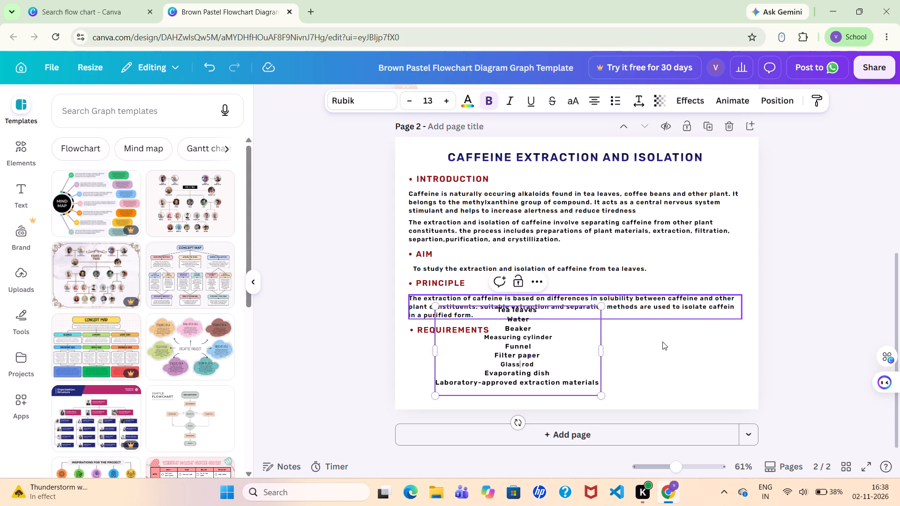
pyautogui.click(672, 356)
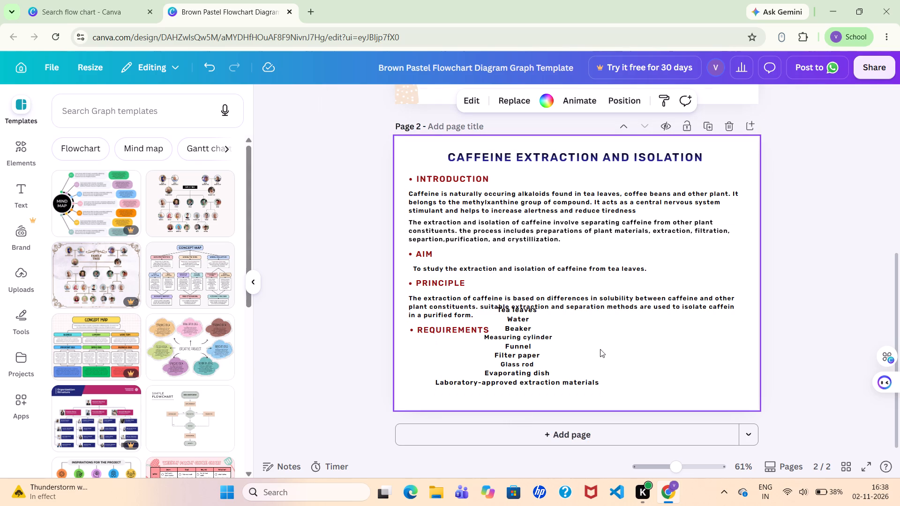
# Left-align the requirements list and place it directly beneath the REQUIREMENTS heading, slightly indented.
pyautogui.click(534, 355)
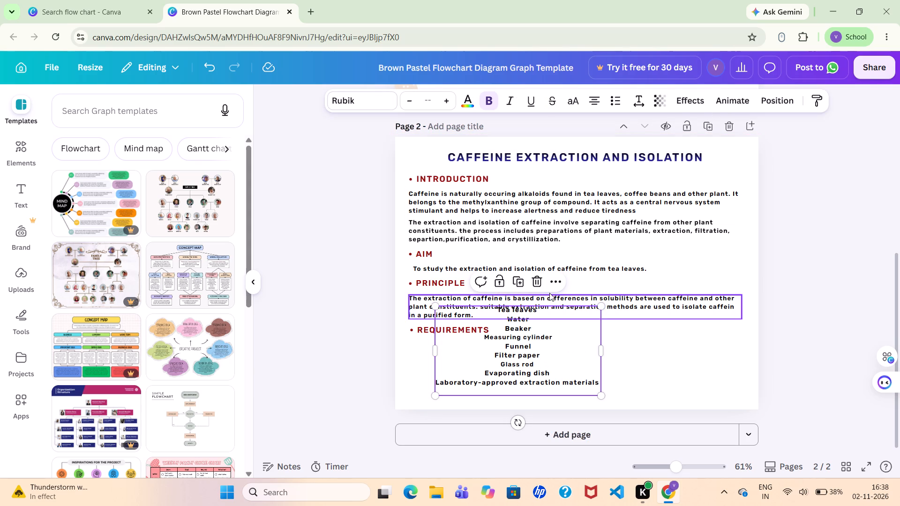
pyautogui.click(595, 97)
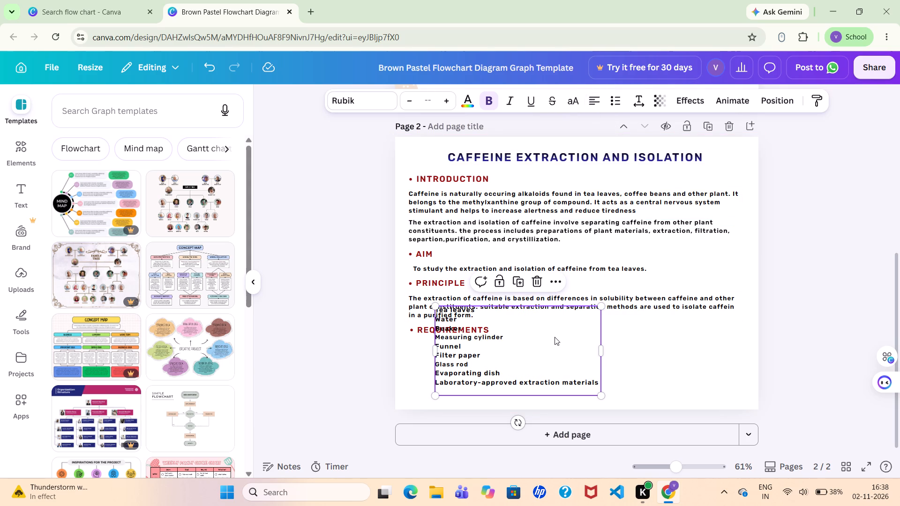
pyautogui.moveTo(555, 338); pyautogui.dragTo(576, 346)
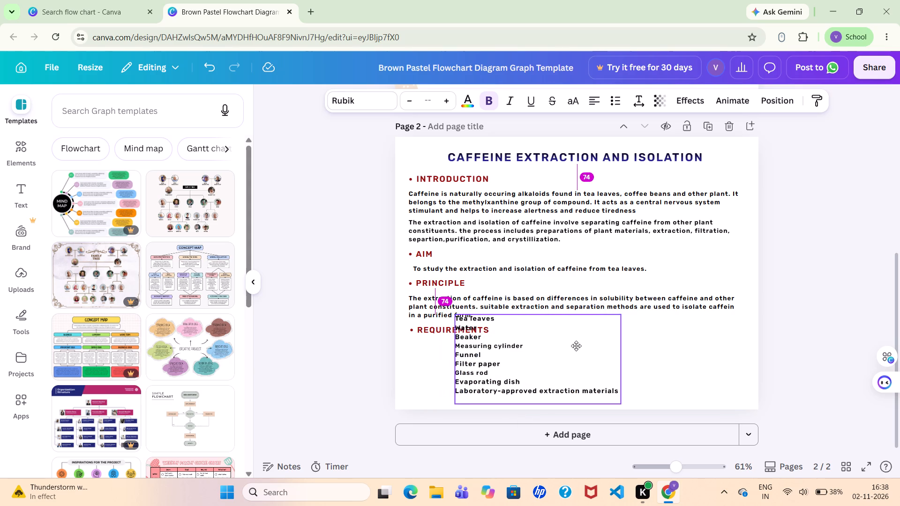
pyautogui.moveTo(576, 346); pyautogui.dragTo(635, 357)
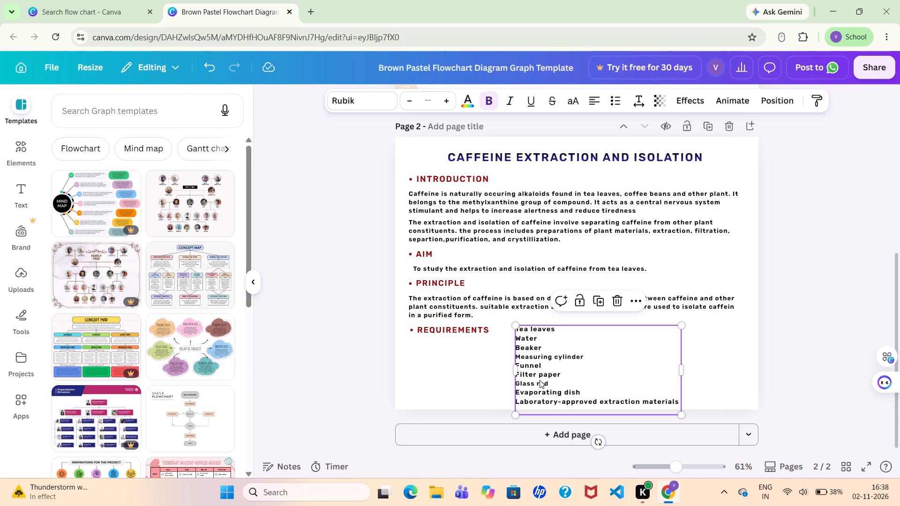
pyautogui.moveTo(540, 380); pyautogui.dragTo(445, 393)
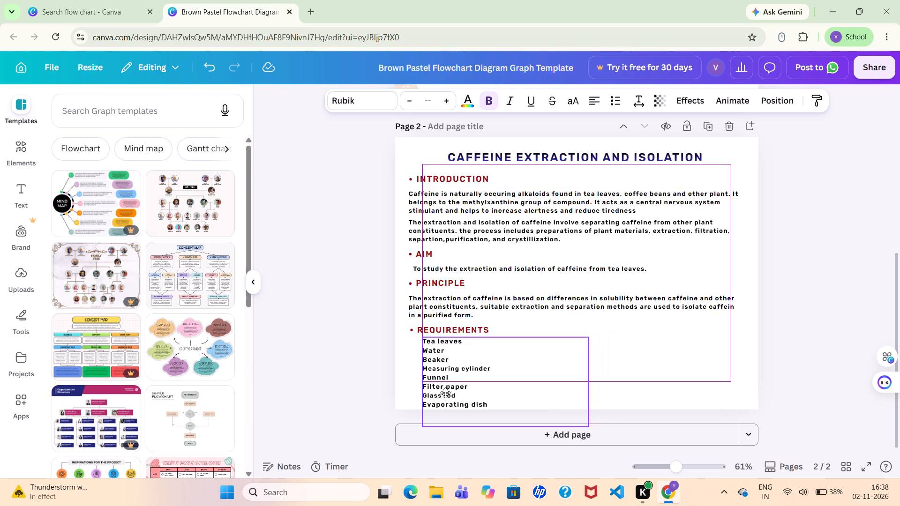
pyautogui.moveTo(445, 393); pyautogui.dragTo(445, 393)
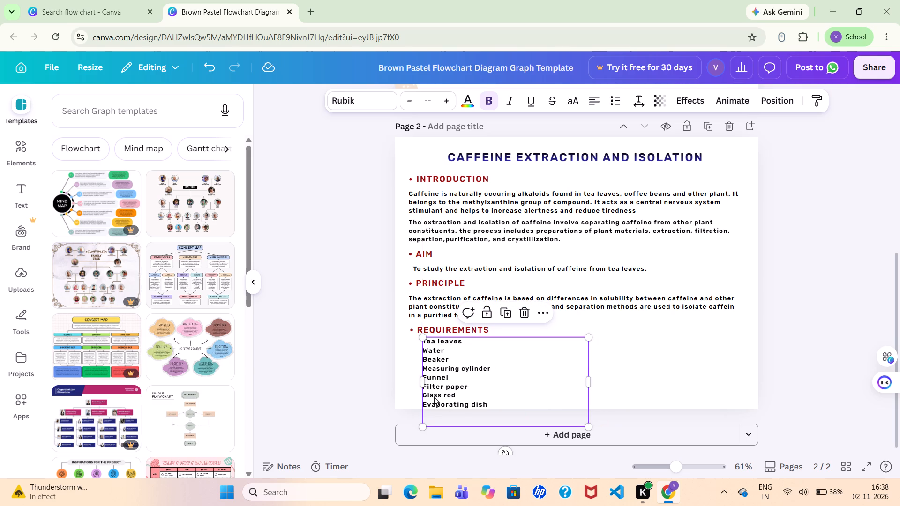
pyautogui.click(625, 354)
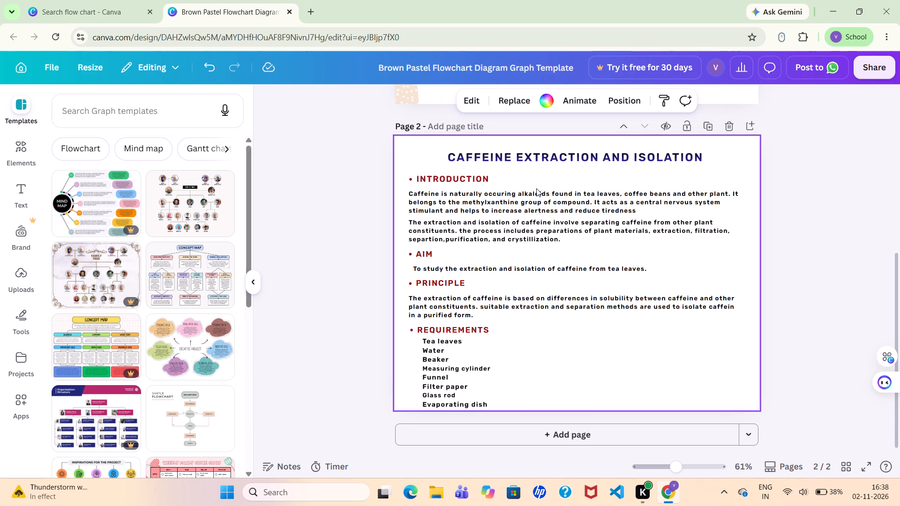
# Move the page 2 title up near the page's top edge and bring the INTRODUCTION heading up beneath it.
pyautogui.moveTo(543, 158); pyautogui.dragTo(543, 158)
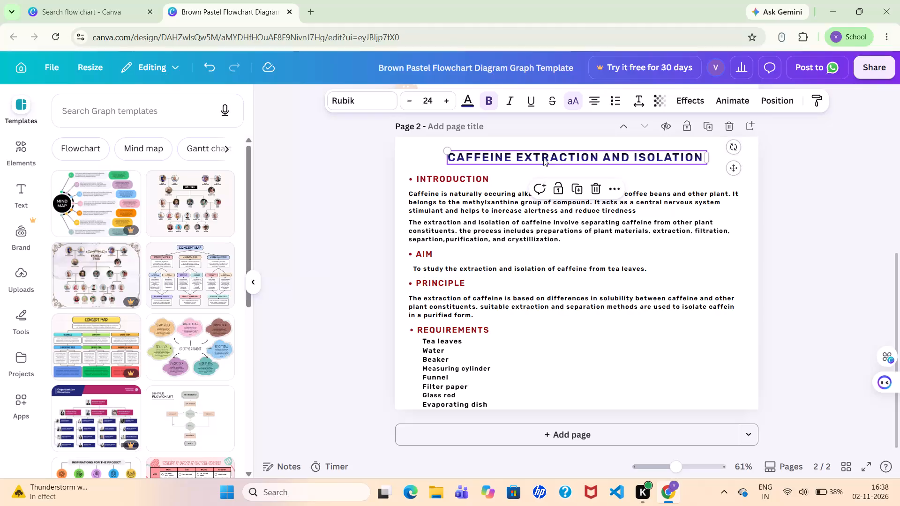
pyautogui.moveTo(543, 158); pyautogui.dragTo(541, 153)
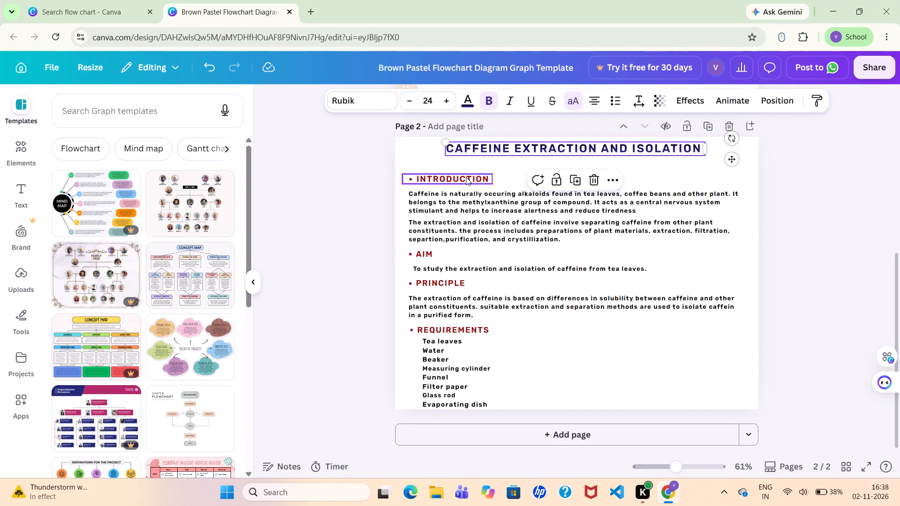
pyautogui.moveTo(466, 177); pyautogui.dragTo(465, 172)
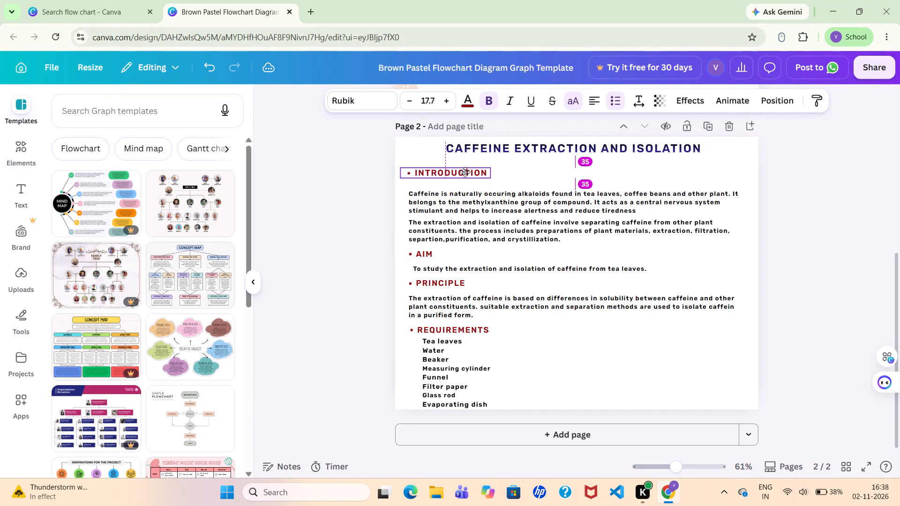
pyautogui.moveTo(465, 172); pyautogui.dragTo(465, 171)
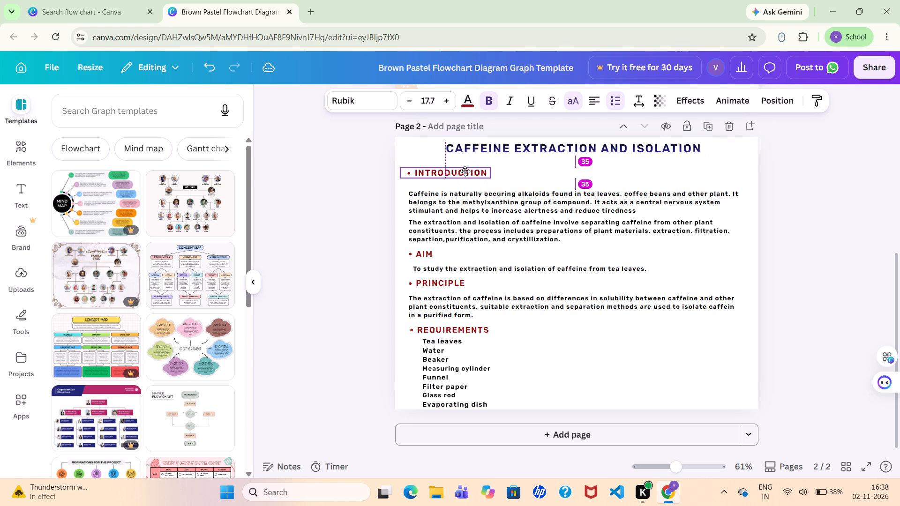
pyautogui.moveTo(465, 171); pyautogui.dragTo(466, 169)
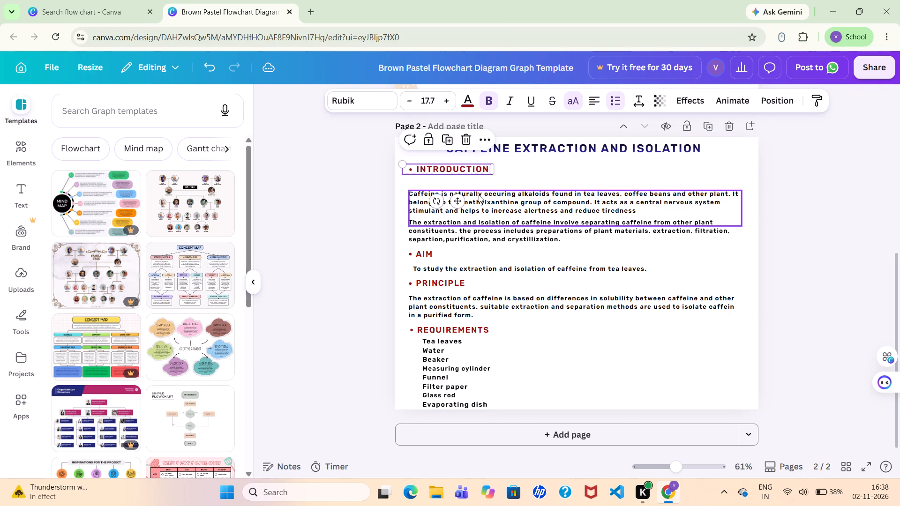
pyautogui.scroll(-1, 475, 193)
pyautogui.click(473, 170)
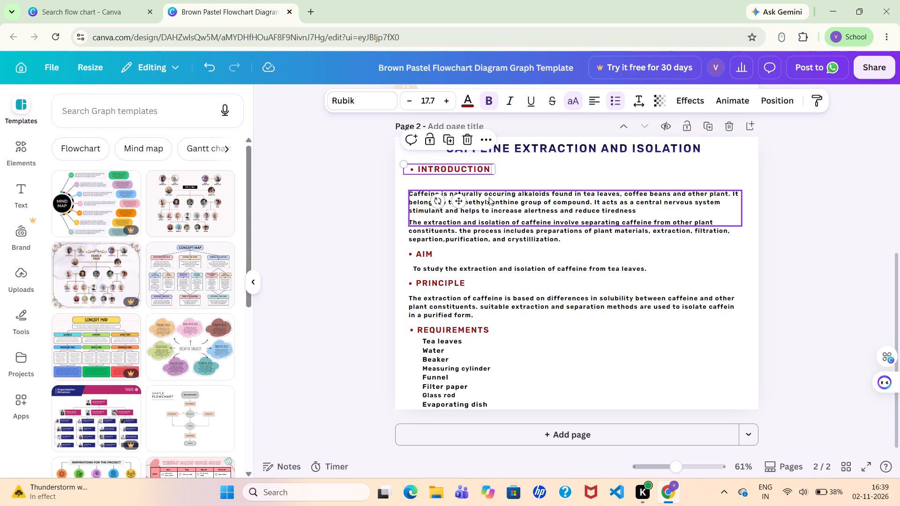
# Move both introduction paragraphs up so they sit closely stacked beneath the INTRODUCTION heading.
pyautogui.moveTo(489, 198); pyautogui.dragTo(485, 191)
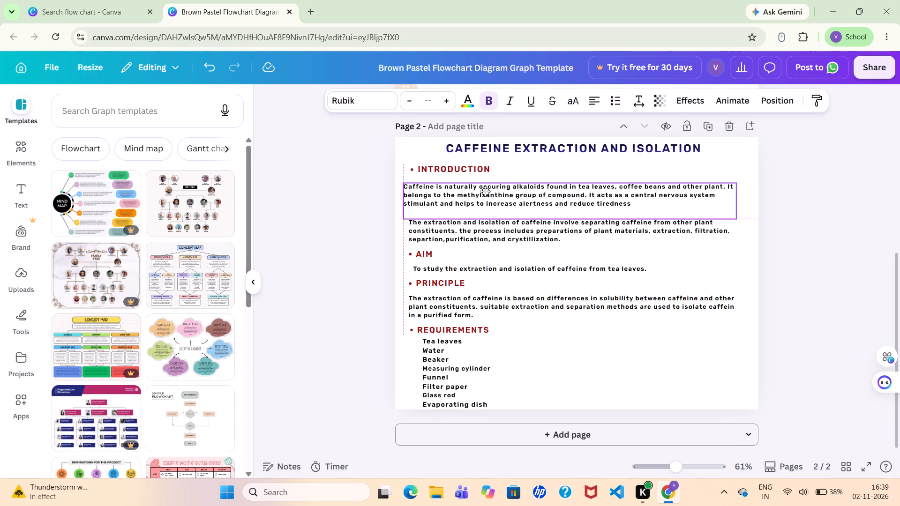
pyautogui.moveTo(485, 191); pyautogui.dragTo(489, 188)
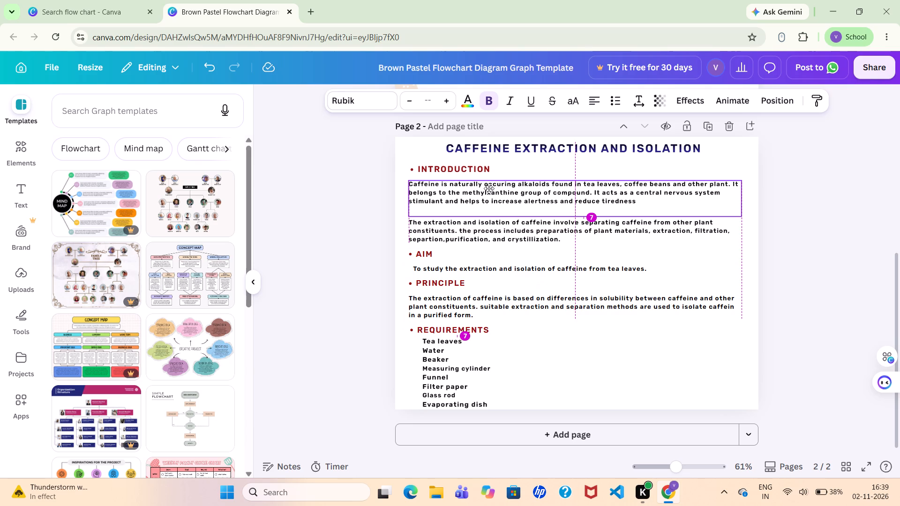
pyautogui.moveTo(489, 188); pyautogui.dragTo(489, 187)
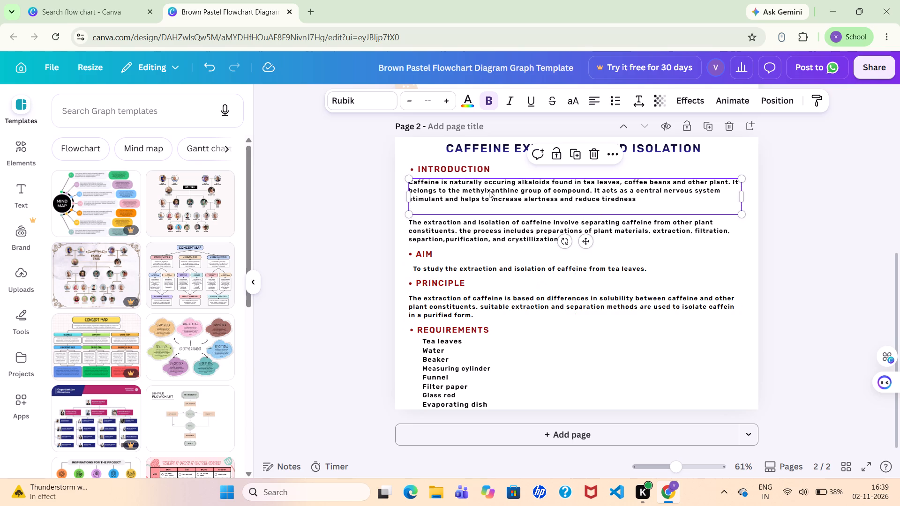
pyautogui.click(500, 231)
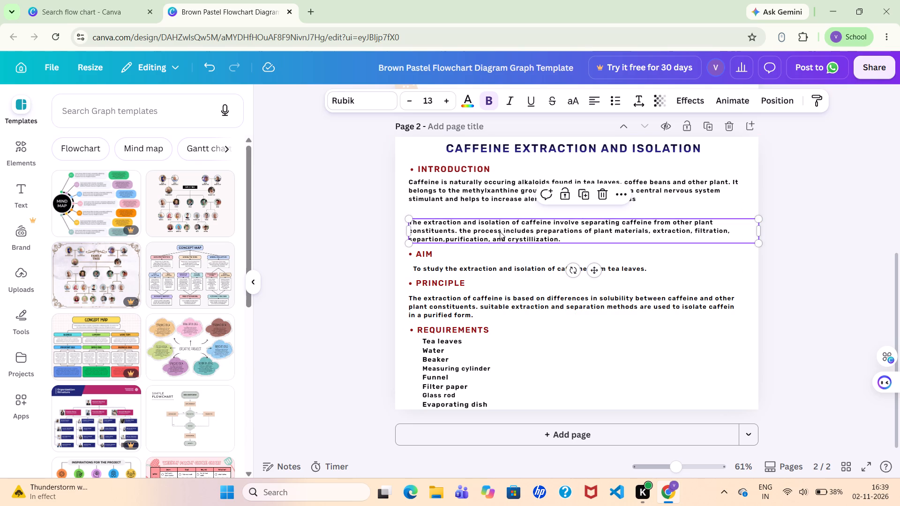
pyautogui.moveTo(500, 231); pyautogui.dragTo(499, 223)
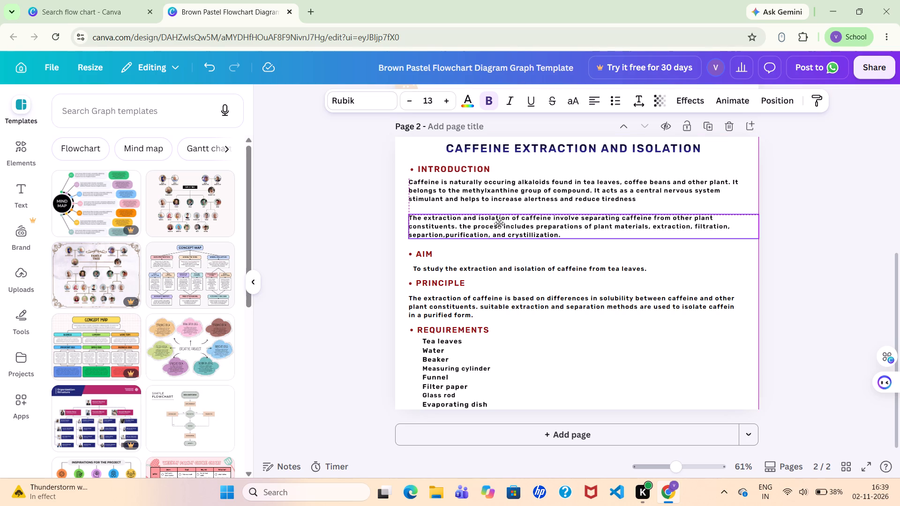
pyautogui.moveTo(499, 223); pyautogui.dragTo(499, 222)
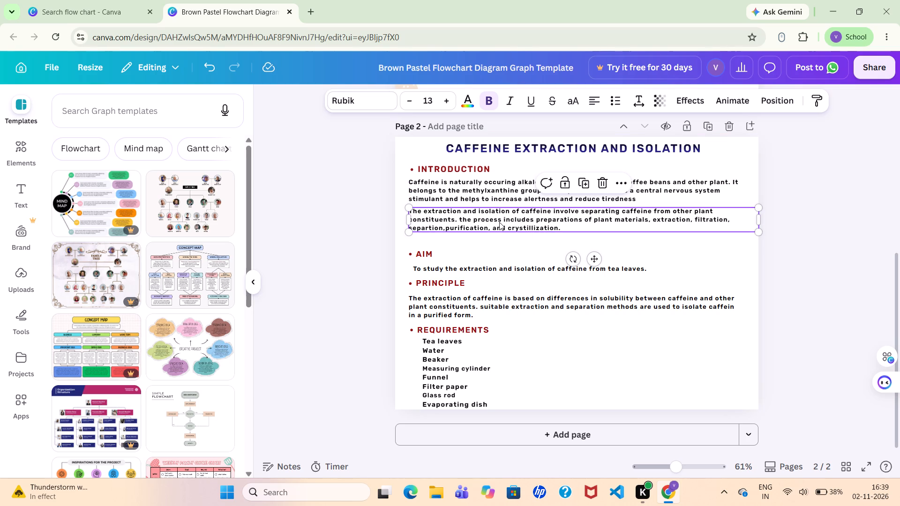
pyautogui.click(469, 248)
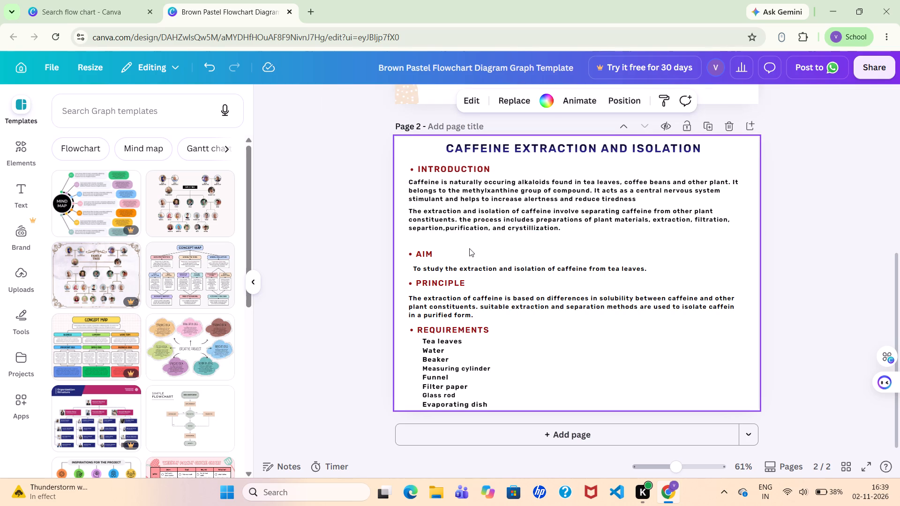
# Move the AIM heading and its sentence up beneath the introduction, aligning the sentence with the paragraphs' left edge.
pyautogui.moveTo(432, 252); pyautogui.dragTo(432, 248)
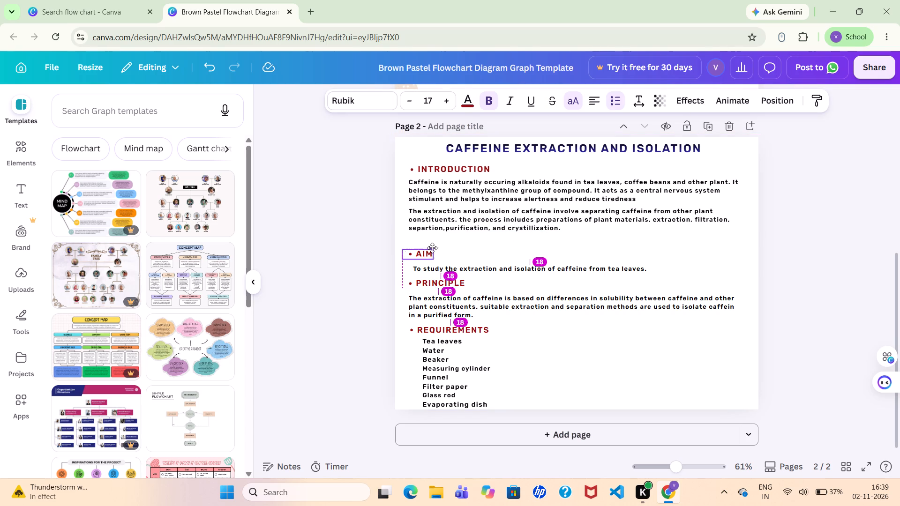
pyautogui.moveTo(432, 248); pyautogui.dragTo(433, 242)
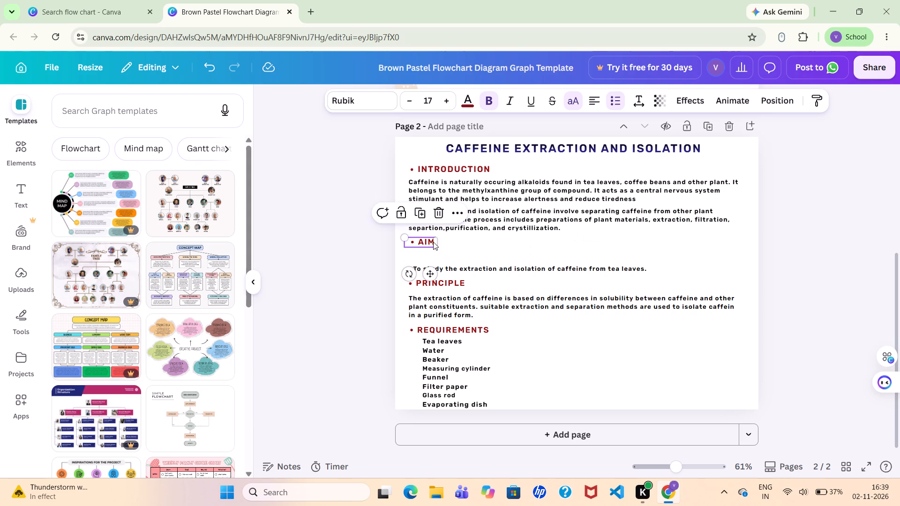
pyautogui.click(456, 252)
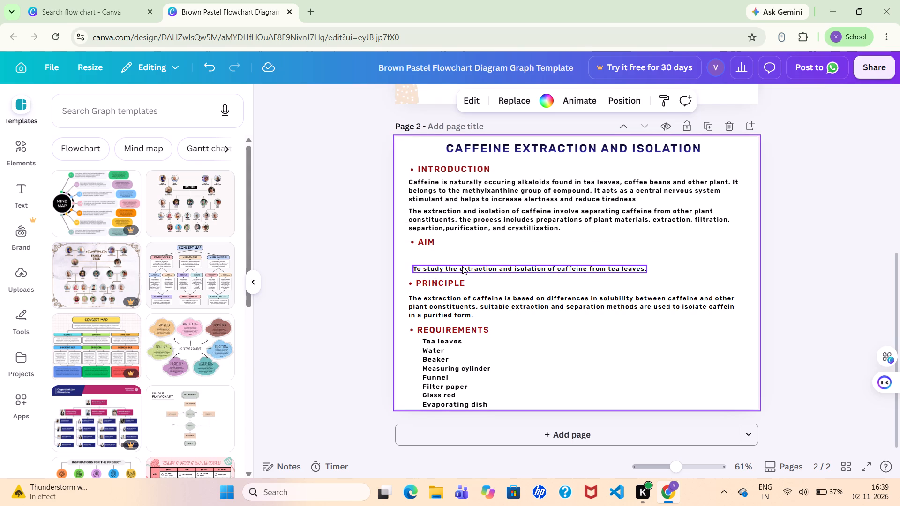
pyautogui.moveTo(465, 266); pyautogui.dragTo(459, 254)
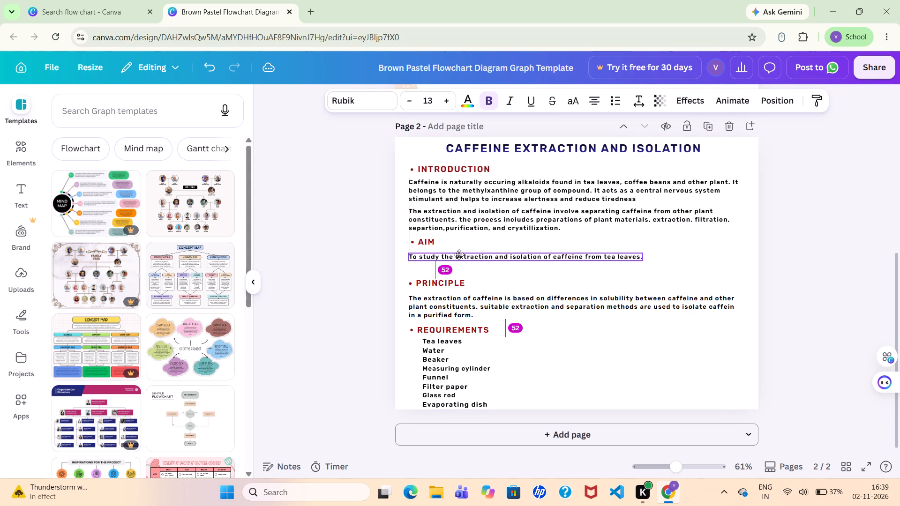
pyautogui.moveTo(459, 254); pyautogui.dragTo(460, 253)
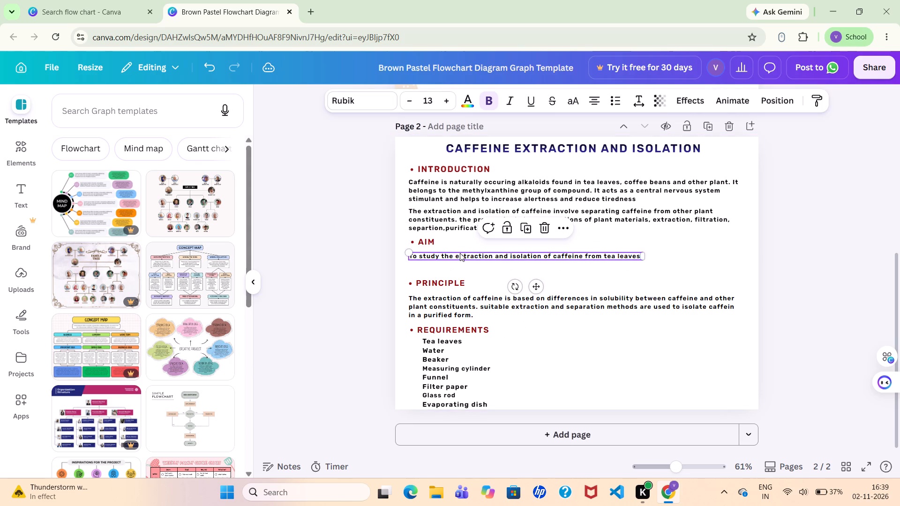
pyautogui.click(481, 265)
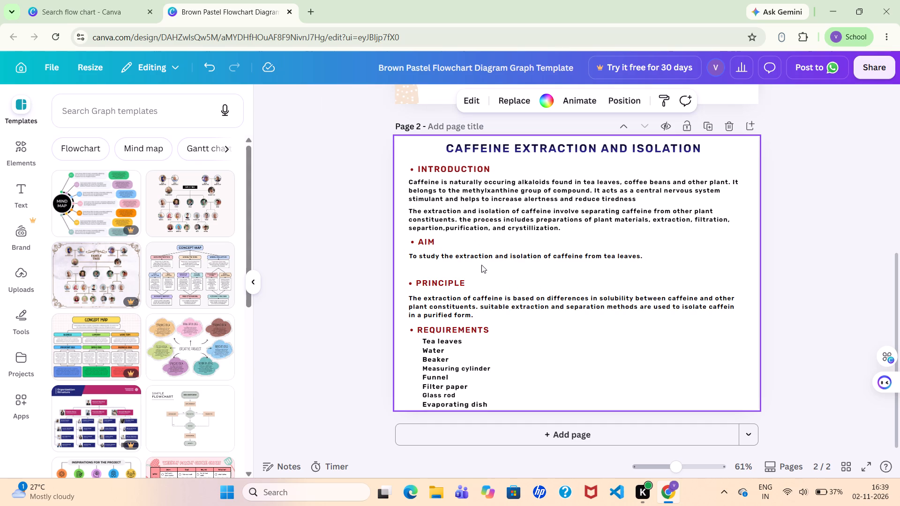
# Move the PRINCIPLE heading up to sit just beneath the AIM sentence.
pyautogui.moveTo(460, 281); pyautogui.dragTo(460, 279)
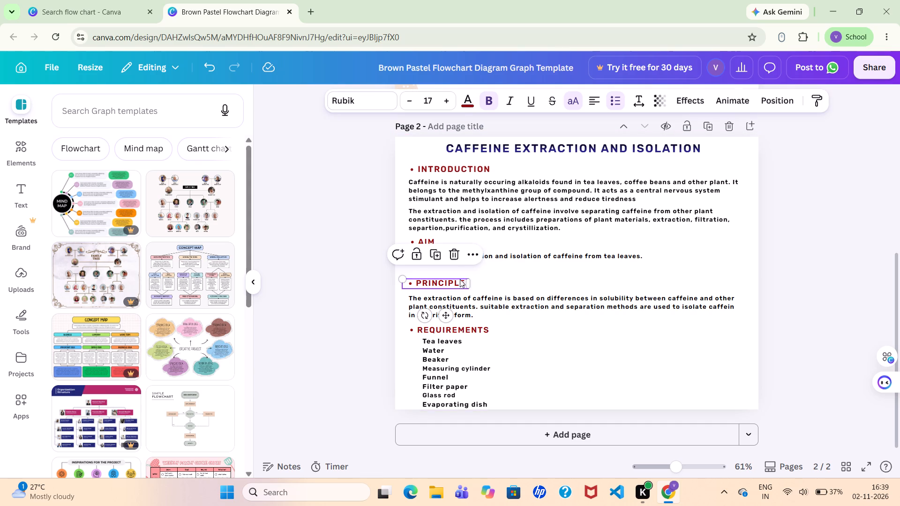
pyautogui.moveTo(460, 279); pyautogui.dragTo(460, 268)
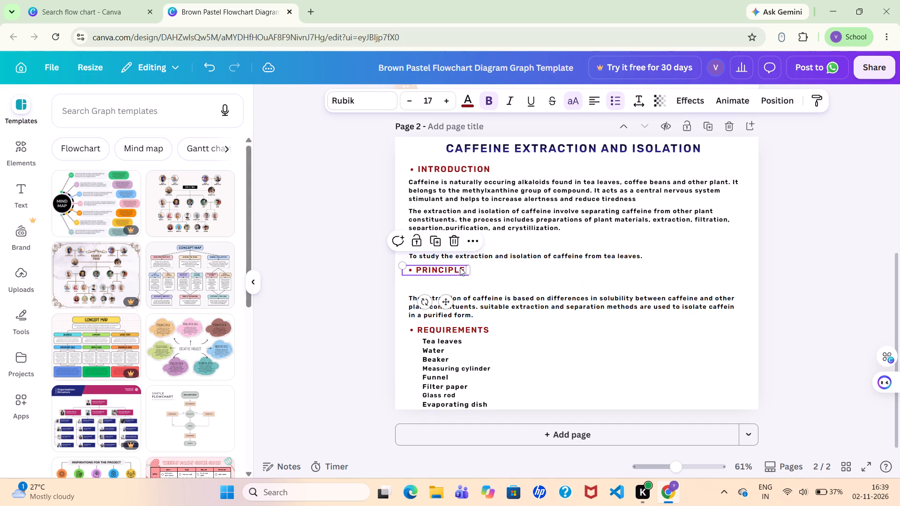
# Move the principle paragraph up to sit just beneath the PRINCIPLE heading, keeping it aligned with the other paragraphs' left edge.
pyautogui.click(489, 278)
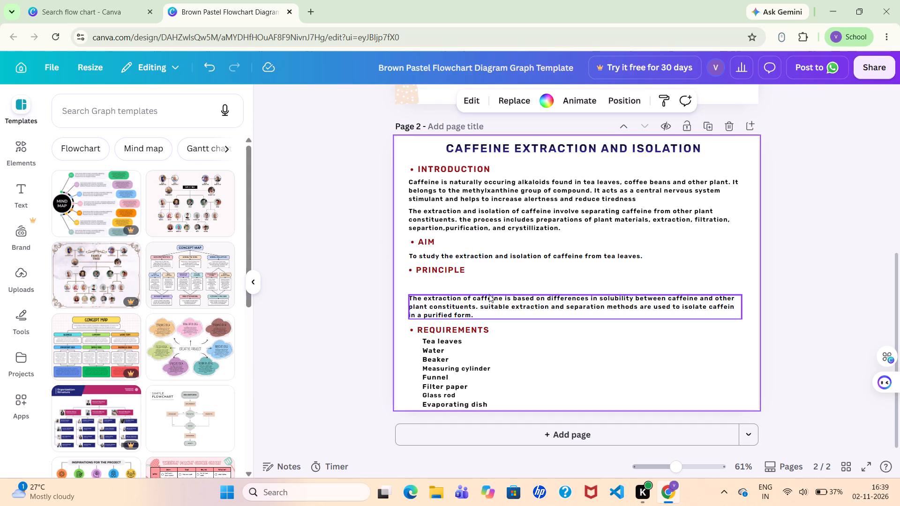
pyautogui.moveTo(489, 294); pyautogui.dragTo(487, 277)
pyautogui.click(487, 277)
pyautogui.moveTo(482, 299); pyautogui.dragTo(480, 287)
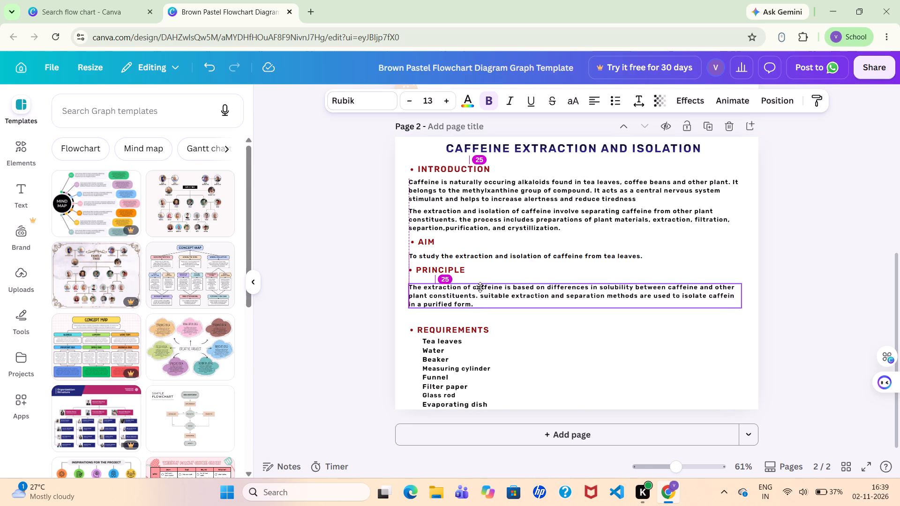
pyautogui.moveTo(480, 287); pyautogui.dragTo(480, 285)
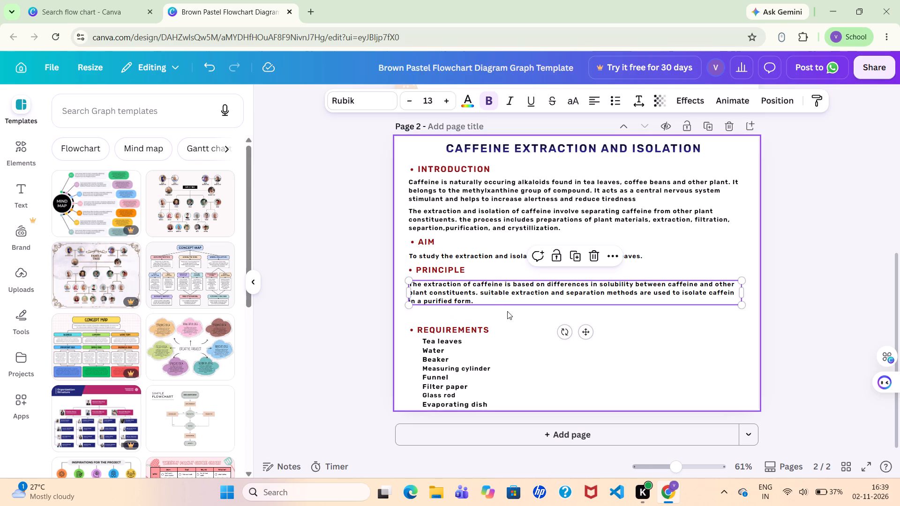
pyautogui.click(515, 316)
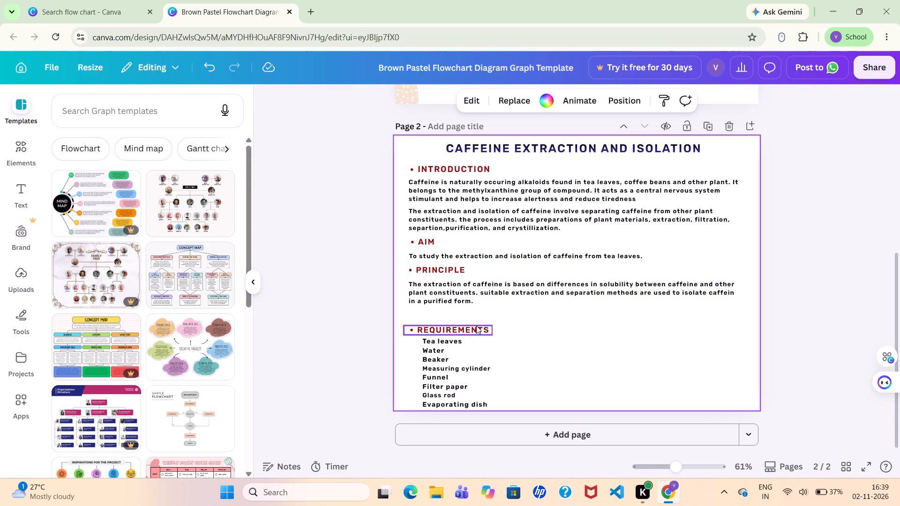
# Move the REQUIREMENTS heading up to sit closely beneath the principle paragraph.
pyautogui.moveTo(476, 326); pyautogui.dragTo(478, 312)
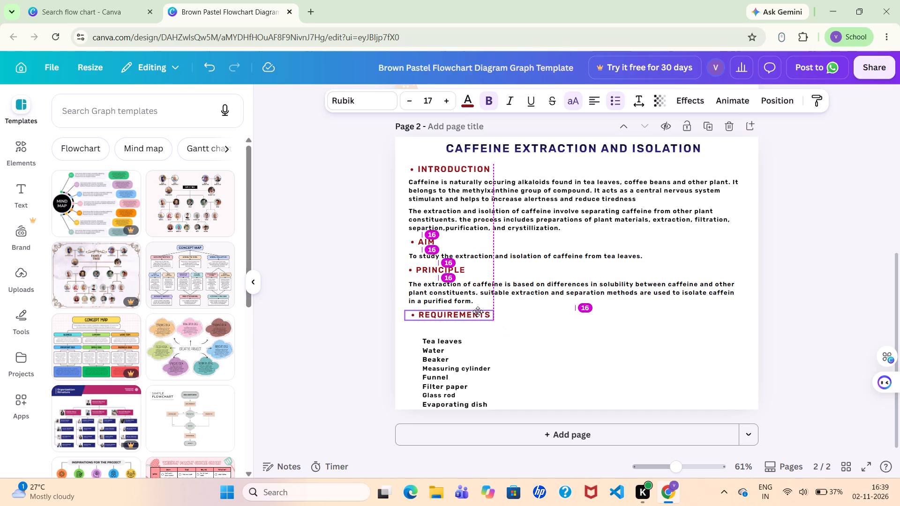
pyautogui.moveTo(478, 312); pyautogui.dragTo(476, 312)
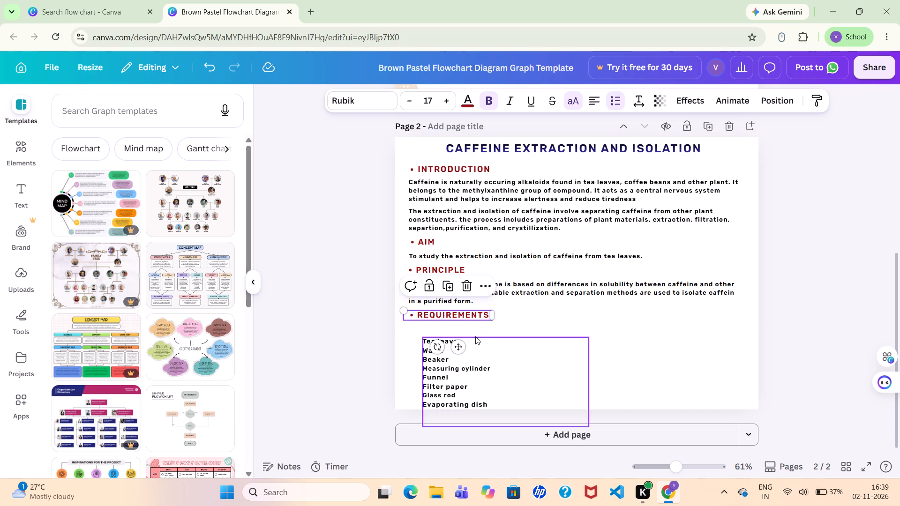
pyautogui.click(527, 318)
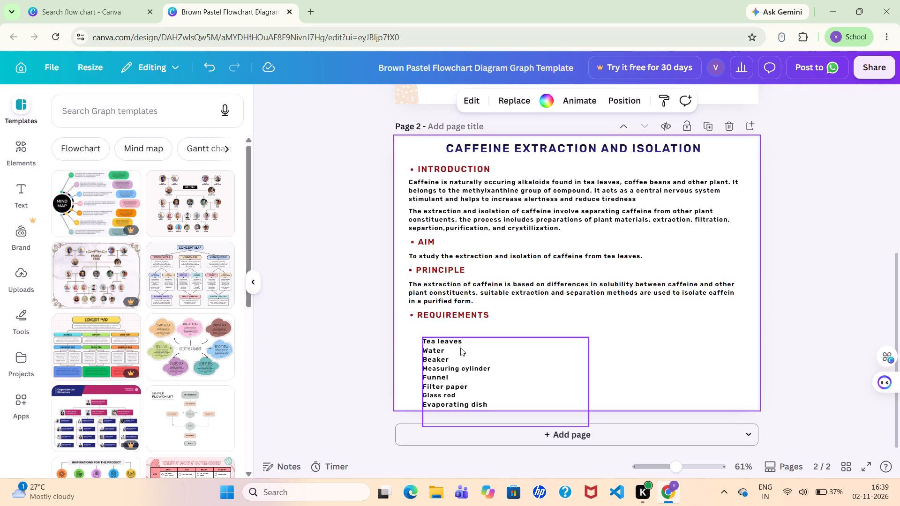
# Move the materials list up beneath the REQUIREMENTS heading, aligned with the paragraphs' left edge so its last item fits on the page.
pyautogui.moveTo(460, 348); pyautogui.dragTo(446, 338)
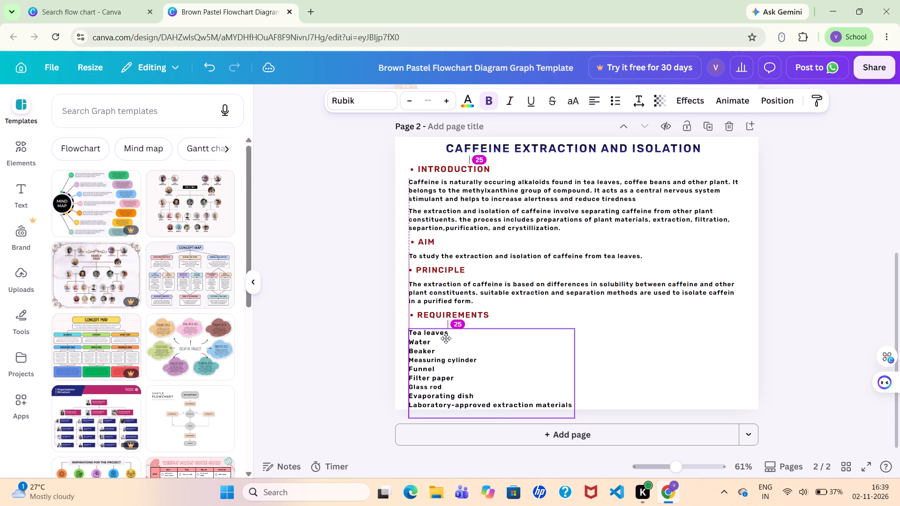
pyautogui.moveTo(446, 338); pyautogui.dragTo(446, 338)
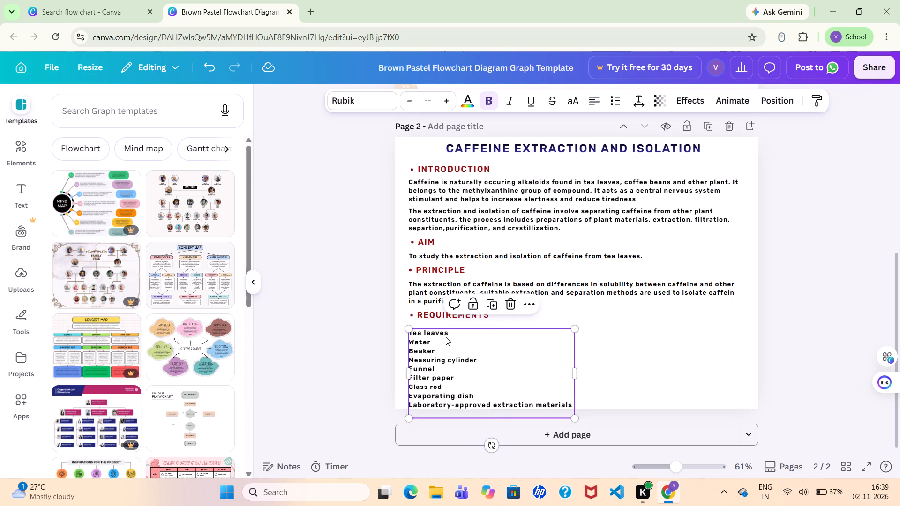
pyautogui.moveTo(446, 334); pyautogui.dragTo(446, 328)
pyautogui.click(608, 310)
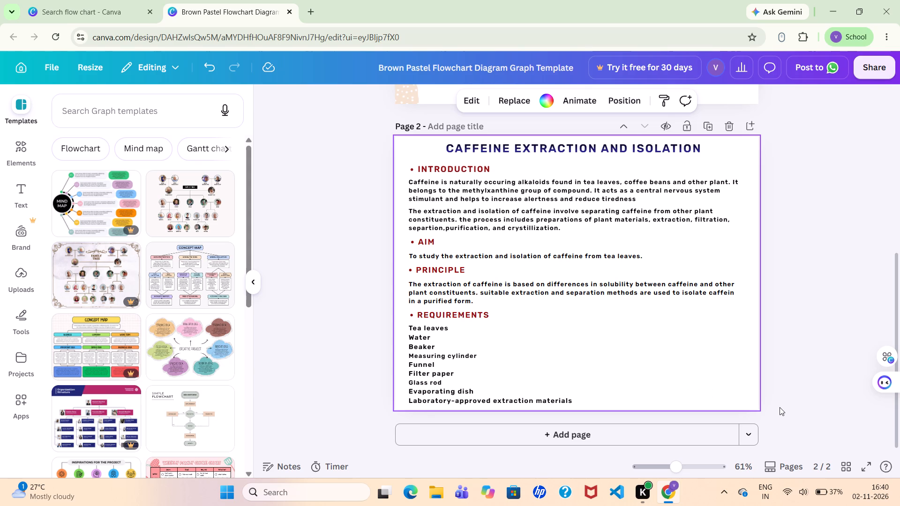
# Add a blank third page after page 2.
pyautogui.click(610, 431)
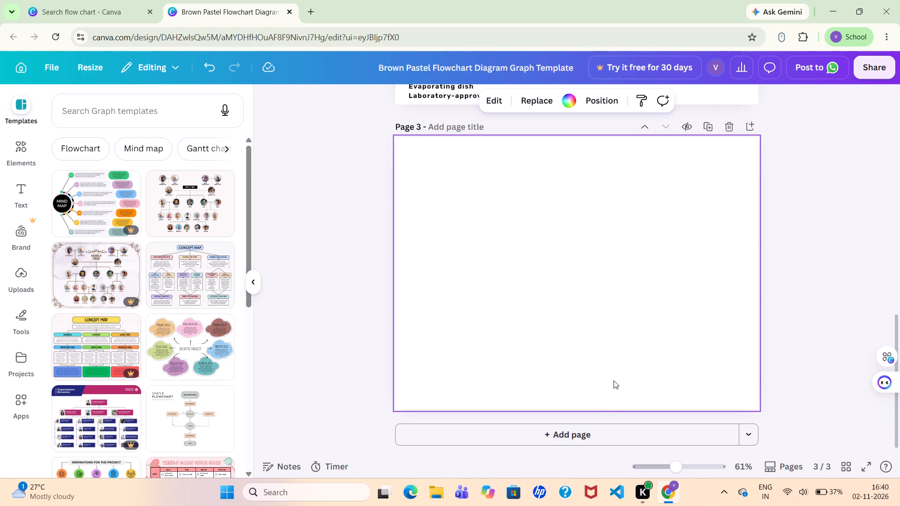
# Insert a text box on page 3 and clear all of its placeholder text.
pyautogui.click(528, 260)
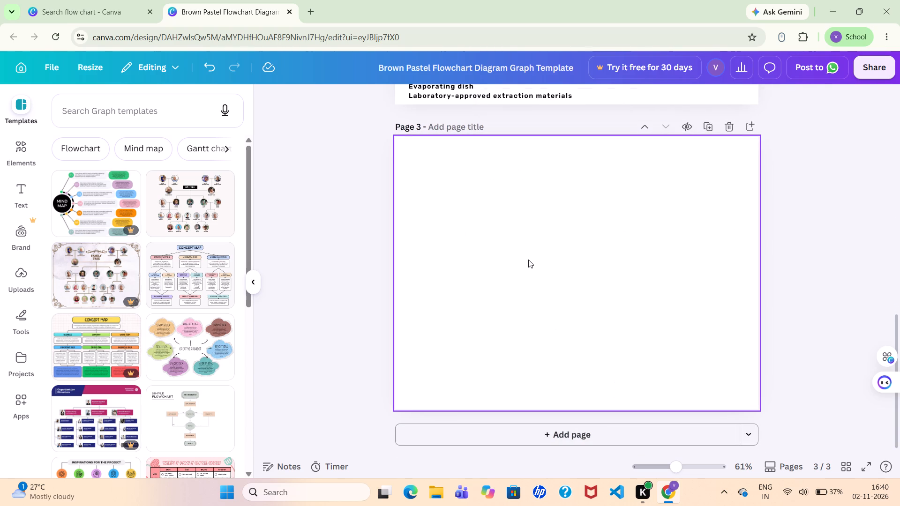
pyautogui.press('t')
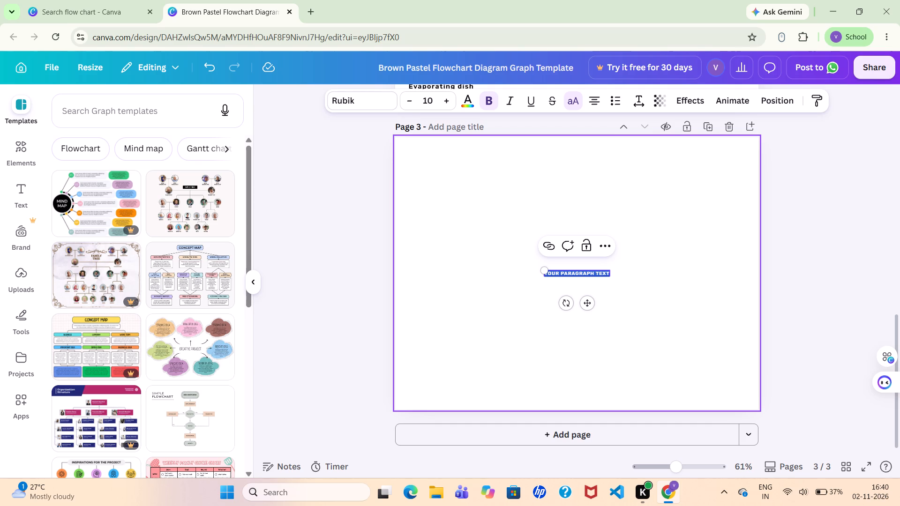
pyautogui.click(570, 271)
pyautogui.press('BackSpace')
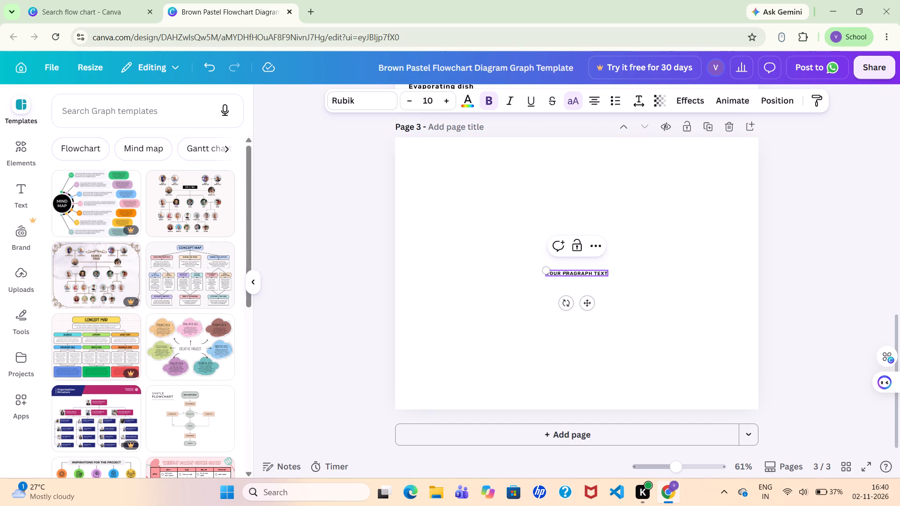
pyautogui.press('BackSpace')
pyautogui.press('BackSpace')
pyautogui.press('BackSpace')
pyautogui.press('BackSpace')
pyautogui.press('BackSpace')
pyautogui.press('BackSpace')
pyautogui.press('BackSpace')
pyautogui.press('BackSpace')
pyautogui.press('BackSpace')
pyautogui.press('BackSpace')
pyautogui.press('BackSpace')
pyautogui.press('BackSpace')
pyautogui.press('BackSpace')
pyautogui.press('BackSpace')
pyautogui.press('BackSpace')
pyautogui.press('BackSpace')
pyautogui.press('BackSpace')
pyautogui.press('BackSpace')
pyautogui.press('BackSpace')
pyautogui.press('BackSpace')
pyautogui.press('Right')
pyautogui.press('Right')
pyautogui.press('Right')
pyautogui.press('Right')
pyautogui.press('Right')
pyautogui.press('Right')
pyautogui.press('Right')
pyautogui.press('Right')
pyautogui.press('Right')
pyautogui.press('Right')
pyautogui.press('Right')
pyautogui.press('Right')
pyautogui.press('BackSpace')
pyautogui.press('BackSpace')
pyautogui.press('BackSpace')
pyautogui.press('BackSpace')
pyautogui.press('BackSpace')
pyautogui.press('BackSpace')
pyautogui.press('BackSpace')
pyautogui.press('BackSpace')
pyautogui.press('BackSpace')
pyautogui.press('BackSpace')
pyautogui.press('BackSpace')
pyautogui.press('BackSpace')
pyautogui.press('BackSpace')
pyautogui.press('BackSpace')
pyautogui.press('BackSpace')
pyautogui.press('BackSpace')
pyautogui.press('BackSpace')
pyautogui.press('BackSpace')
pyautogui.press('BackSpace')
pyautogui.press('BackSpace')
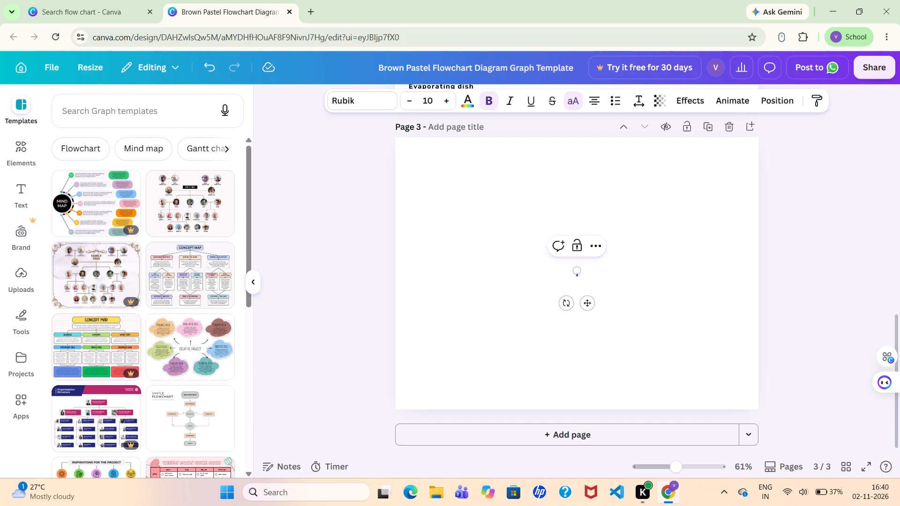
# Enter the heading "MATERIALS REQUIRED" in the page 3 text box at font size 13.
pyautogui.press('m')
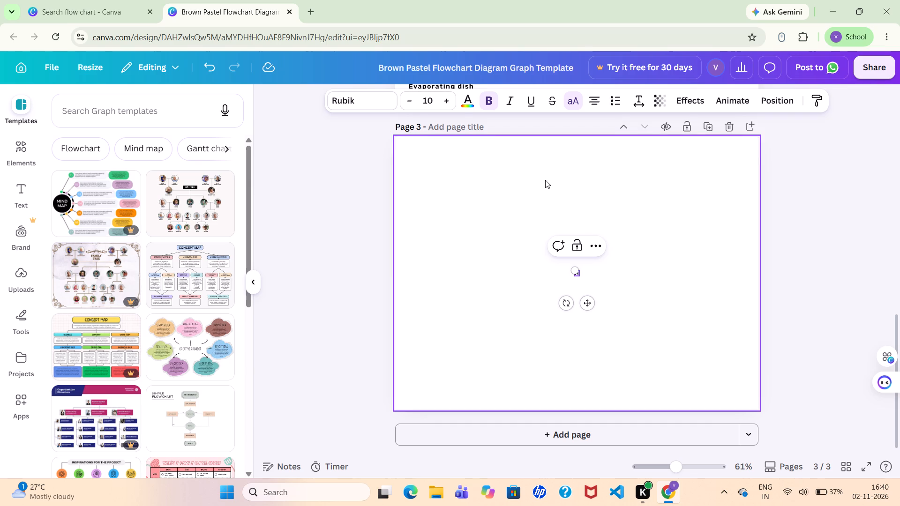
pyautogui.click(447, 100)
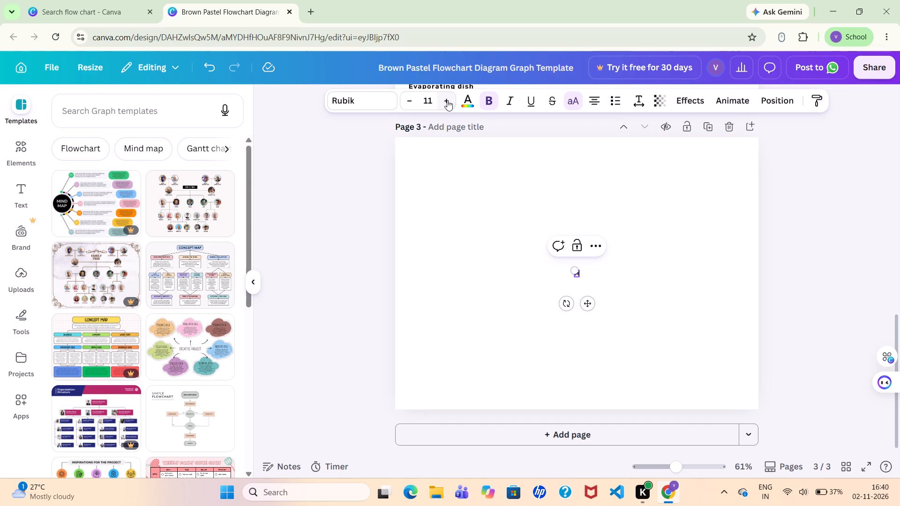
pyautogui.click(447, 100)
pyautogui.click(447, 100)
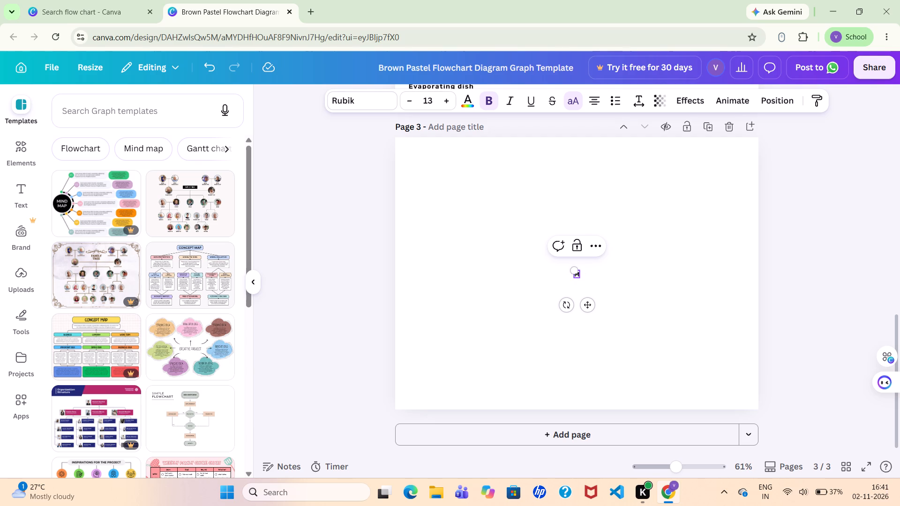
pyautogui.click(578, 274)
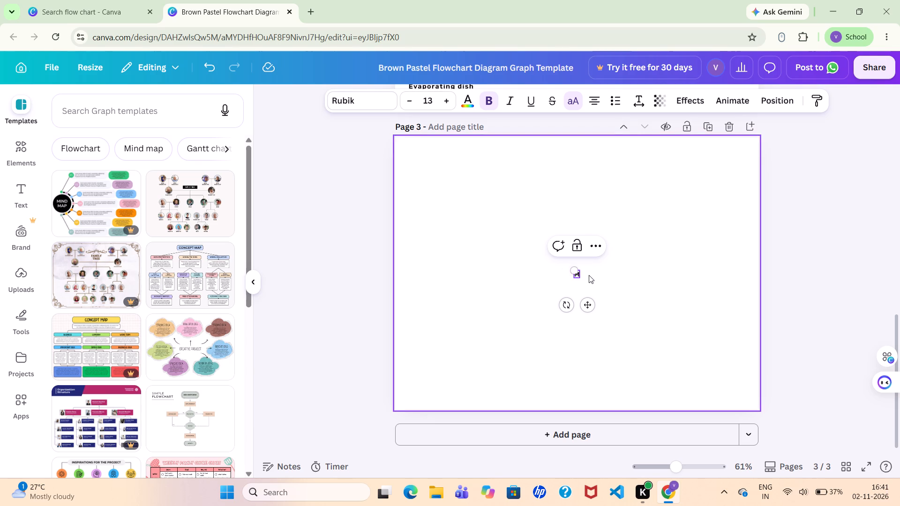
pyautogui.click(578, 274)
pyautogui.press('a')
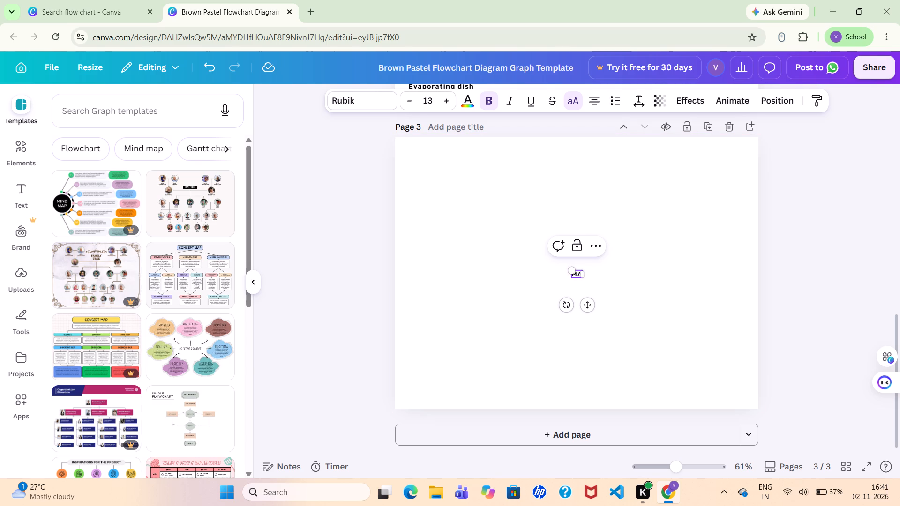
pyautogui.write('ter')
pyautogui.write('ials')
pyautogui.press('space')
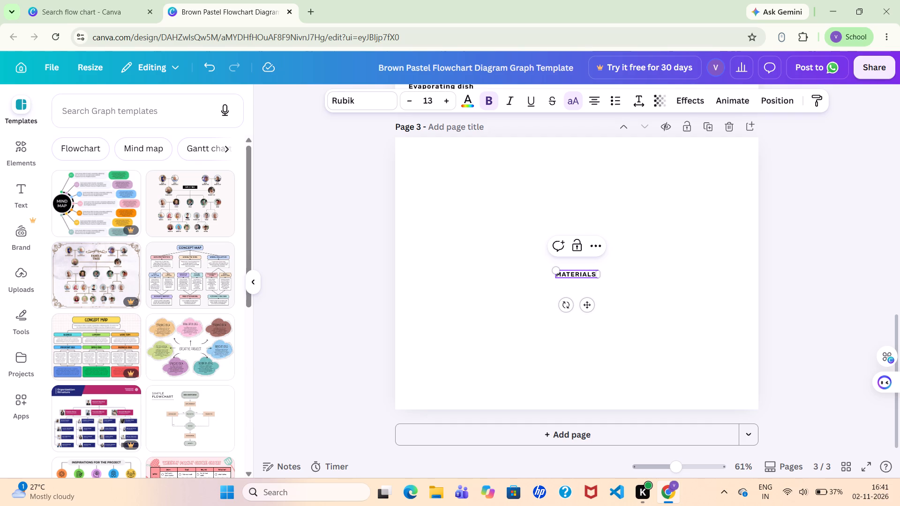
pyautogui.press('space')
pyautogui.write('re')
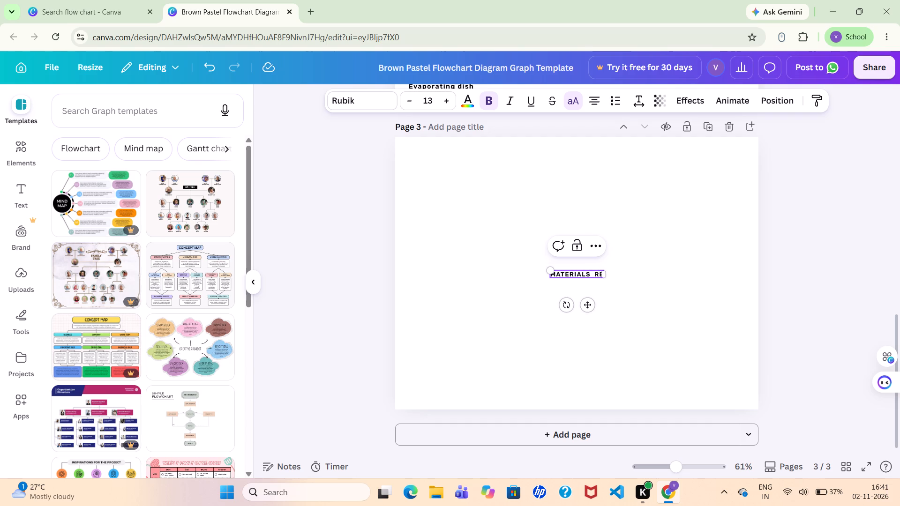
pyautogui.press('q')
pyautogui.write('uired')
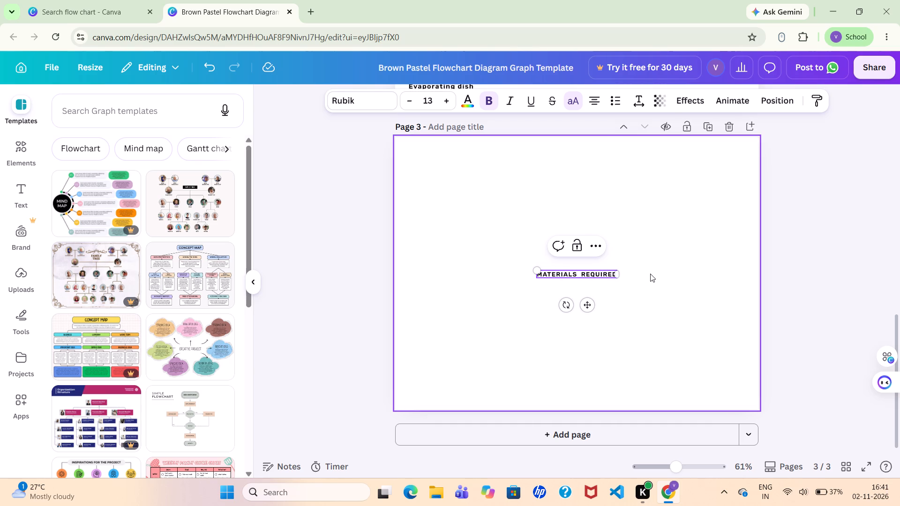
pyautogui.click(650, 274)
# Set the MATERIALS REQUIRED heading's font size to 17.
pyautogui.click(585, 274)
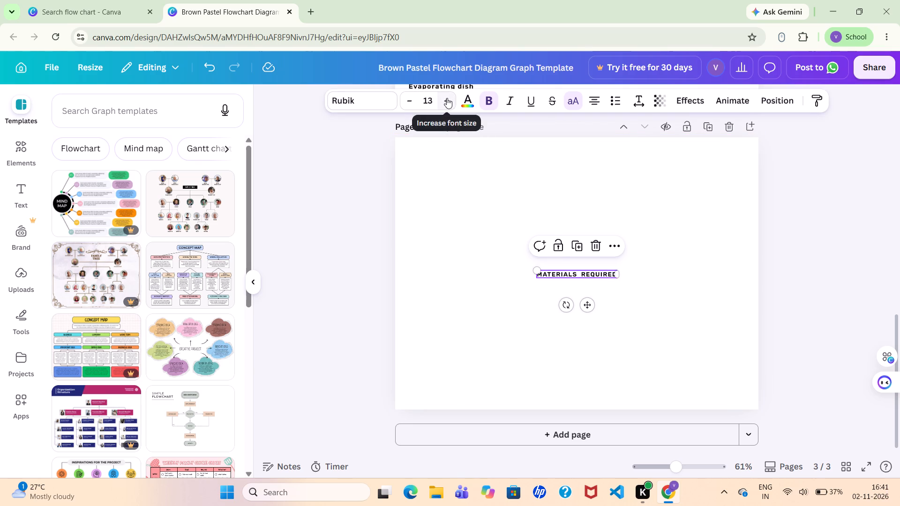
pyautogui.click(447, 98)
pyautogui.click(447, 98)
pyautogui.click(447, 98)
pyautogui.click(447, 98)
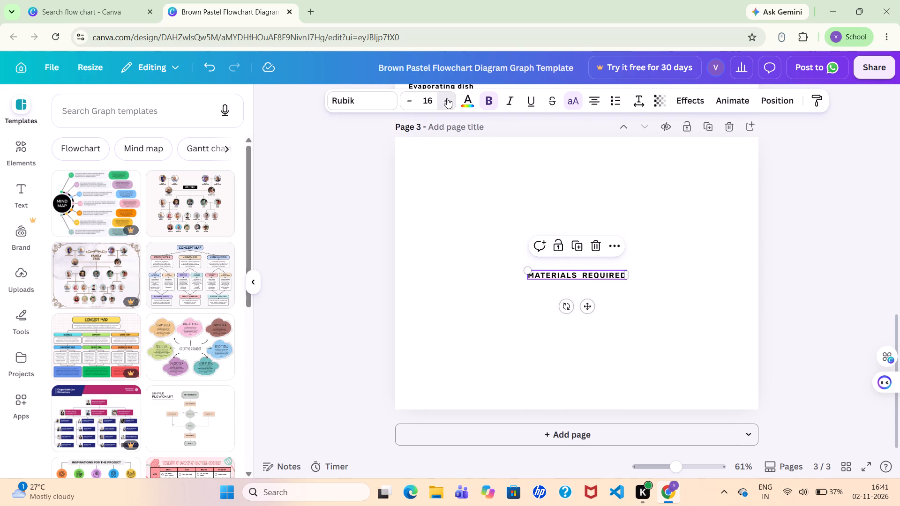
pyautogui.click(447, 98)
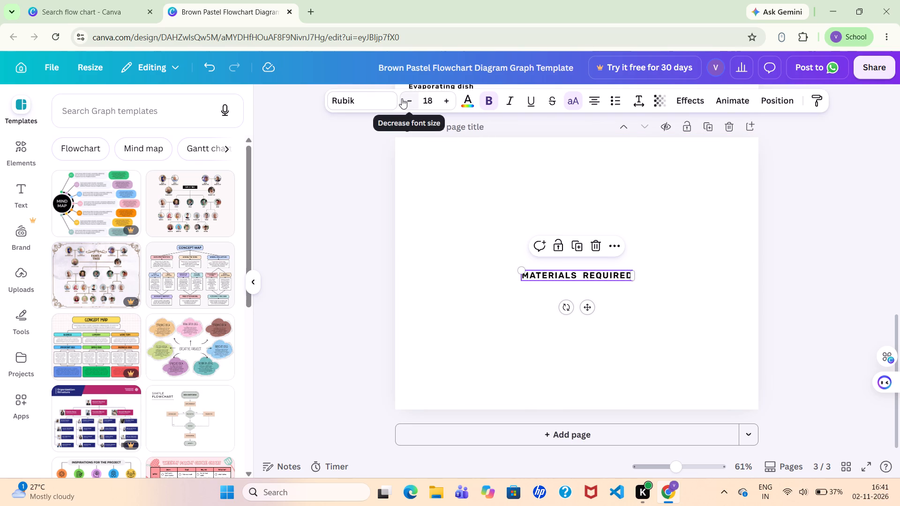
pyautogui.click(412, 98)
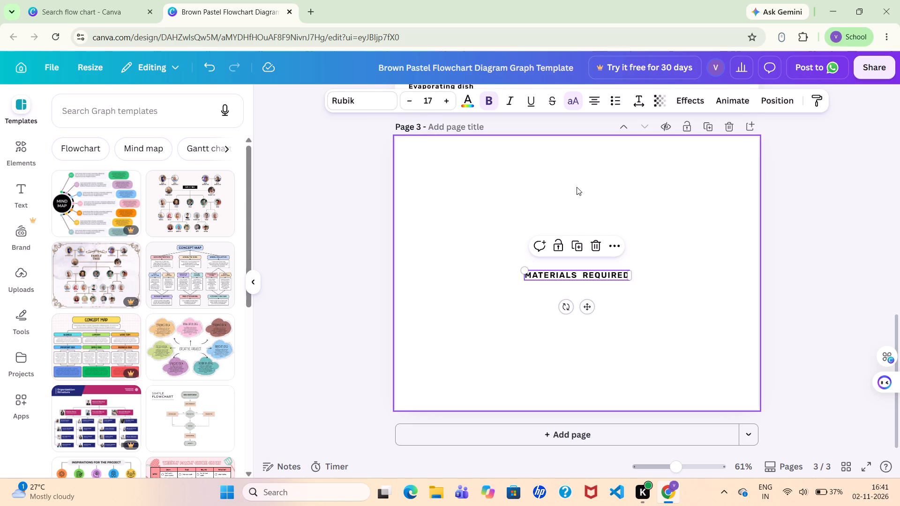
pyautogui.click(610, 214)
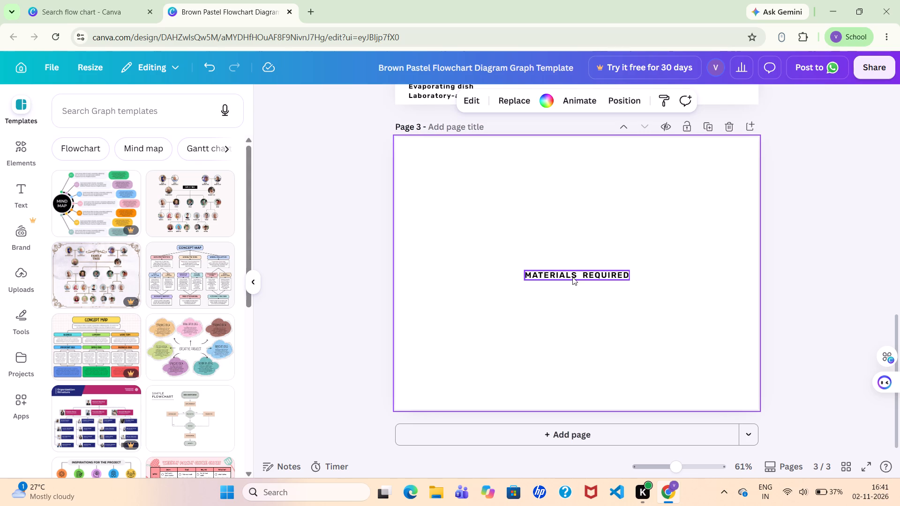
# Move the MATERIALS REQUIRED heading from the middle of page 3 to the page's upper-left corner.
pyautogui.moveTo(570, 271); pyautogui.dragTo(558, 255)
pyautogui.moveTo(553, 246); pyautogui.dragTo(534, 230)
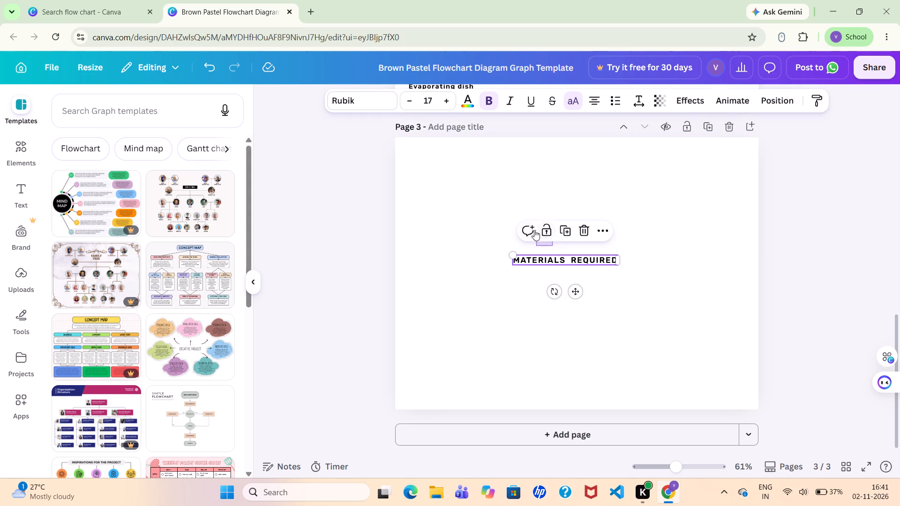
pyautogui.moveTo(534, 230); pyautogui.dragTo(529, 223)
pyautogui.click(664, 263)
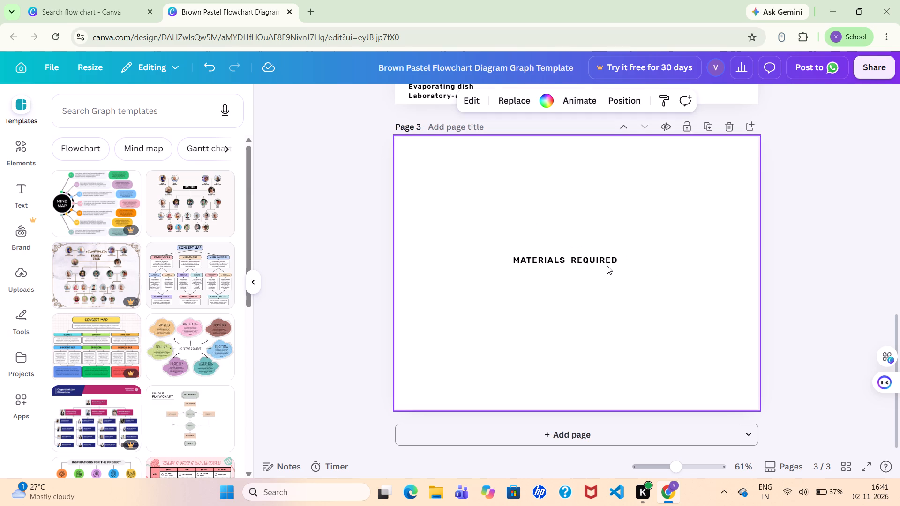
pyautogui.click(585, 259)
pyautogui.moveTo(583, 259); pyautogui.dragTo(483, 154)
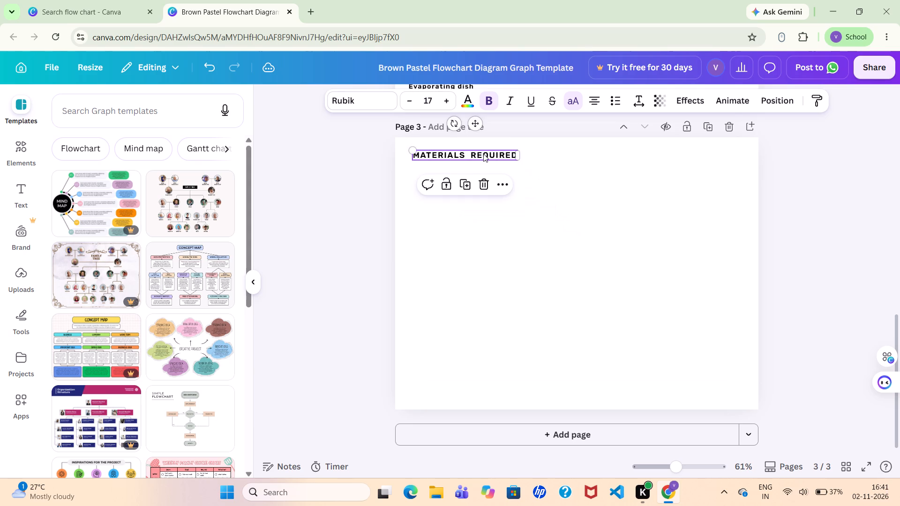
# Change the MATERIALS REQUIRED heading's text color to vivid red #950d0d.
pyautogui.click(483, 154)
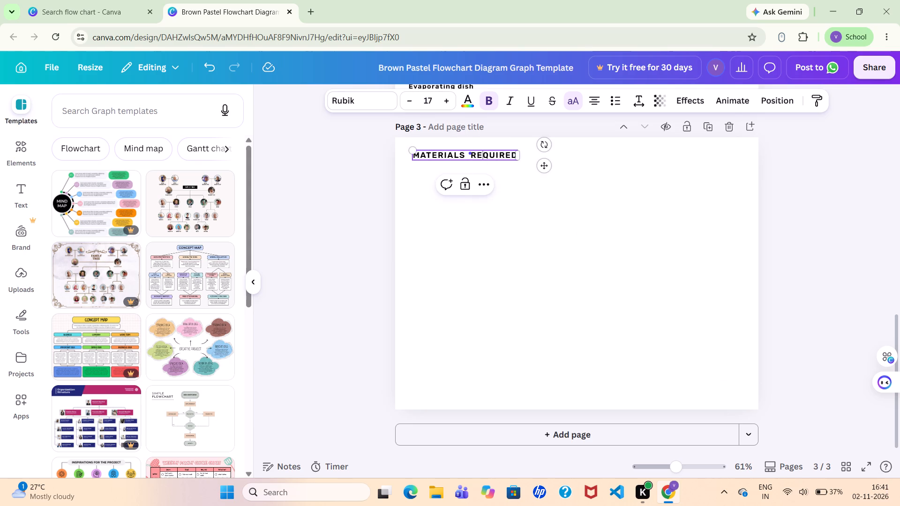
pyautogui.click(457, 157)
pyautogui.click(465, 99)
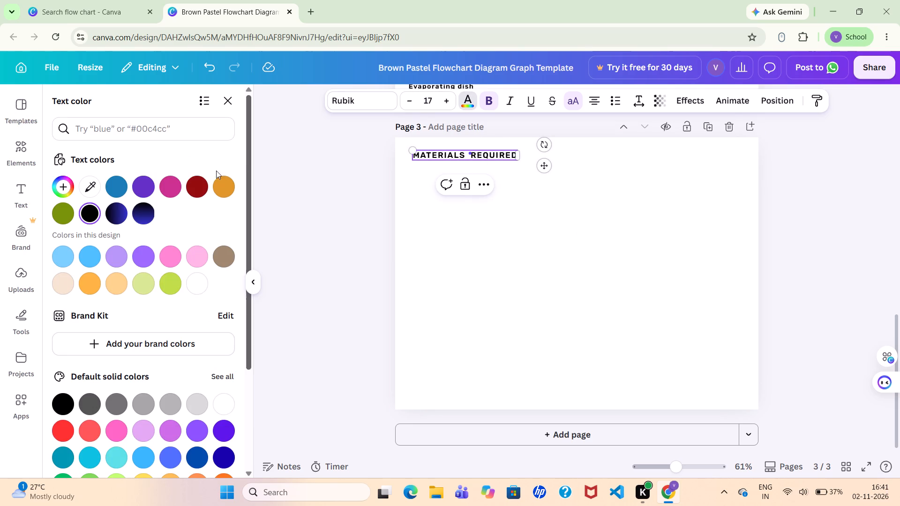
pyautogui.click(199, 186)
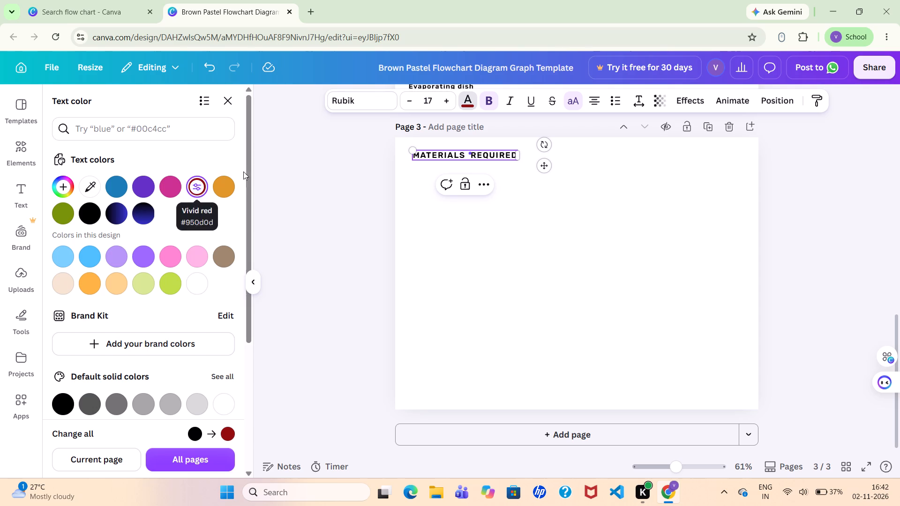
pyautogui.click(472, 224)
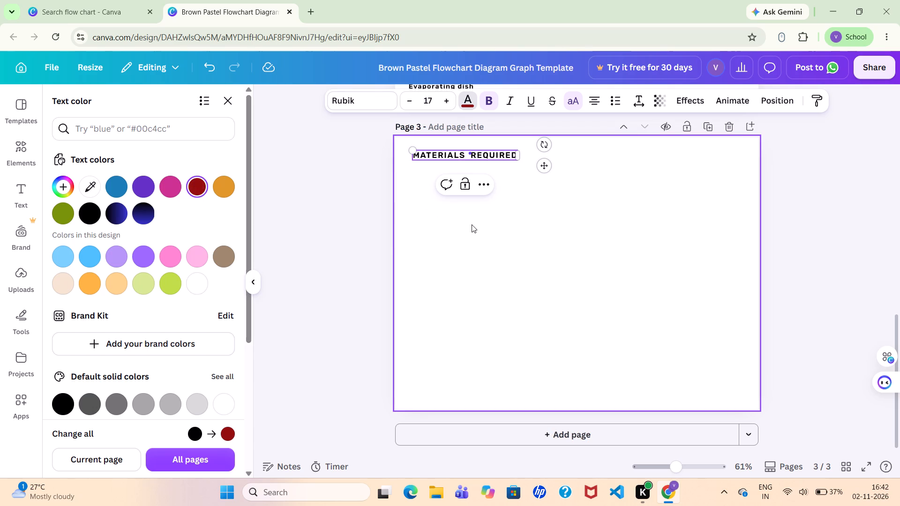
pyautogui.click(454, 153)
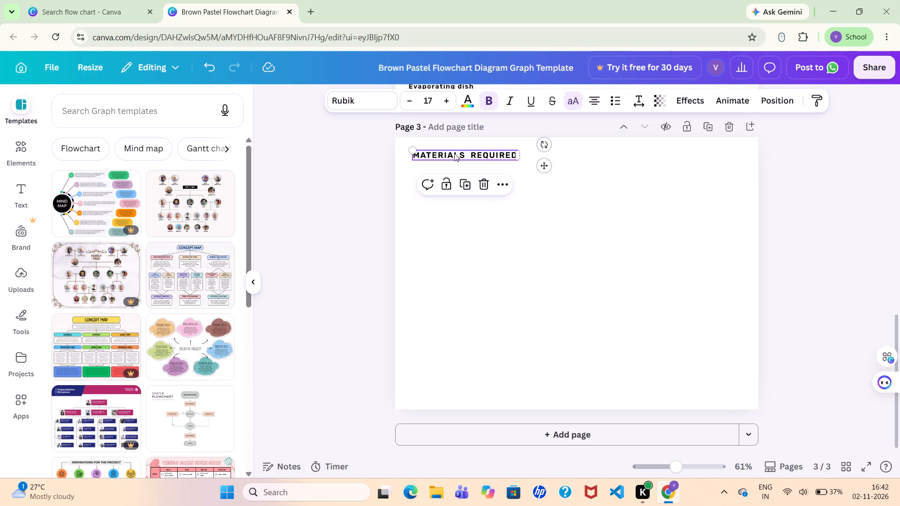
pyautogui.click(465, 99)
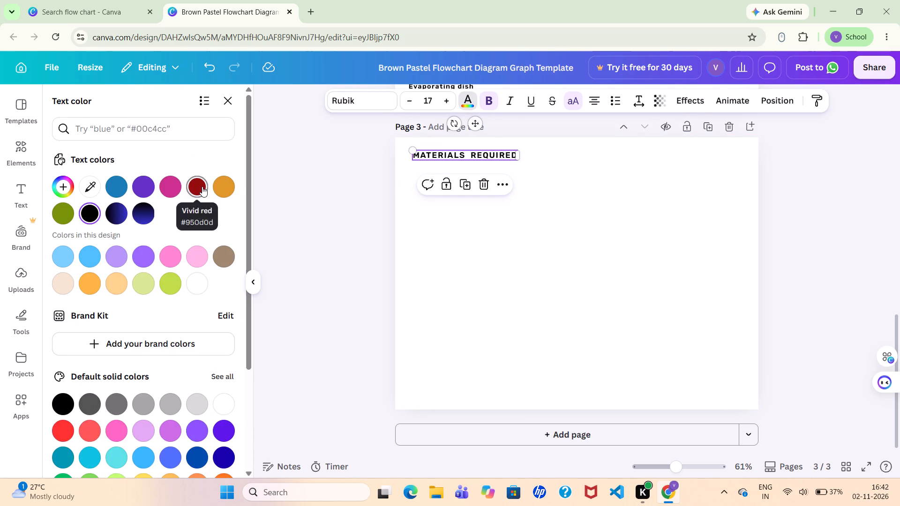
pyautogui.click(202, 186)
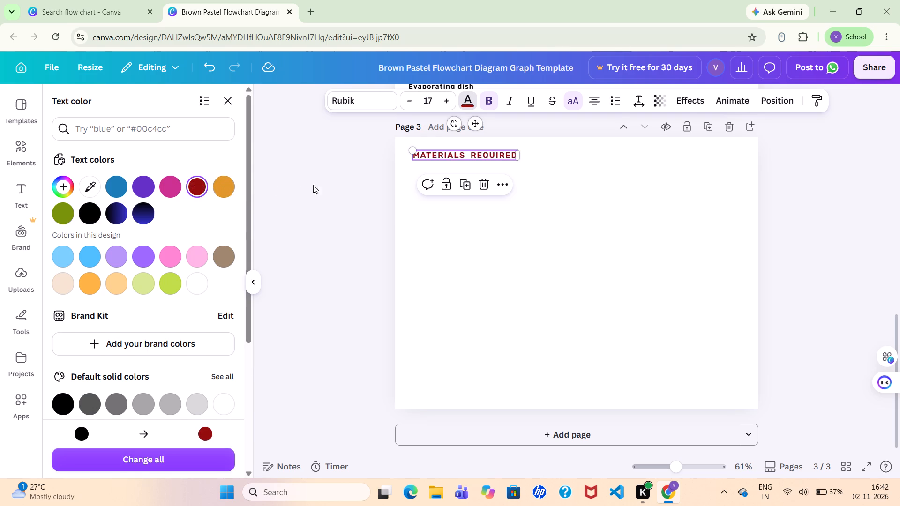
pyautogui.click(498, 221)
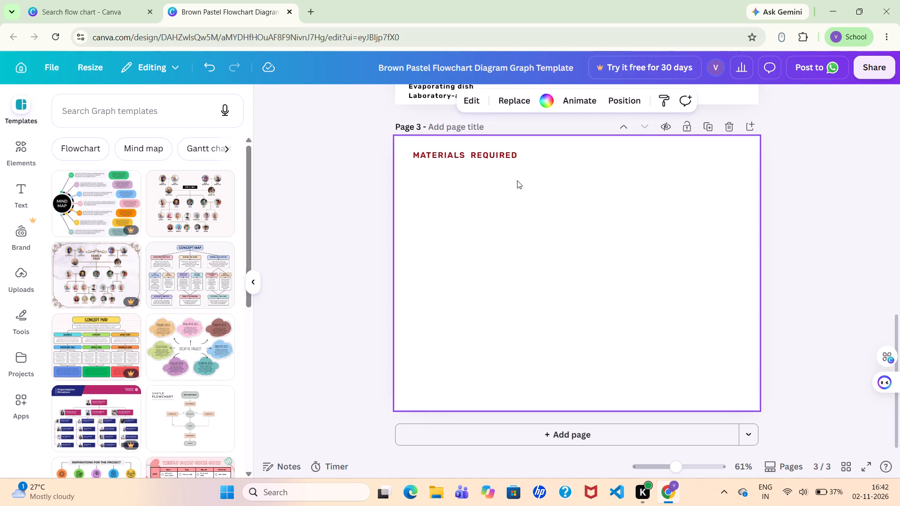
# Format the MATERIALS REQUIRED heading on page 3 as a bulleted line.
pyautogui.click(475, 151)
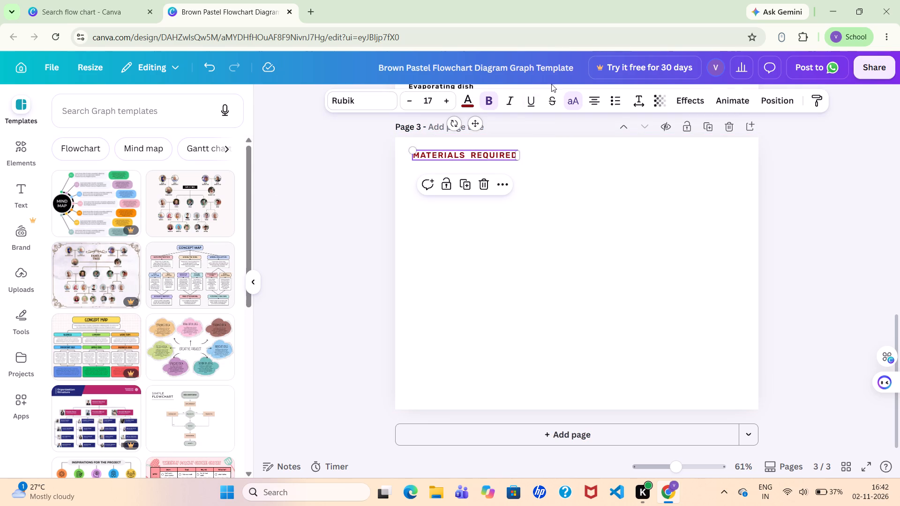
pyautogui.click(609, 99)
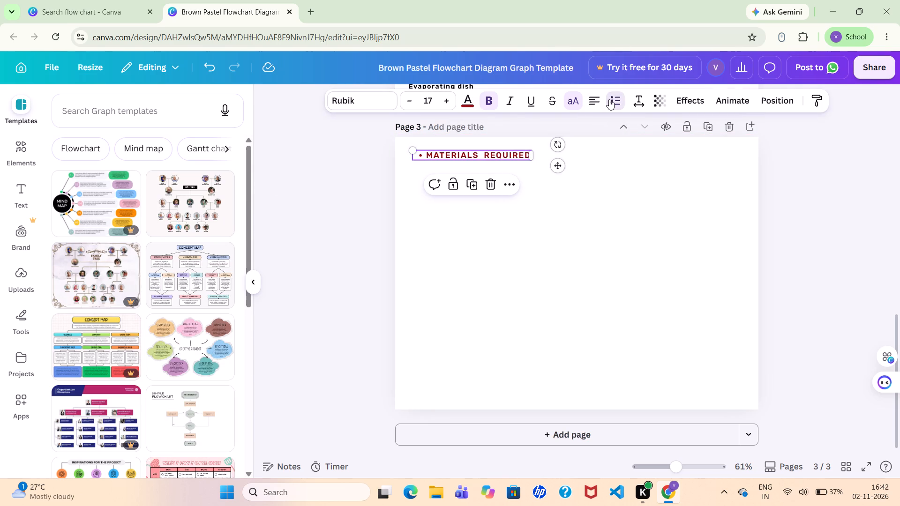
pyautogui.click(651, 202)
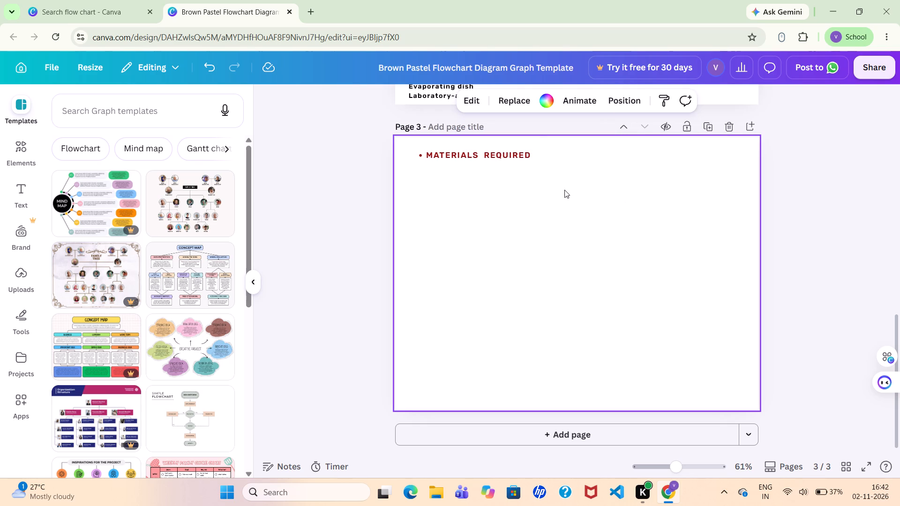
# Nudge the MATERIALS REQUIRED heading slightly closer to page 3's upper-left corner.
pyautogui.moveTo(481, 159); pyautogui.dragTo(475, 156)
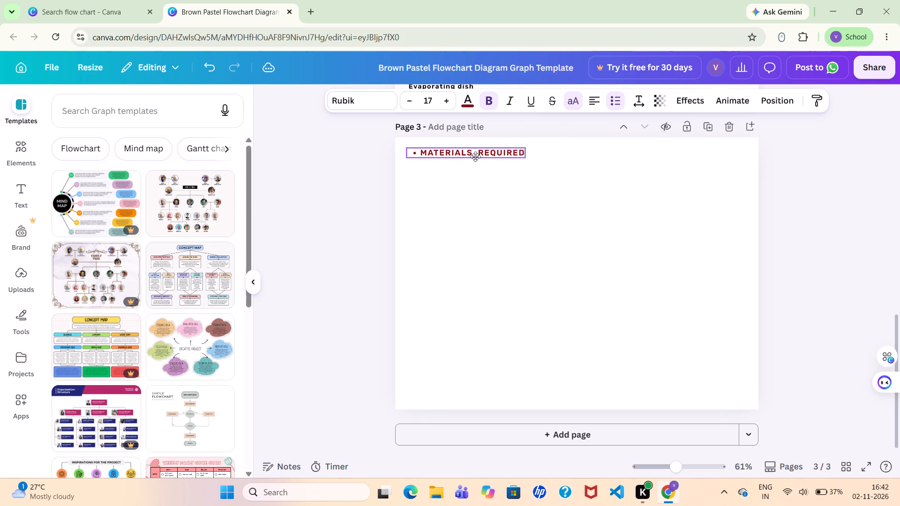
pyautogui.moveTo(475, 156); pyautogui.dragTo(475, 156)
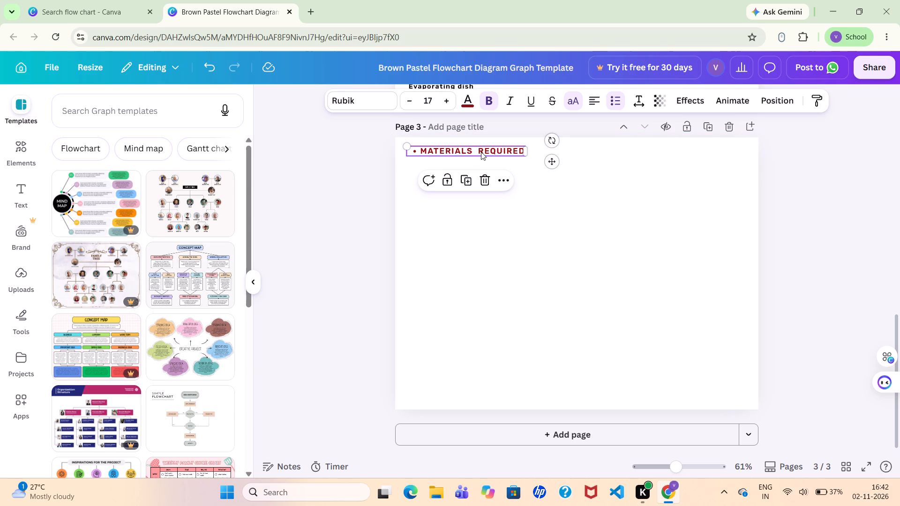
# Replace the MATERIALS REQUIRED heading text on page 3 with "CONCLUSION".
pyautogui.click(480, 149)
pyautogui.press('BackSpace')
pyautogui.press('BackSpace')
pyautogui.press('BackSpace')
pyautogui.press('BackSpace')
pyautogui.press('BackSpace')
pyautogui.press('BackSpace')
pyautogui.press('BackSpace')
pyautogui.press('BackSpace')
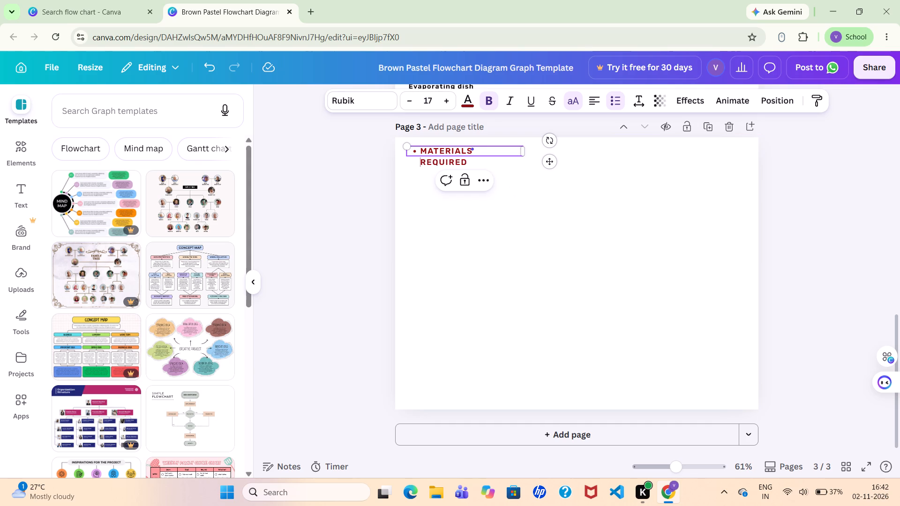
pyautogui.press('BackSpace')
pyautogui.press('BackSpace')
pyautogui.press('BackSpace')
pyautogui.press('BackSpace')
pyautogui.press('BackSpace')
pyautogui.press('BackSpace')
pyautogui.press('BackSpace')
pyautogui.press('BackSpace')
pyautogui.press('BackSpace')
pyautogui.press('BackSpace')
pyautogui.press('BackSpace')
pyautogui.press('BackSpace')
pyautogui.press('BackSpace')
pyautogui.press('BackSpace')
pyautogui.press('BackSpace')
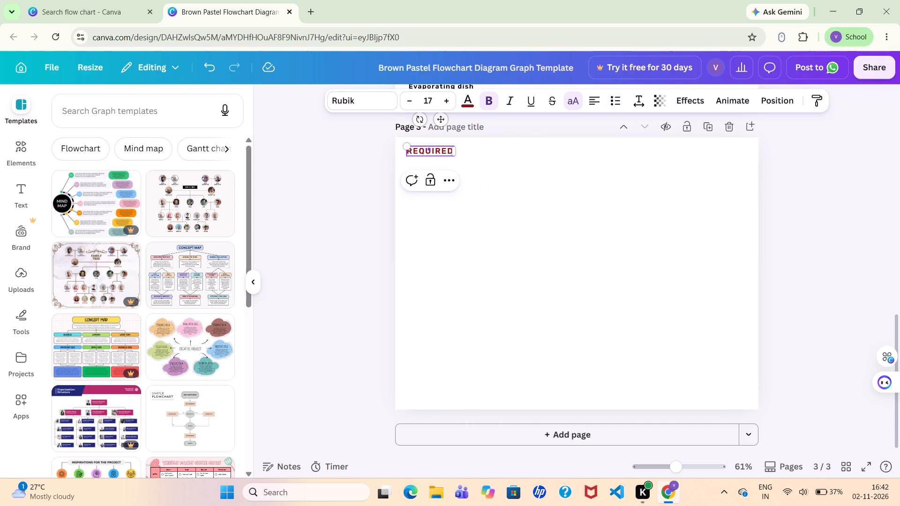
pyautogui.press('Right')
pyautogui.press('Right')
pyautogui.press('Right')
pyautogui.press('Right')
pyautogui.press('Right')
pyautogui.press('Right')
pyautogui.press('Right')
pyautogui.press('Right')
pyautogui.press('BackSpace')
pyautogui.press('BackSpace')
pyautogui.press('BackSpace')
pyautogui.press('BackSpace')
pyautogui.press('BackSpace')
pyautogui.press('BackSpace')
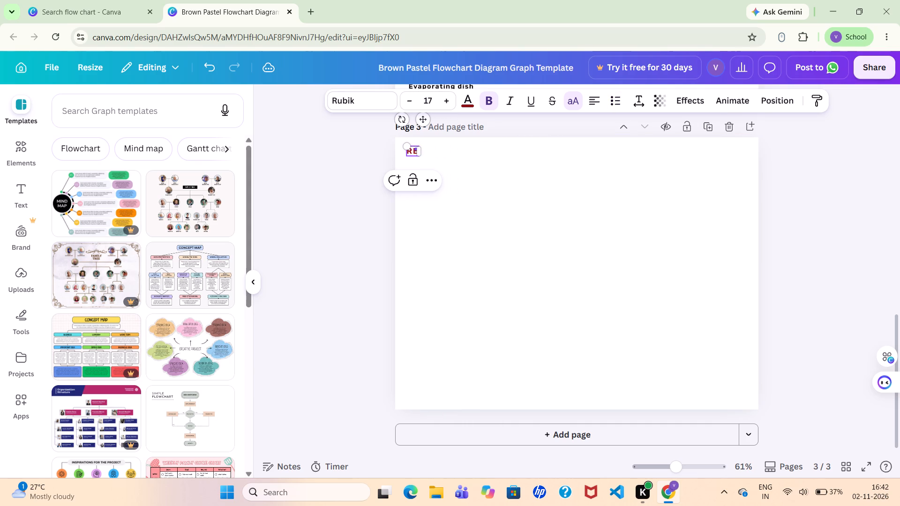
pyautogui.press('BackSpace')
pyautogui.press('BackSpace')
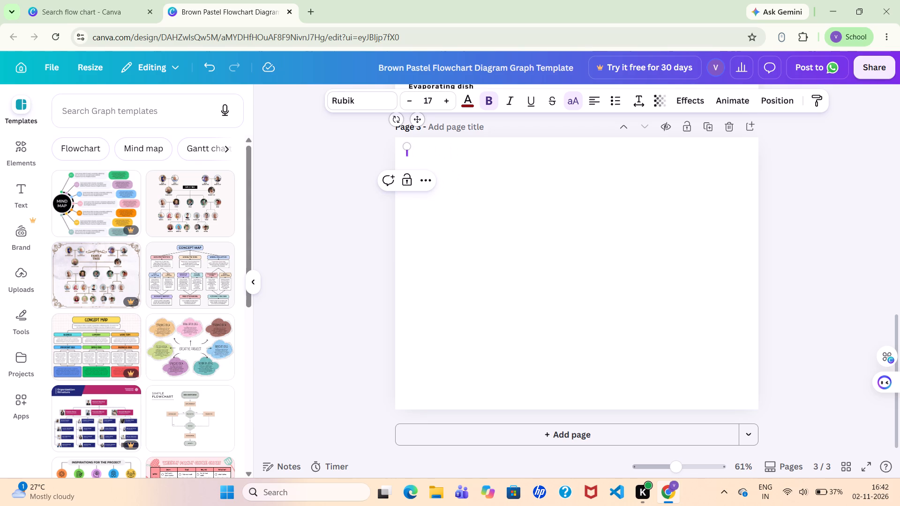
pyautogui.write('con')
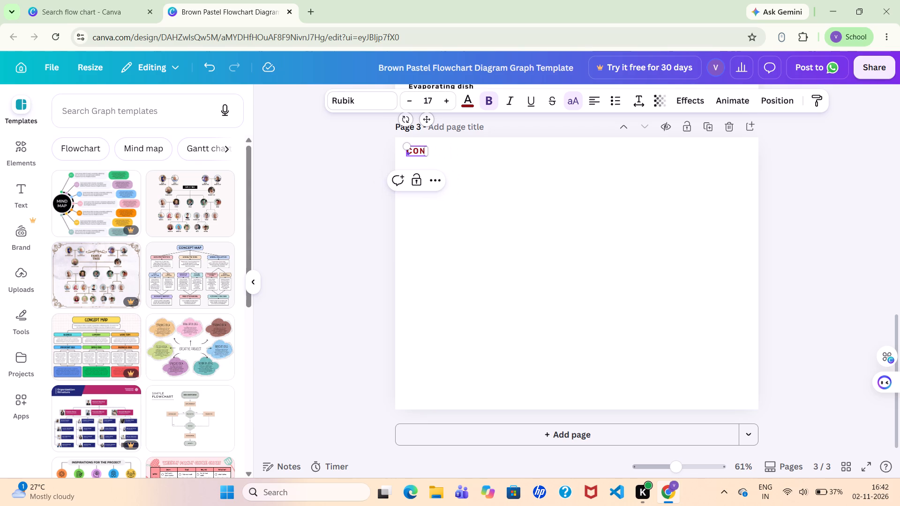
pyautogui.write('clu')
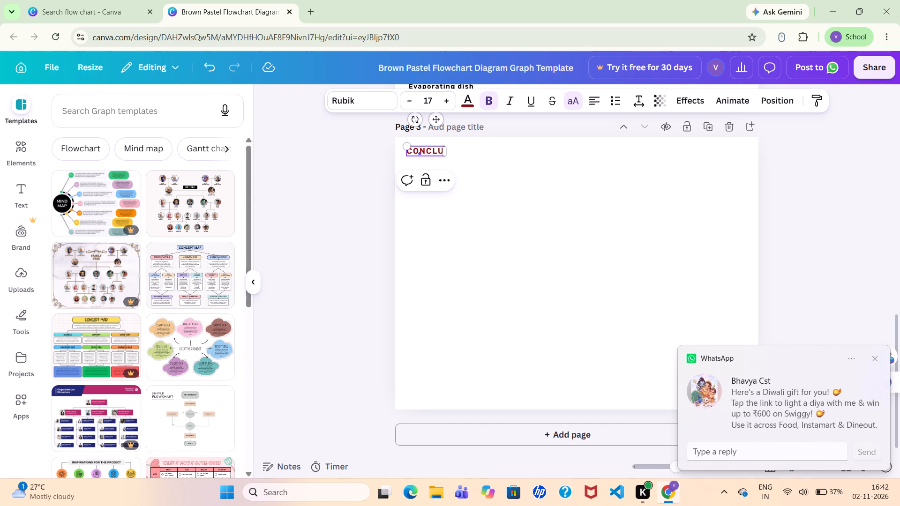
pyautogui.write('sion')
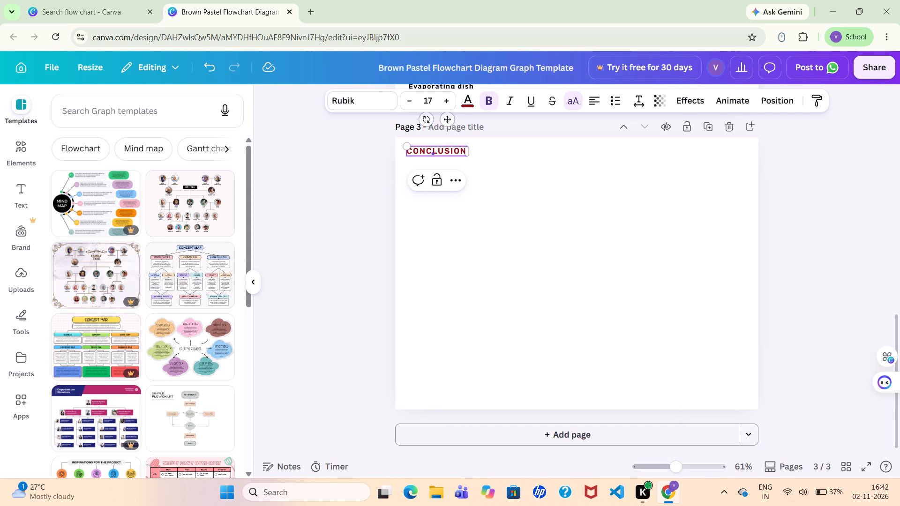
pyautogui.press('space')
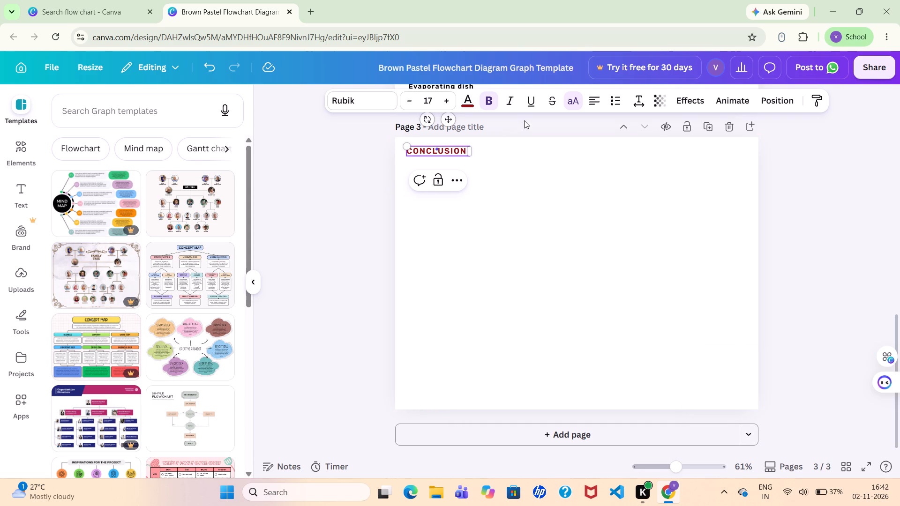
# Format the CONCLUSION heading on page 3 as a bulleted line.
pyautogui.click(457, 149)
pyautogui.click(612, 100)
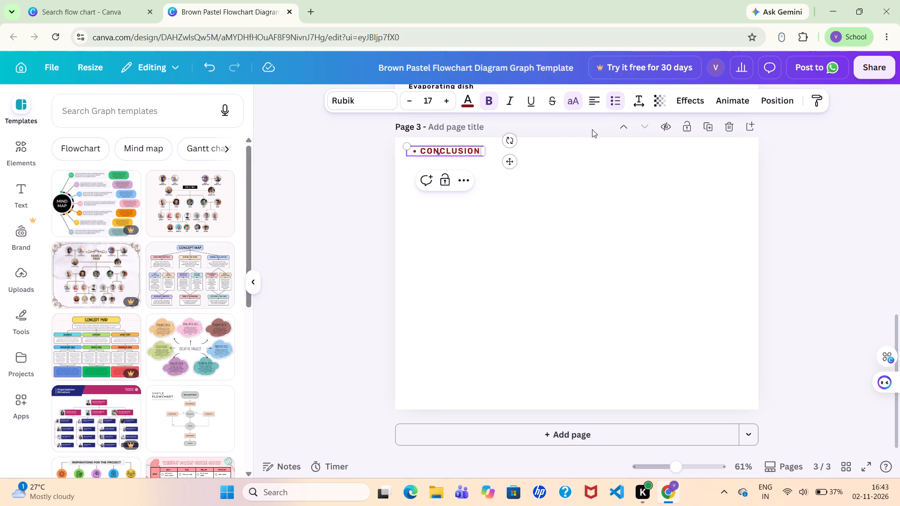
pyautogui.click(591, 187)
pyautogui.click(591, 187)
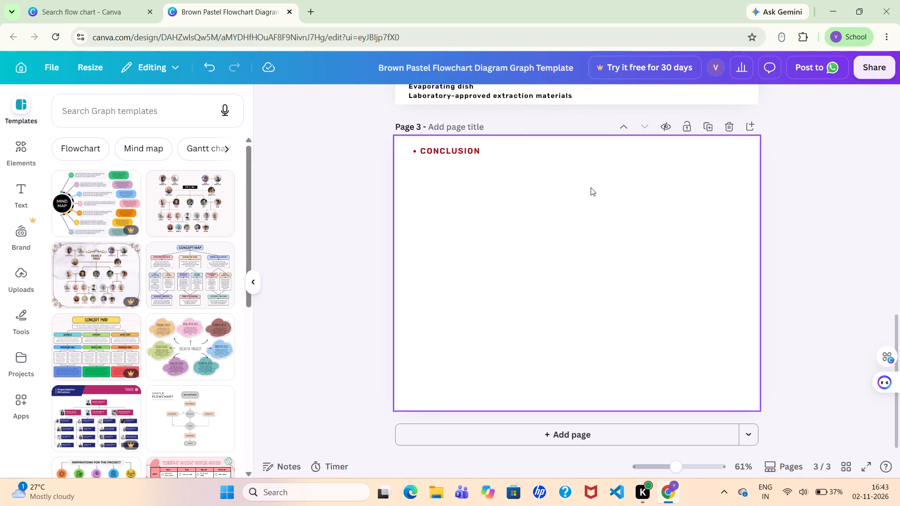
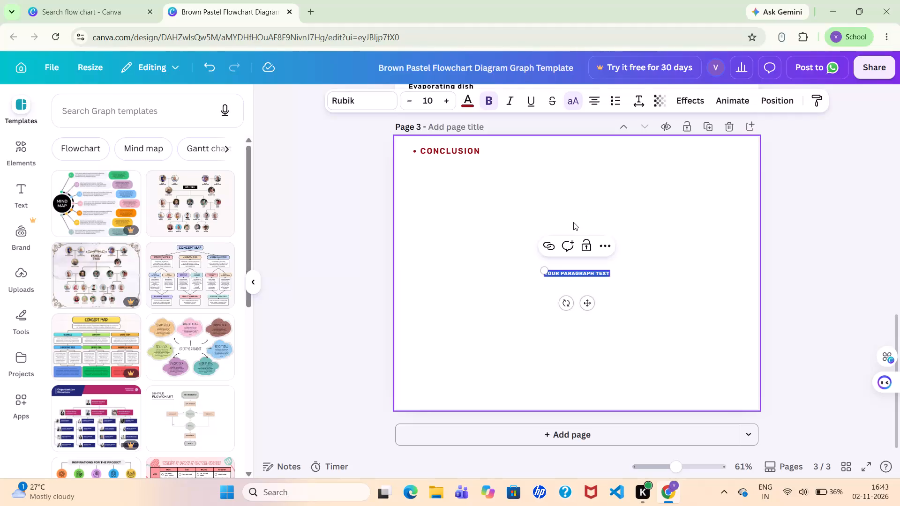
# Delete the word "paragraph" from the placeholder text on page 3.
pyautogui.doubleClick(577, 272)
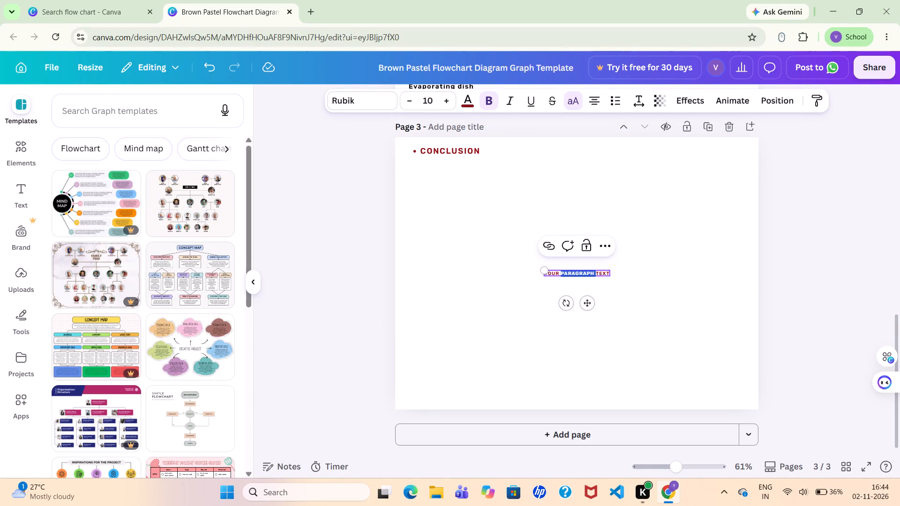
pyautogui.press('BackSpace')
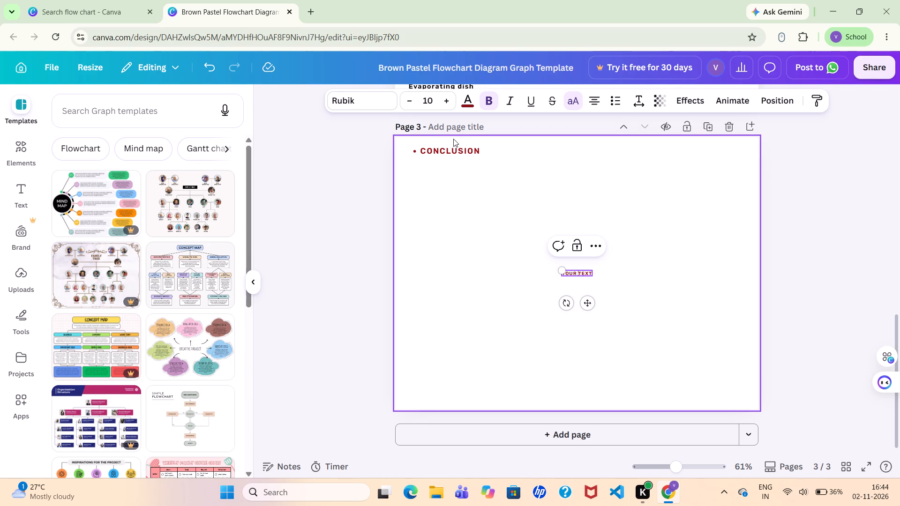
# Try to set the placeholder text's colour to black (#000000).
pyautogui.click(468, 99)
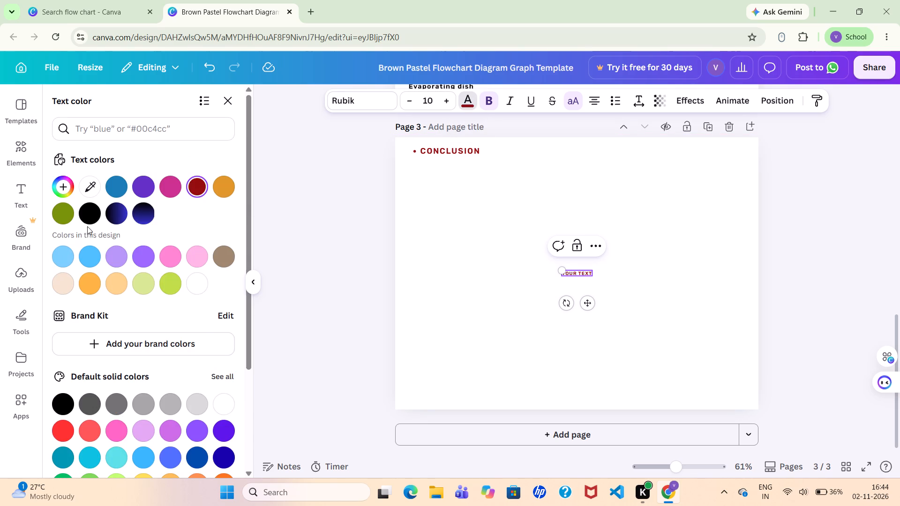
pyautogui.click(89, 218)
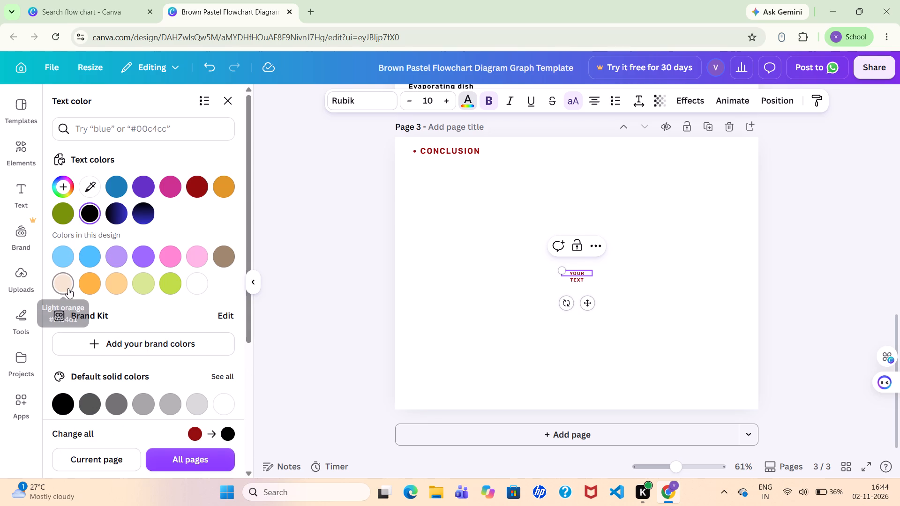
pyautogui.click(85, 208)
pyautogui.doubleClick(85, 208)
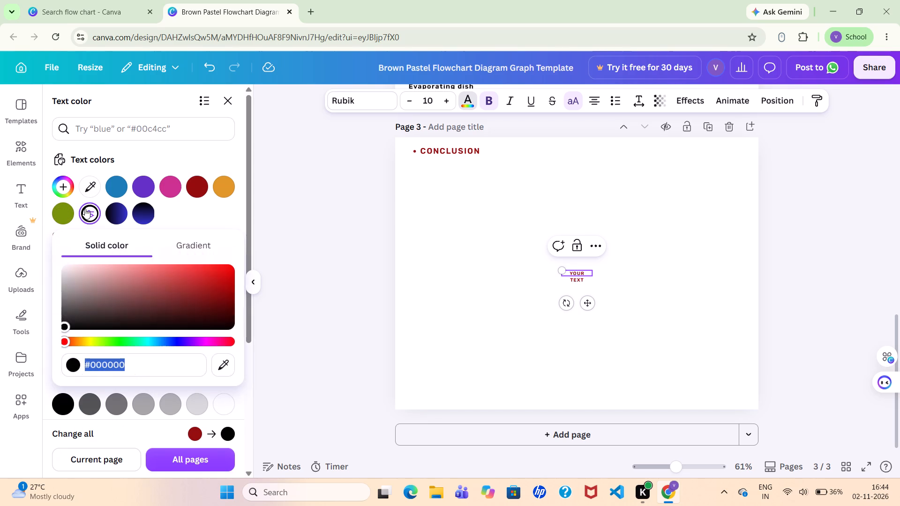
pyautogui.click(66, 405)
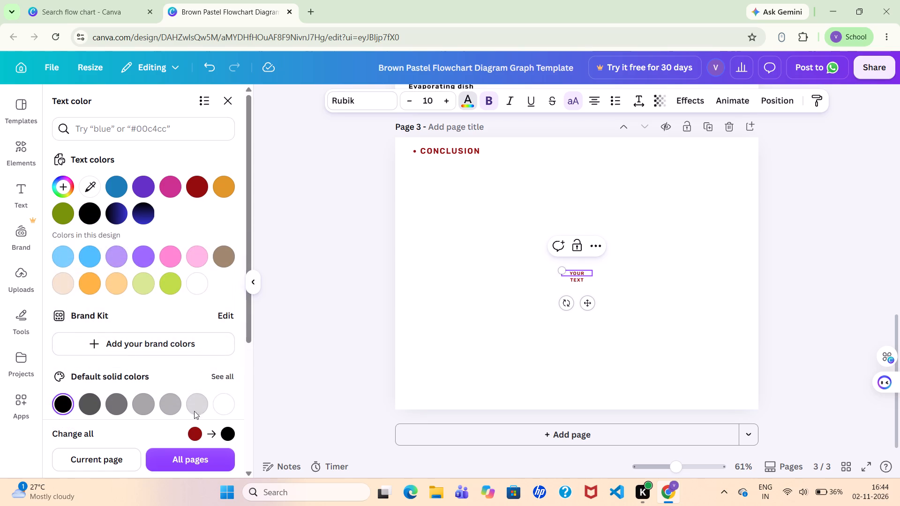
# Clear all the remaining placeholder text from the text box below the Conclusion heading.
pyautogui.click(577, 274)
pyautogui.press('BackSpace')
pyautogui.press('BackSpace')
pyautogui.press('BackSpace')
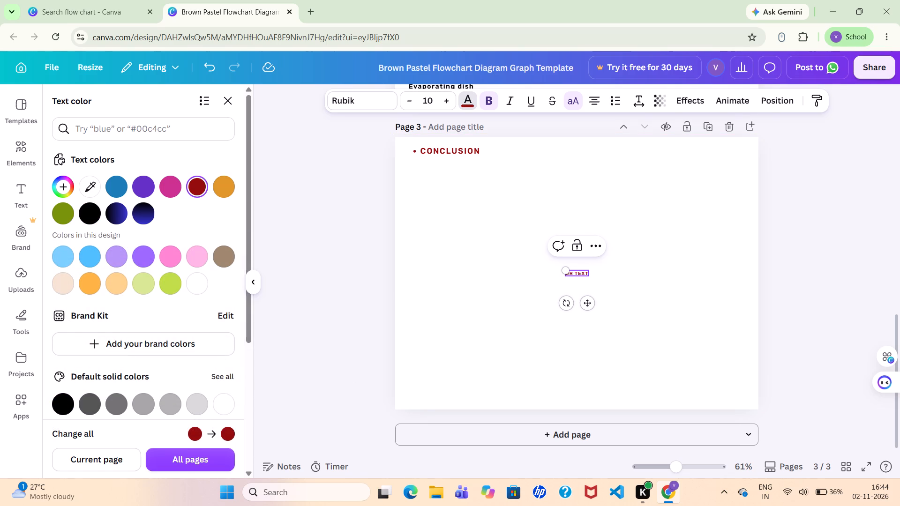
pyautogui.press('BackSpace')
pyautogui.press('BackSpace')
pyautogui.press('BackSpace')
pyautogui.press('BackSpace')
pyautogui.press('BackSpace')
pyautogui.press('BackSpace')
pyautogui.press('BackSpace')
pyautogui.press('Return')
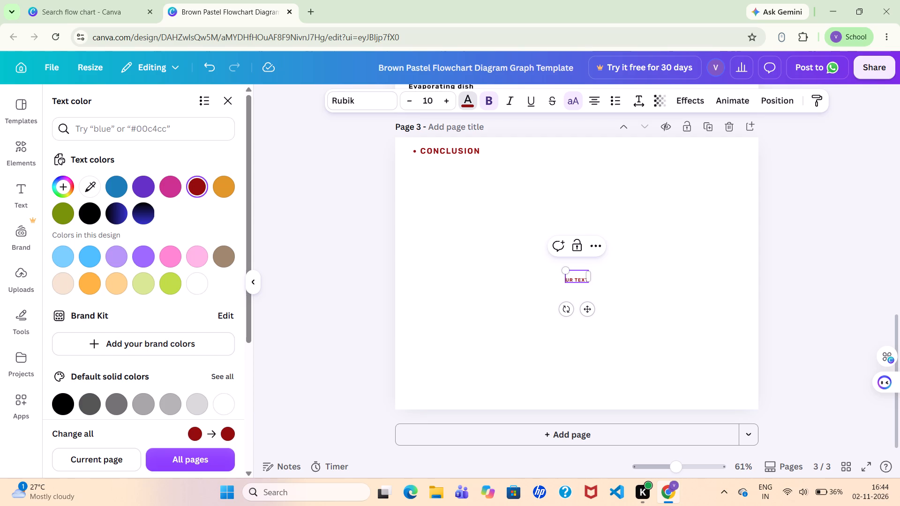
pyautogui.press('BackSpace')
pyautogui.press('BackSpace')
pyautogui.press('BackSpace')
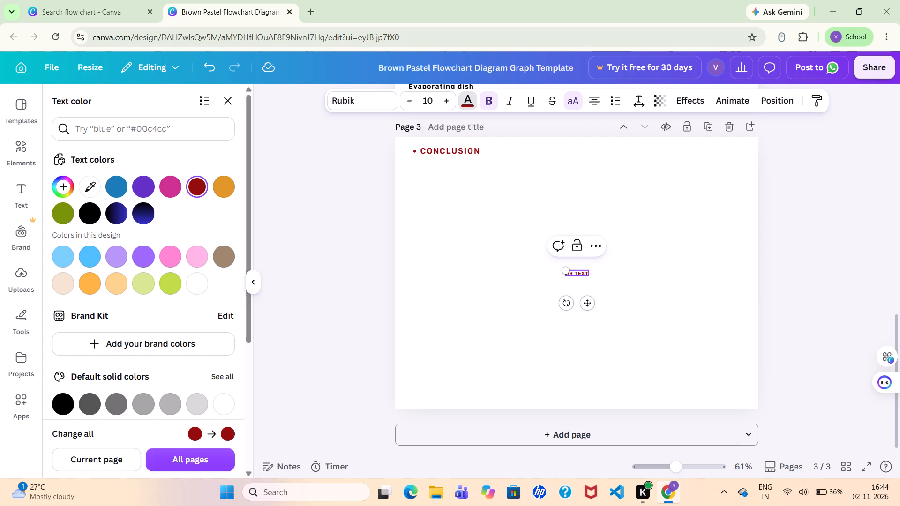
pyautogui.press('BackSpace')
pyautogui.press('BackSpace')
pyautogui.press('Right')
pyautogui.press('Right')
pyautogui.press('Right')
pyautogui.press('Right')
pyautogui.press('Right')
pyautogui.press('Right')
pyautogui.press('Right')
pyautogui.press('\\')
pyautogui.press('BackSpace')
pyautogui.press('BackSpace')
pyautogui.press('BackSpace')
pyautogui.press('BackSpace')
pyautogui.press('BackSpace')
pyautogui.press('BackSpace')
pyautogui.press('BackSpace')
pyautogui.press('BackSpace')
# Enter "caffeine" in the emptied text box, with the uppercase formatting turned off.
pyautogui.write('caff')
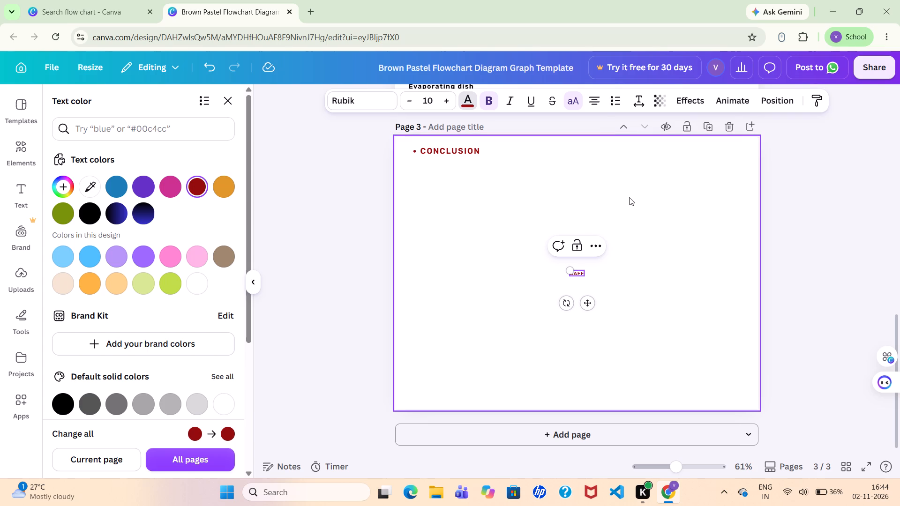
pyautogui.click(575, 102)
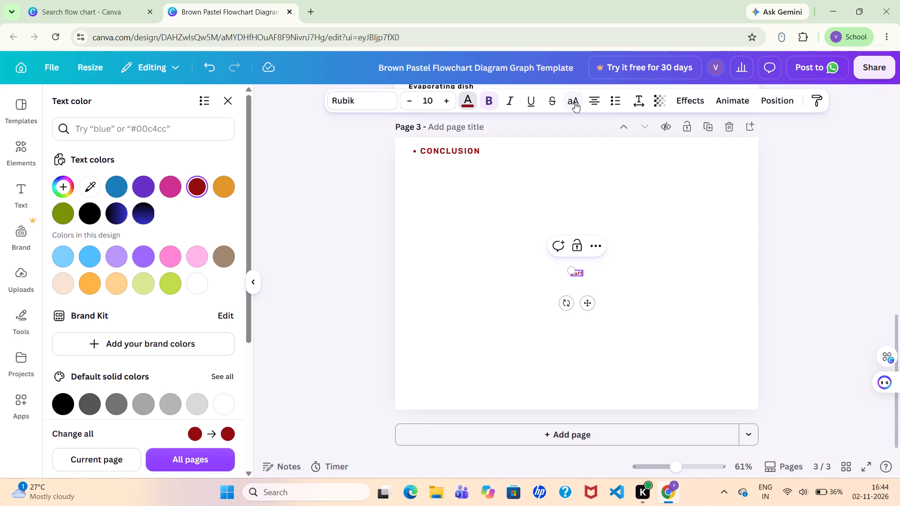
pyautogui.press('e')
pyautogui.press('i')
pyautogui.press('n')
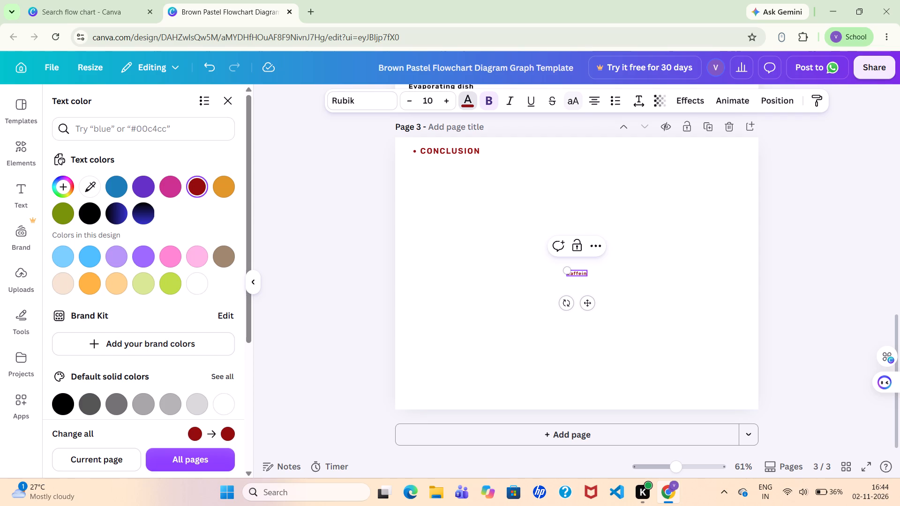
pyautogui.write('e')
pyautogui.press('space')
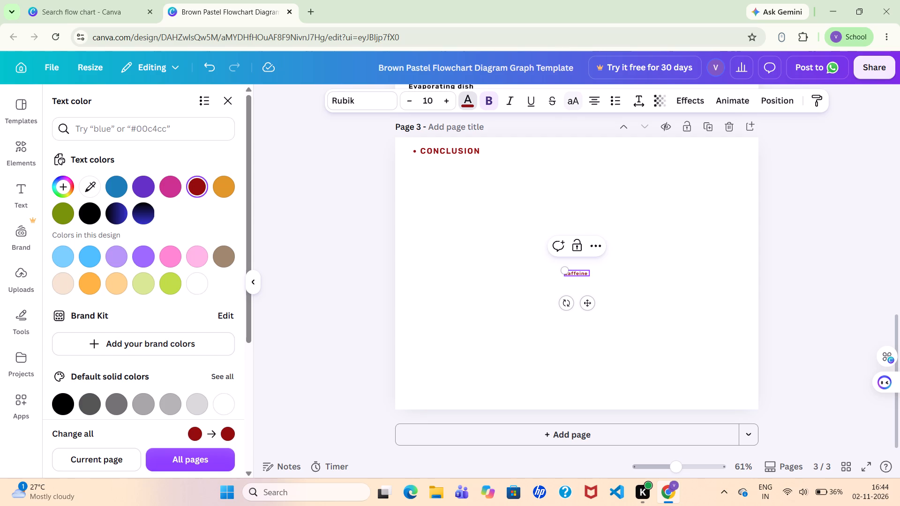
# Increase the font size of the "caffeine" text to 13.
pyautogui.click(580, 274)
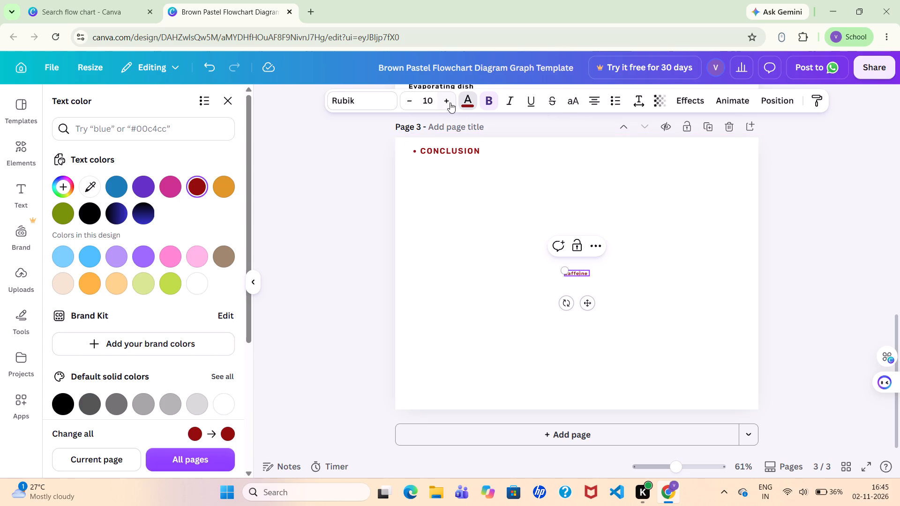
pyautogui.click(449, 101)
pyautogui.click(449, 101)
pyautogui.click(449, 101)
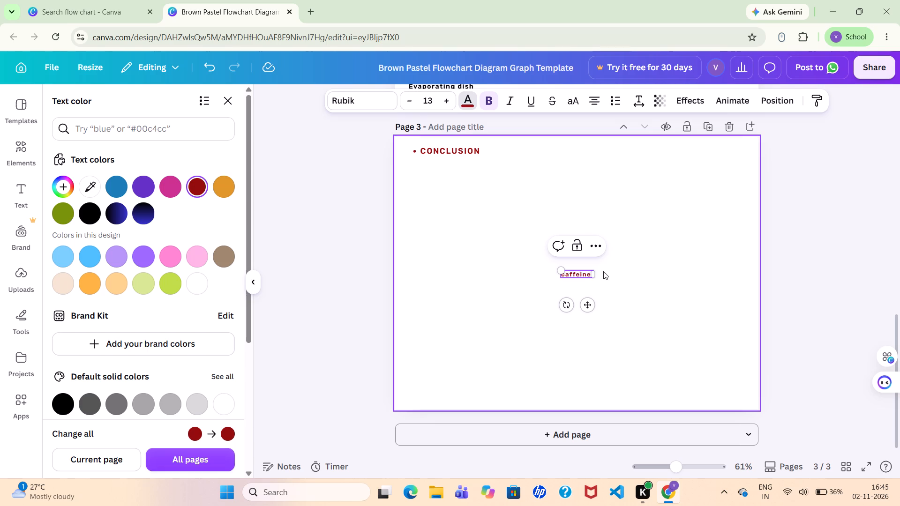
# Change the colour of the whole word "caffeine" to black.
pyautogui.click(465, 104)
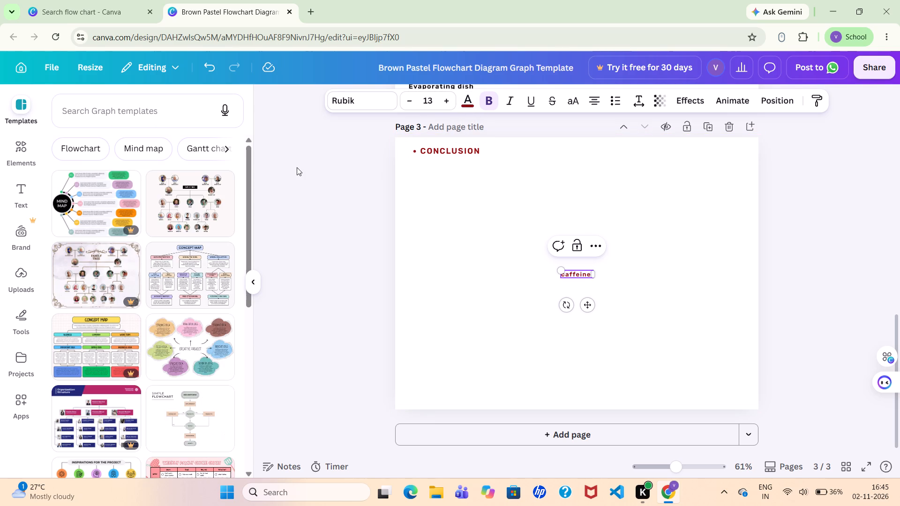
pyautogui.click(470, 96)
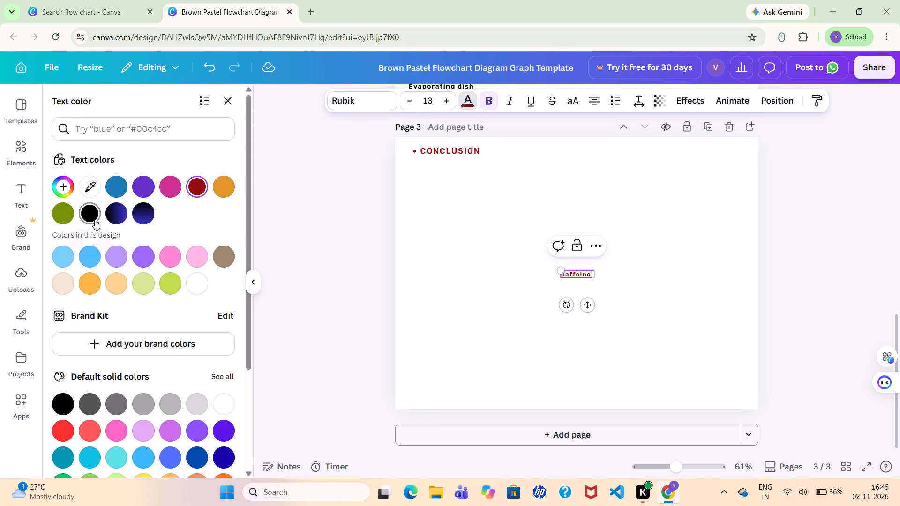
pyautogui.click(95, 219)
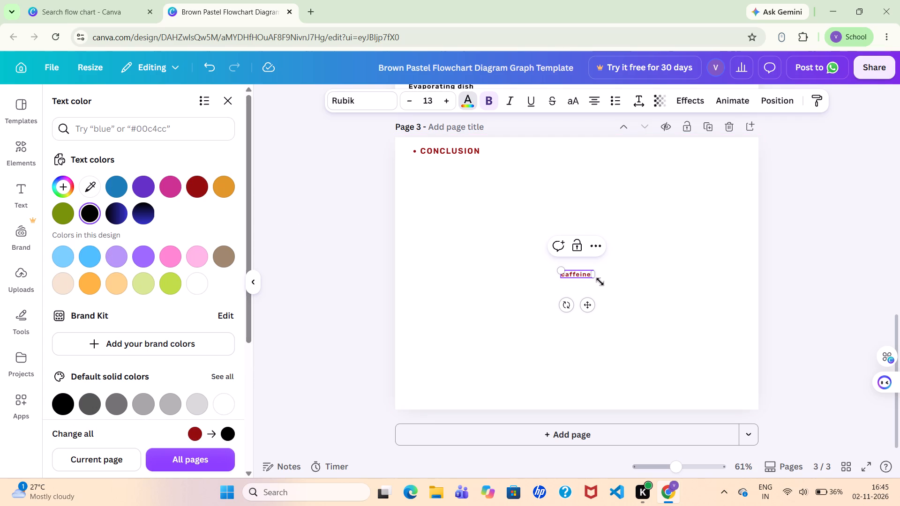
pyautogui.doubleClick(569, 272)
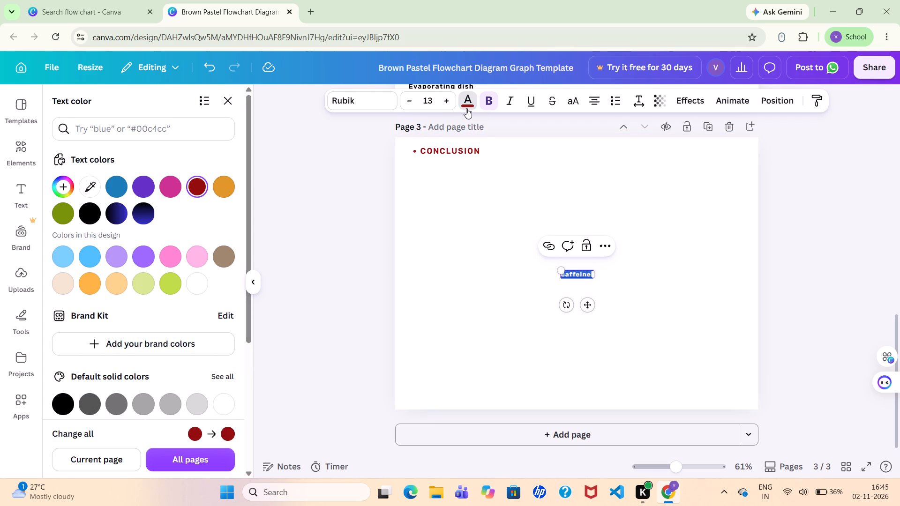
pyautogui.moveTo(466, 108); pyautogui.dragTo(239, 245)
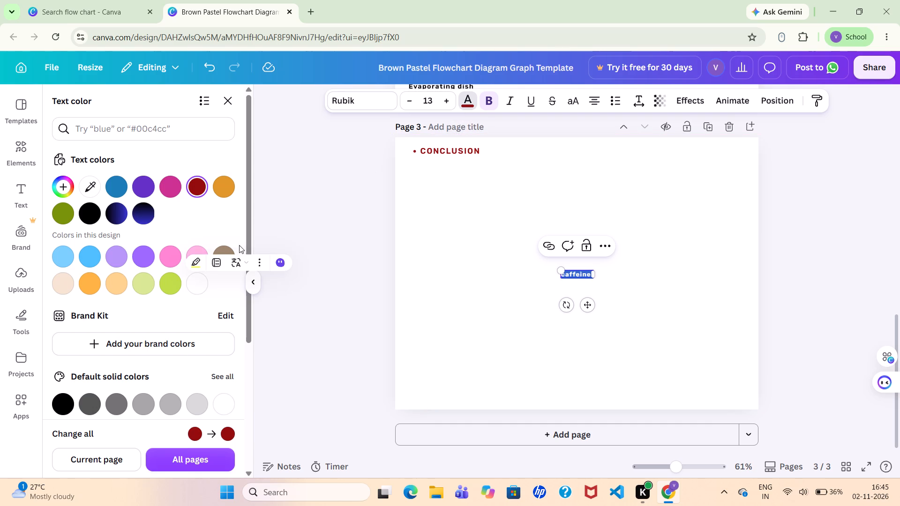
pyautogui.click(89, 210)
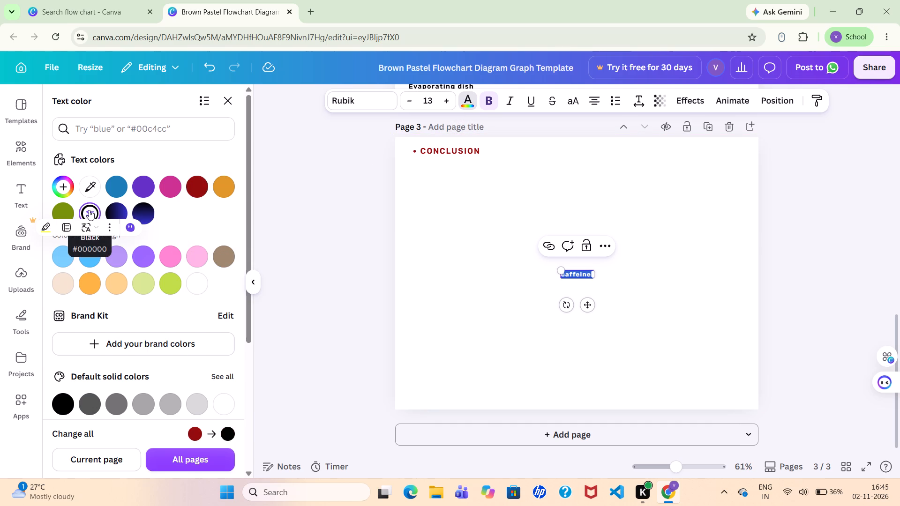
pyautogui.click(497, 249)
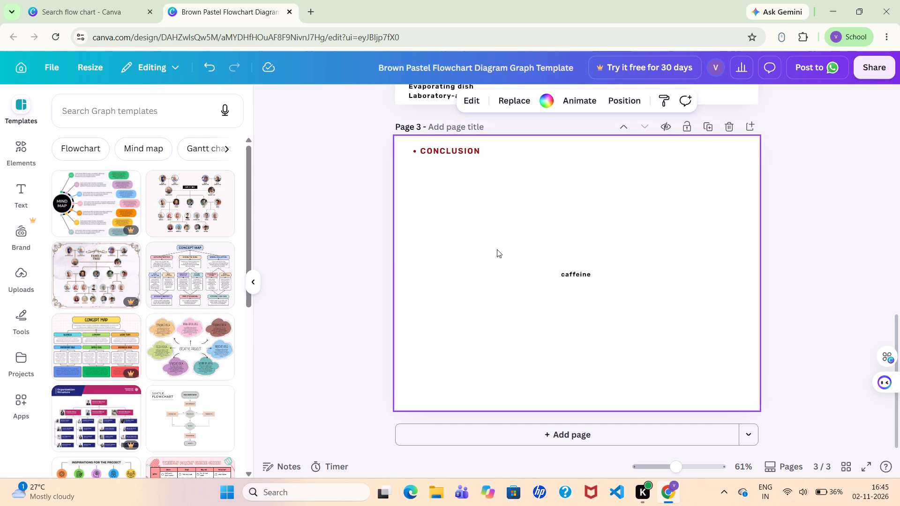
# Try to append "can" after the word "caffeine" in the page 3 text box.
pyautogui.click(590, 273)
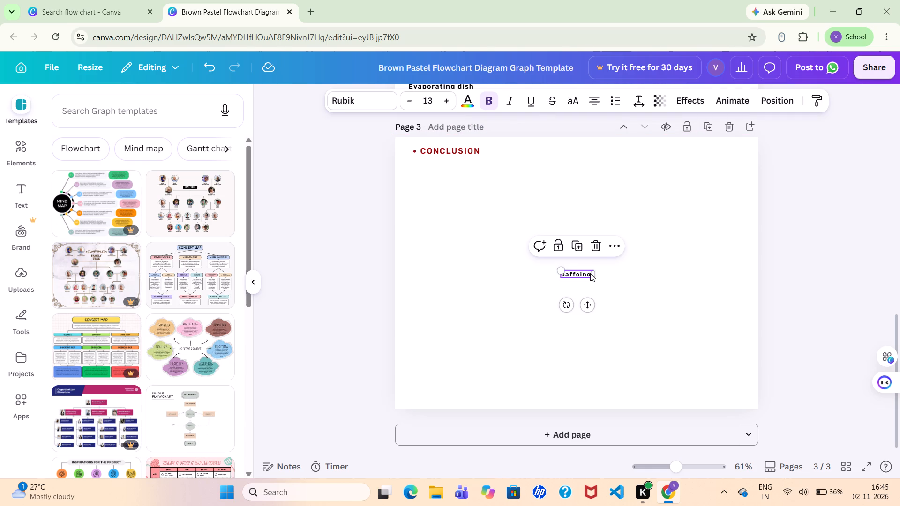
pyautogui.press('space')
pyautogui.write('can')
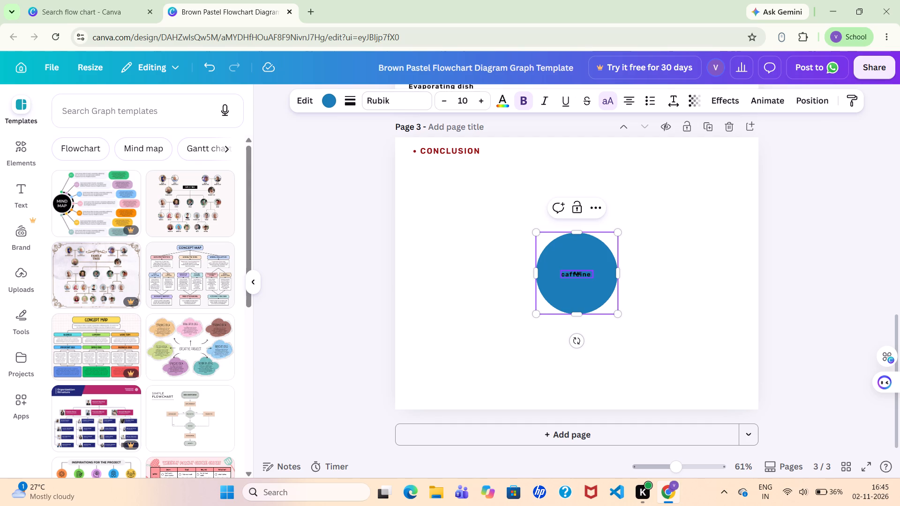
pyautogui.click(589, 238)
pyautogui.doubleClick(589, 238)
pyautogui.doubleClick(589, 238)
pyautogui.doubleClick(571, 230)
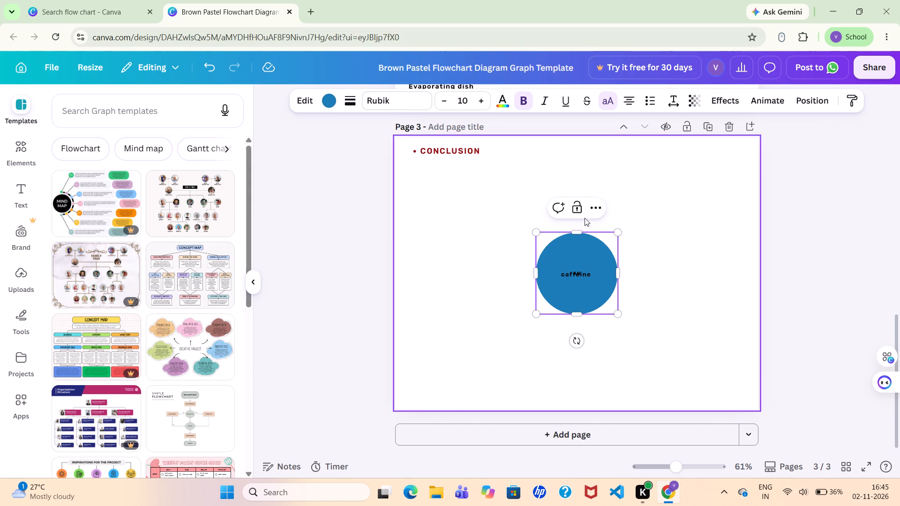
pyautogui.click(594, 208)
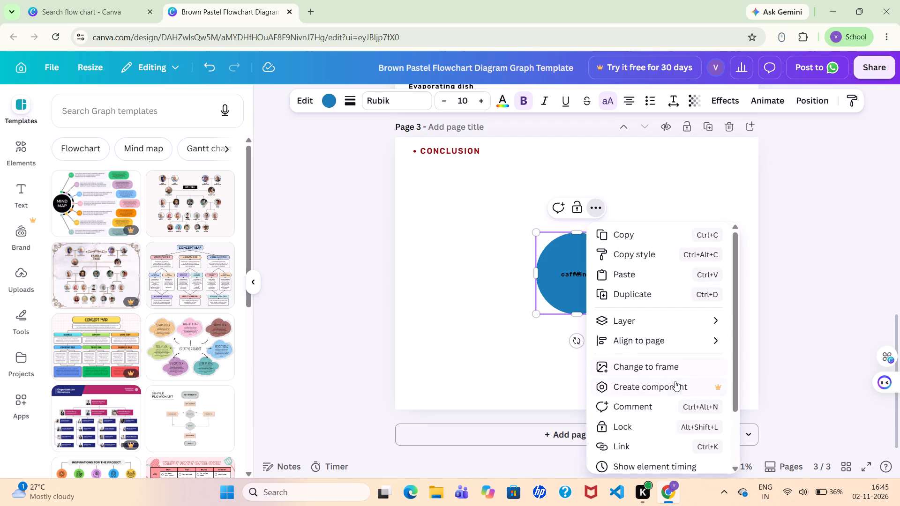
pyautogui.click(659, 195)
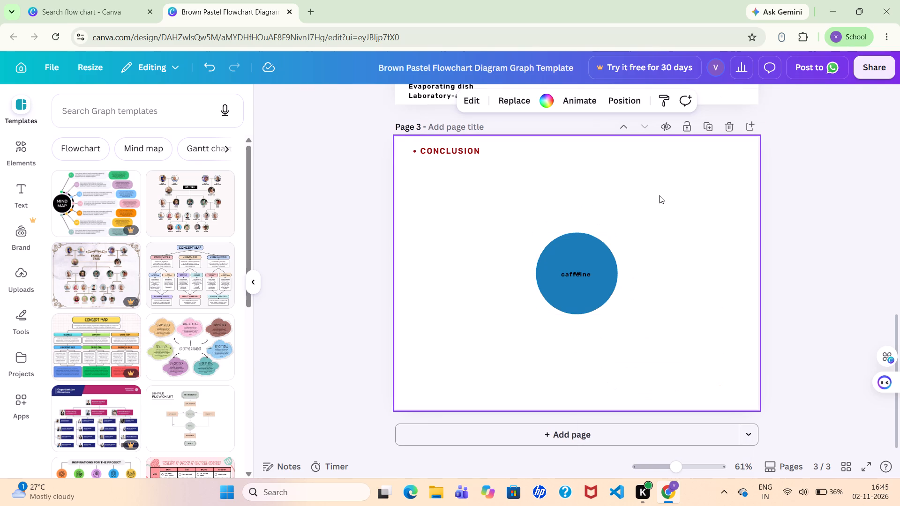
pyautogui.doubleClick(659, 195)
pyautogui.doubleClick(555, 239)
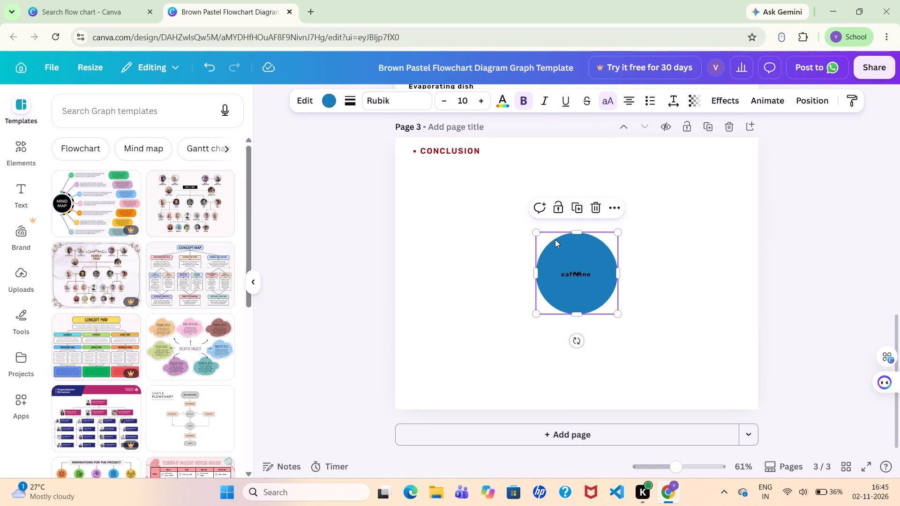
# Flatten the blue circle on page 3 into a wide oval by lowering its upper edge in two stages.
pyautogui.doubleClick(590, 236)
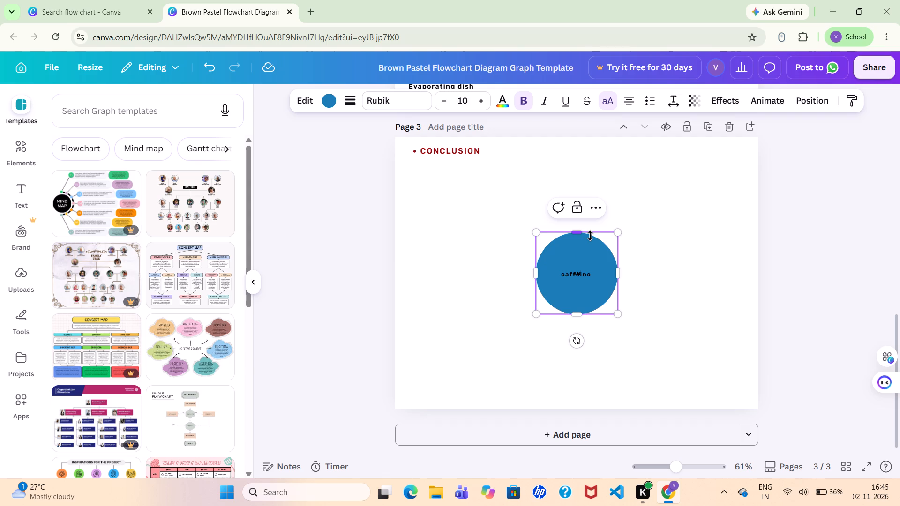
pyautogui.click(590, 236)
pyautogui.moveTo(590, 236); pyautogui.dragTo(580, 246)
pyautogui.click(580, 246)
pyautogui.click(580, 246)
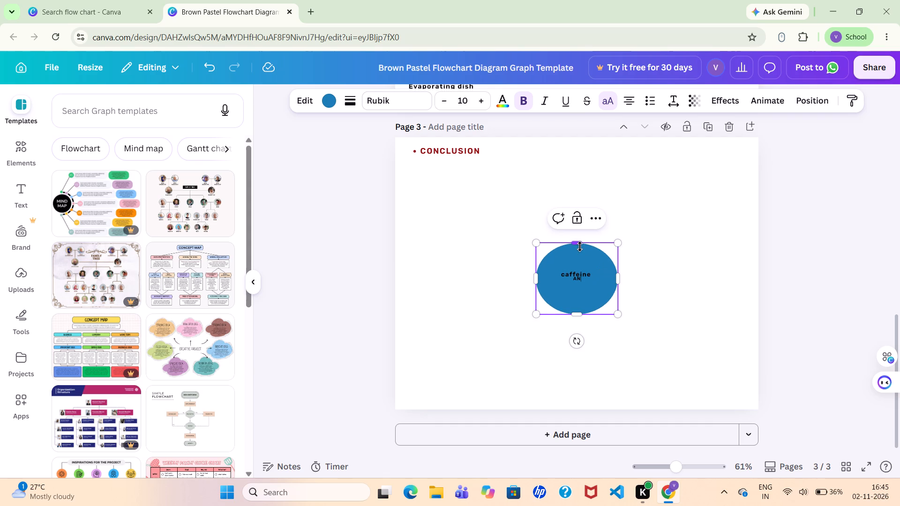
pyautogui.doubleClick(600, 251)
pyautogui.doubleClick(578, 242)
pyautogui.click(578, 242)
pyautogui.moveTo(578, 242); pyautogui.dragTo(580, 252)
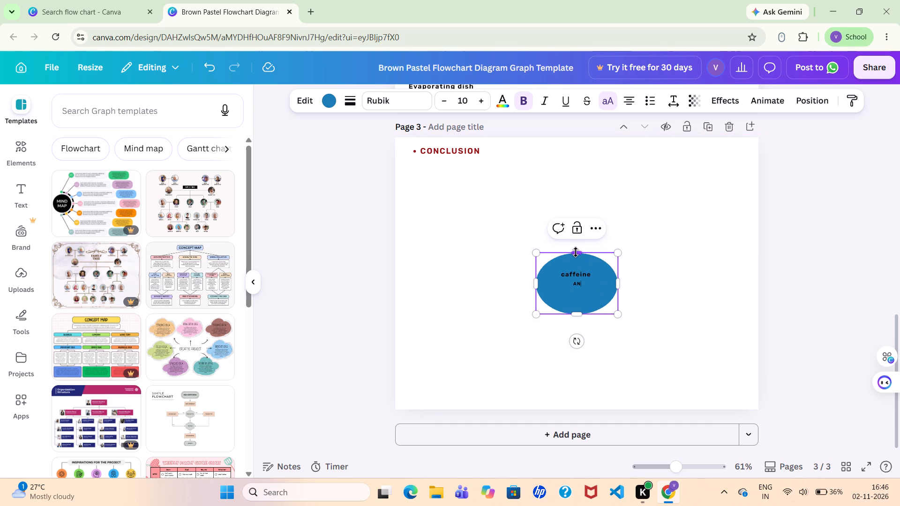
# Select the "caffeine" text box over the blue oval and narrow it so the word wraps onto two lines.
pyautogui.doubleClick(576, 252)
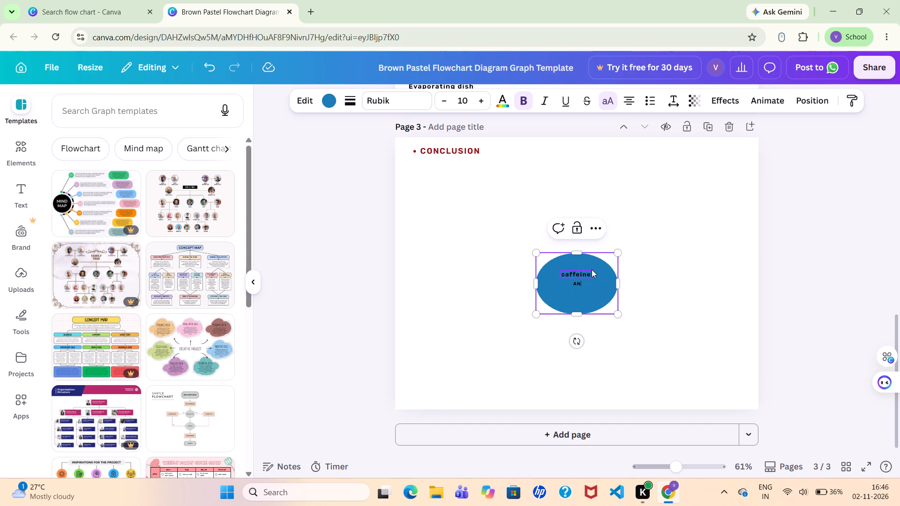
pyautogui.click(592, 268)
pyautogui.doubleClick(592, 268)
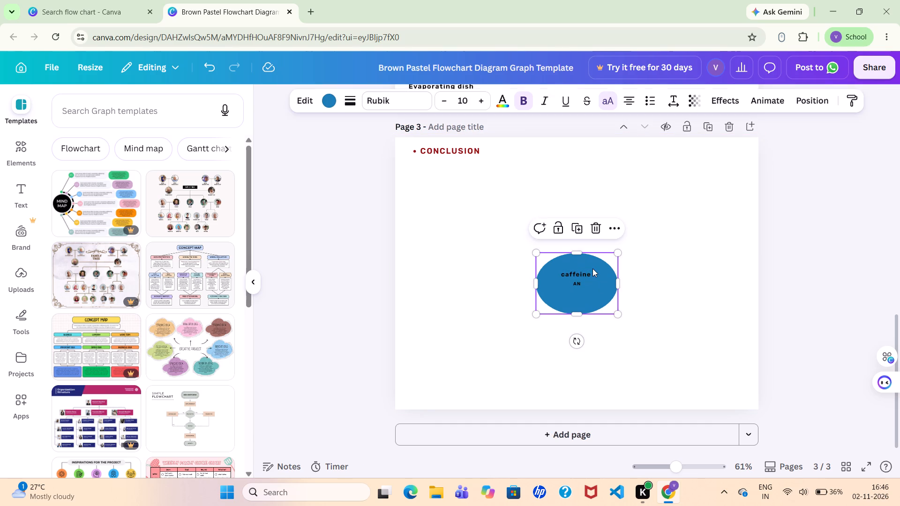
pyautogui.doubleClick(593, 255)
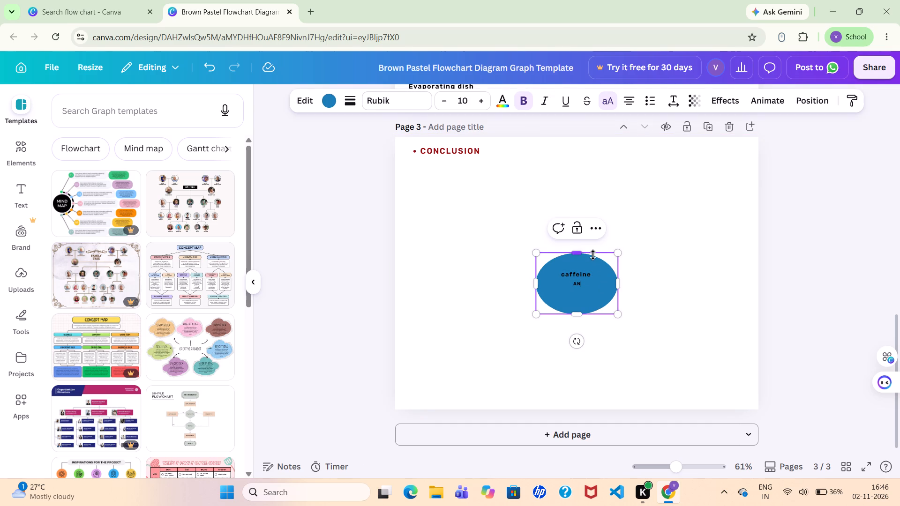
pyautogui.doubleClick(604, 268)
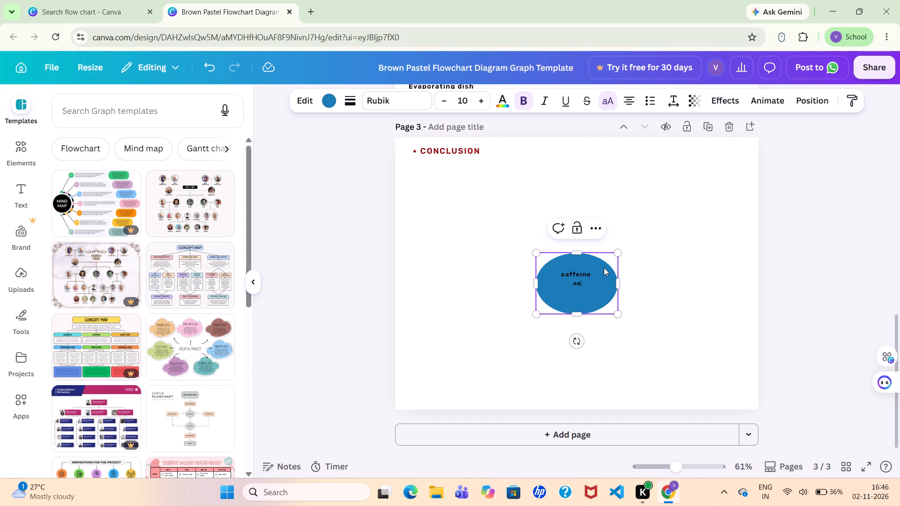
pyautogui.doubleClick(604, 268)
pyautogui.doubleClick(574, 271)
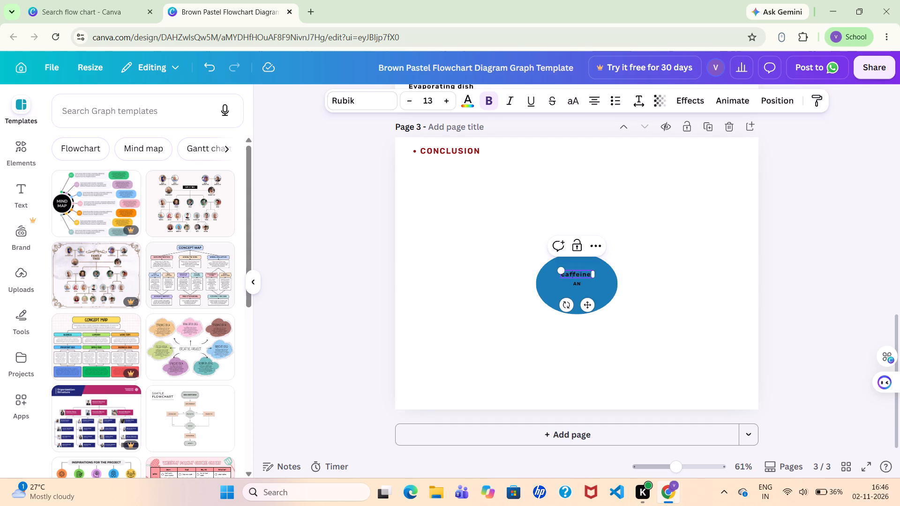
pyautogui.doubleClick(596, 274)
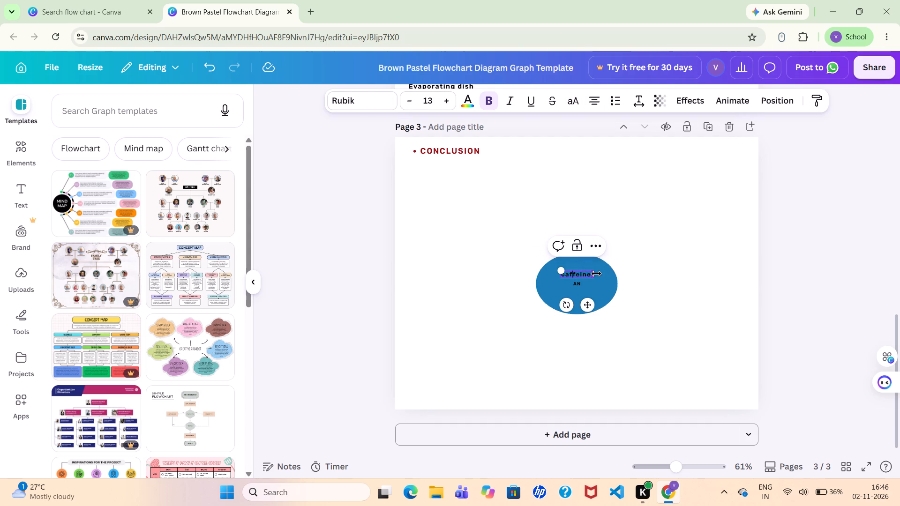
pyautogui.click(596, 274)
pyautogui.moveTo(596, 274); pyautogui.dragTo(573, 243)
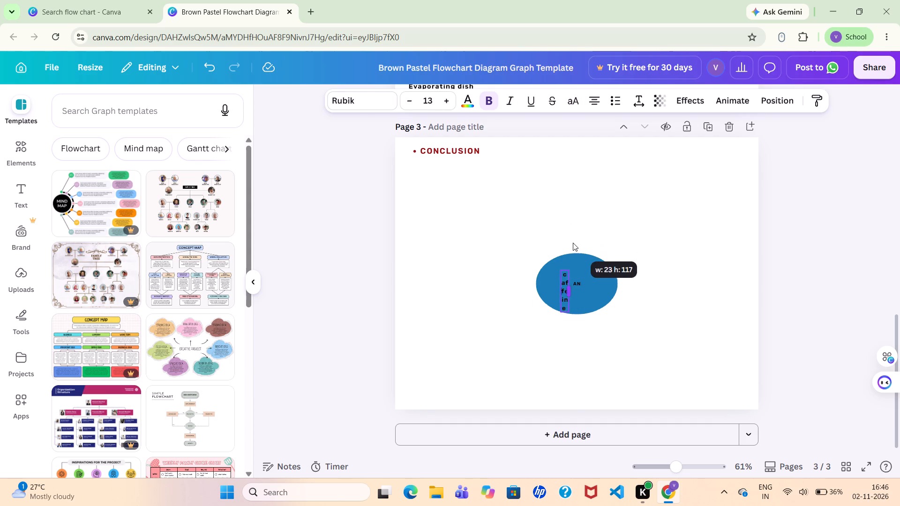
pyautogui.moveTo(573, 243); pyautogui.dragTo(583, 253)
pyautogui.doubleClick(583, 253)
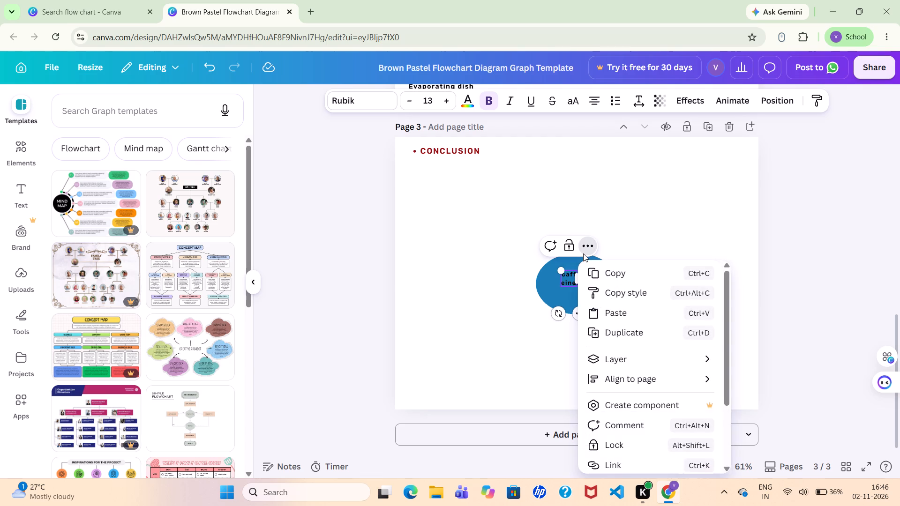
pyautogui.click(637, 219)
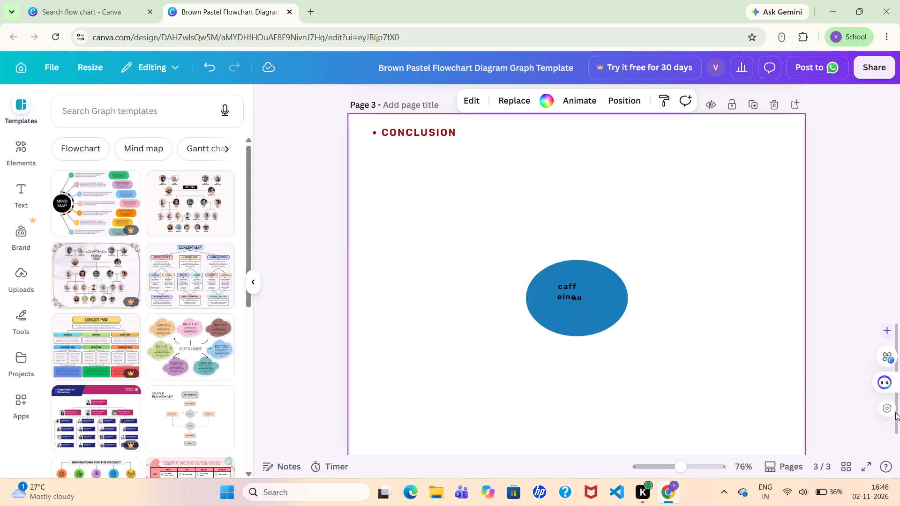
# Undo the recent edits on page 3 back through the text box and oval resizing until the blue circle is removed.
pyautogui.moveTo(894, 417); pyautogui.dragTo(899, 473)
pyautogui.hotkey('ctrl', 'z')
pyautogui.hotkey('ctrl', 'z')
pyautogui.hotkey('ctrl', 'z')
pyautogui.hotkey('ctrl', 'z')
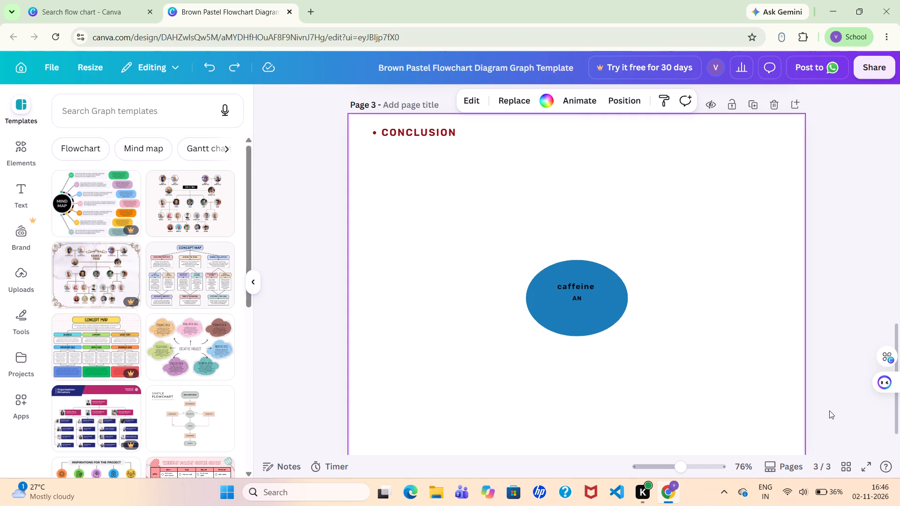
pyautogui.hotkey('ctrl', 'z')
pyautogui.hotkey('ctrl', 'z')
pyautogui.hotkey('ctrl', 'z')
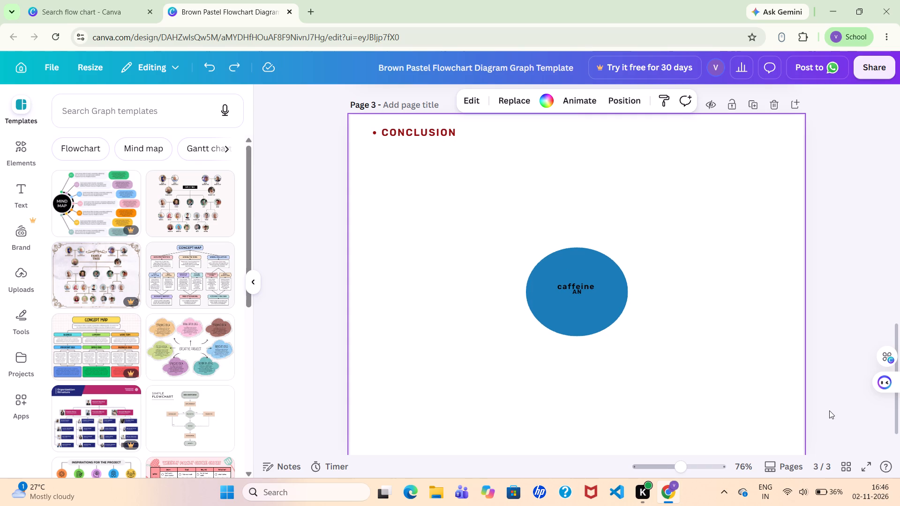
pyautogui.hotkey('ctrl', 'z')
pyautogui.hotkey('ctrl', 'z')
pyautogui.hotkey('ctrl', 'z')
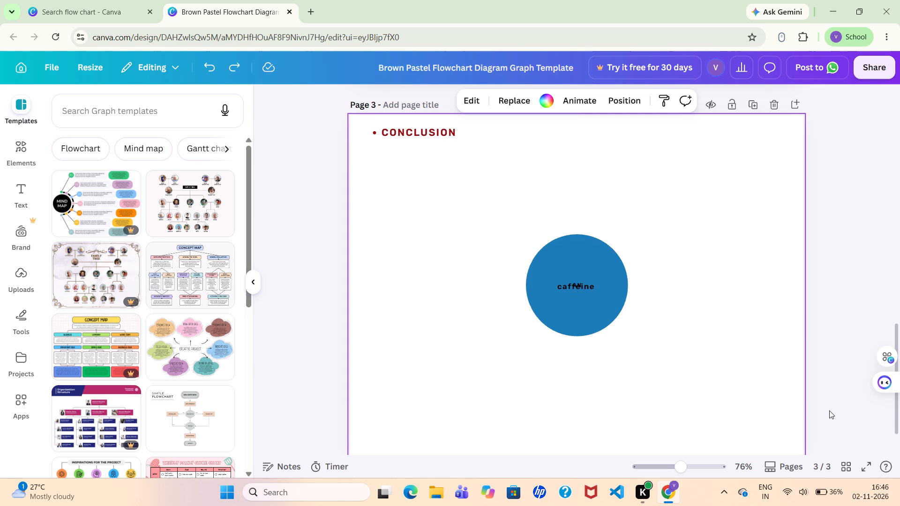
pyautogui.hotkey('ctrl', 'z')
pyautogui.hotkey('ctrl', 'z')
pyautogui.hotkey('ctrl', 'z')
pyautogui.hotkey('ctrl', 'z')
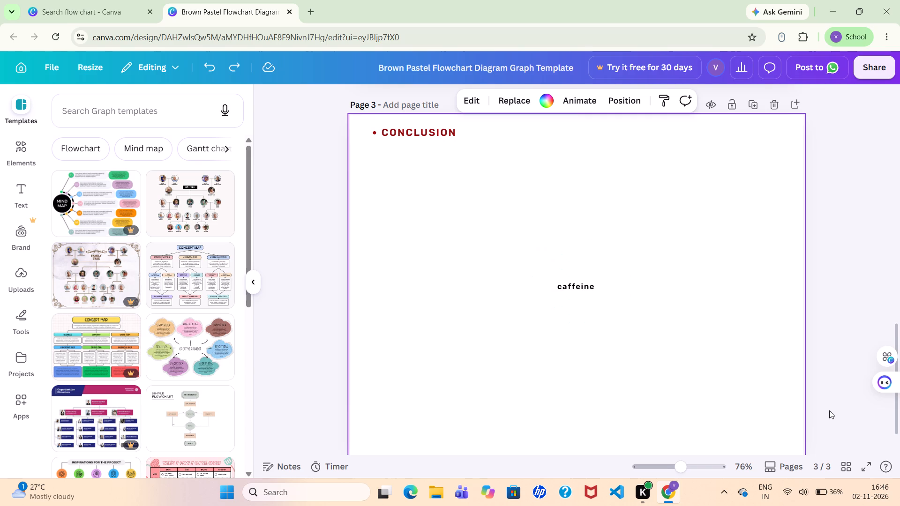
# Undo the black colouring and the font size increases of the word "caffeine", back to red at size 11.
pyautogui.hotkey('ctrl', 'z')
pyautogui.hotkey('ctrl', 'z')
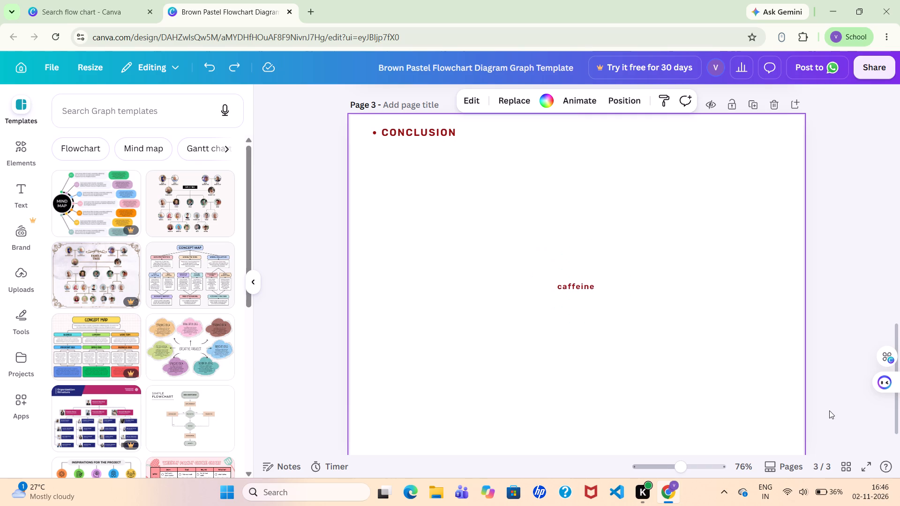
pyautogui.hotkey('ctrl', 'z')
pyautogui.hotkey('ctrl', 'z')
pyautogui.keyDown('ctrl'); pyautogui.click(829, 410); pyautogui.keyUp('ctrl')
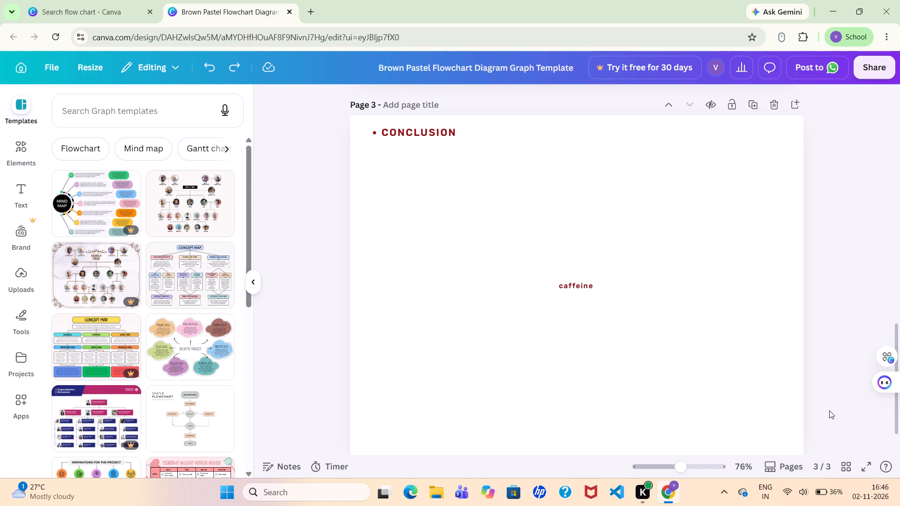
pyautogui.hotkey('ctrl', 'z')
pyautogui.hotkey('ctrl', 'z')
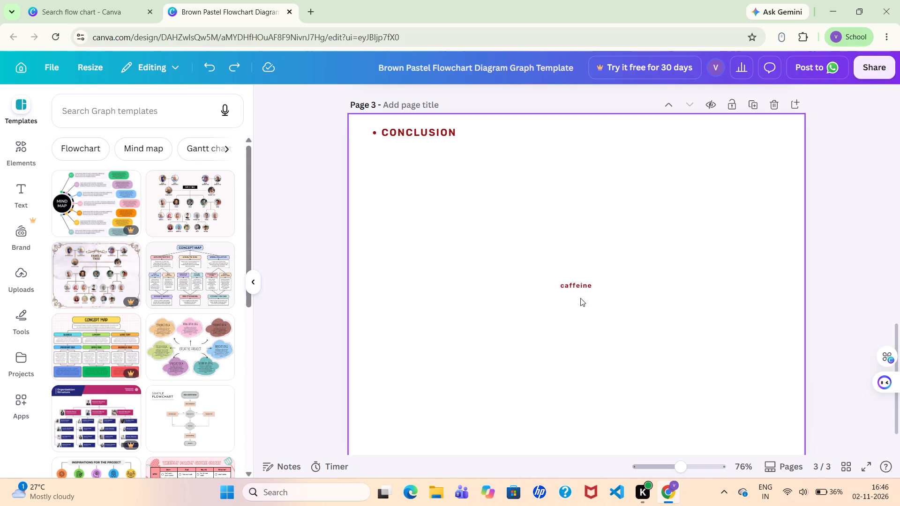
# Set the font size of the "caffeine" text on page 3 to 13.
pyautogui.click(585, 282)
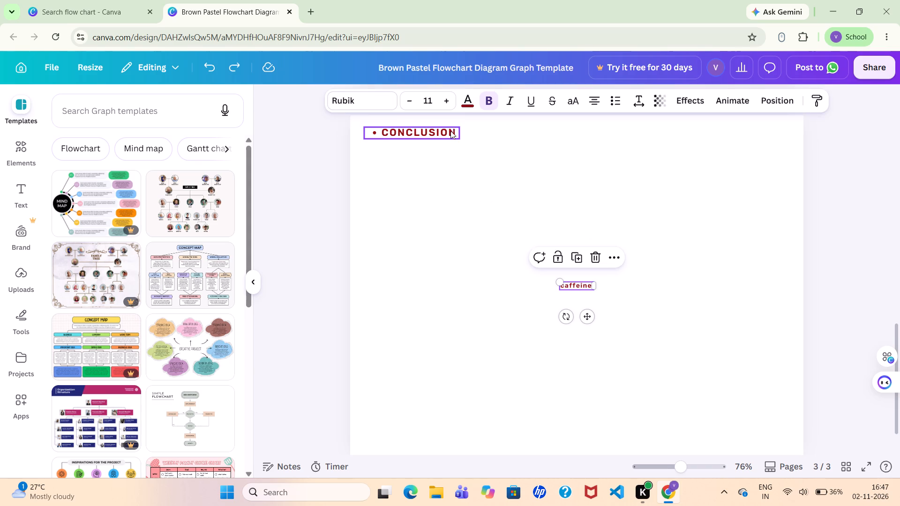
pyautogui.click(447, 100)
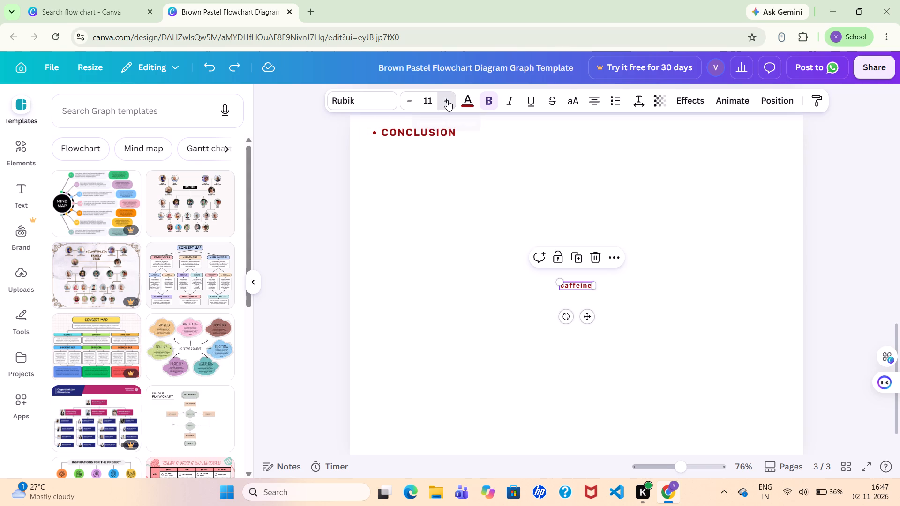
pyautogui.click(447, 100)
pyautogui.click(447, 100)
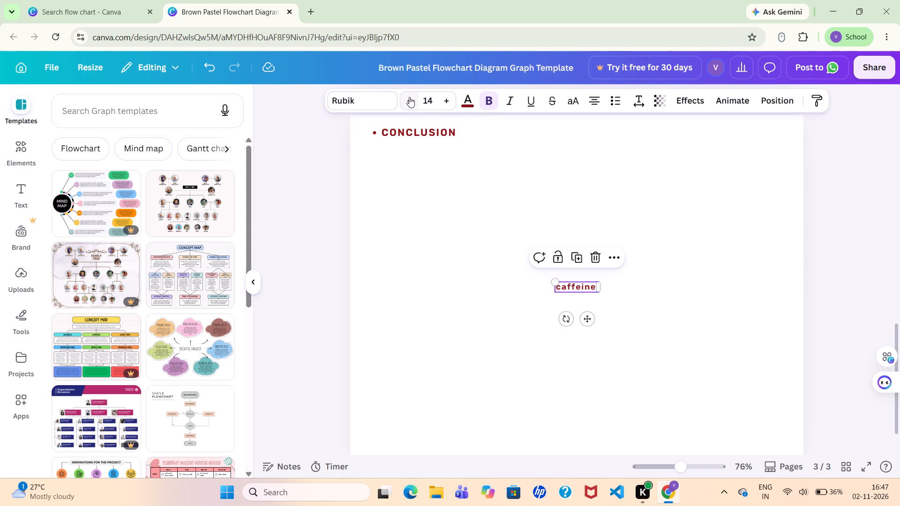
pyautogui.click(410, 100)
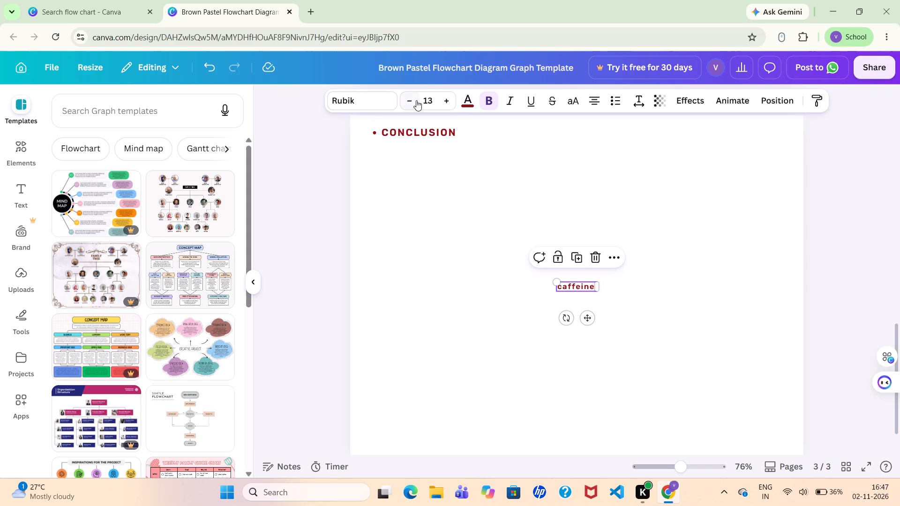
# Change the text colour of the word "caffeine" to black.
pyautogui.doubleClick(469, 105)
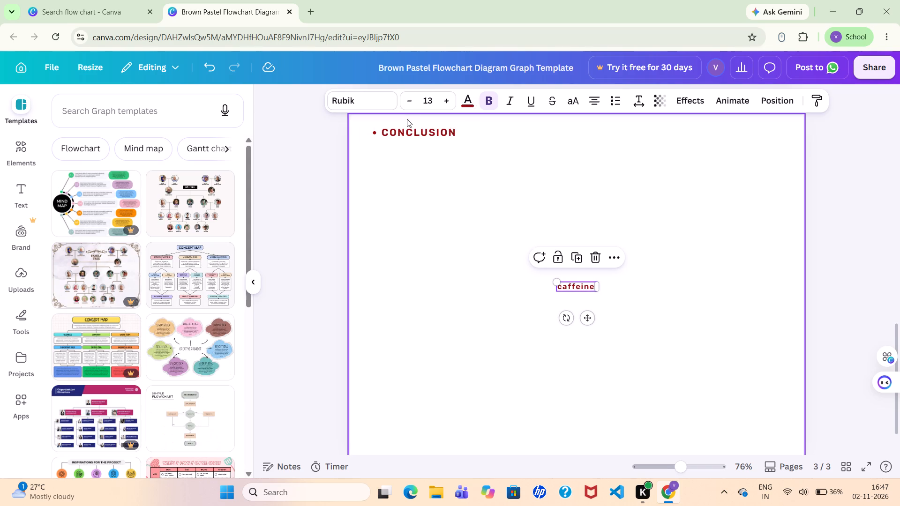
pyautogui.click(469, 106)
pyautogui.moveTo(469, 106); pyautogui.dragTo(335, 147)
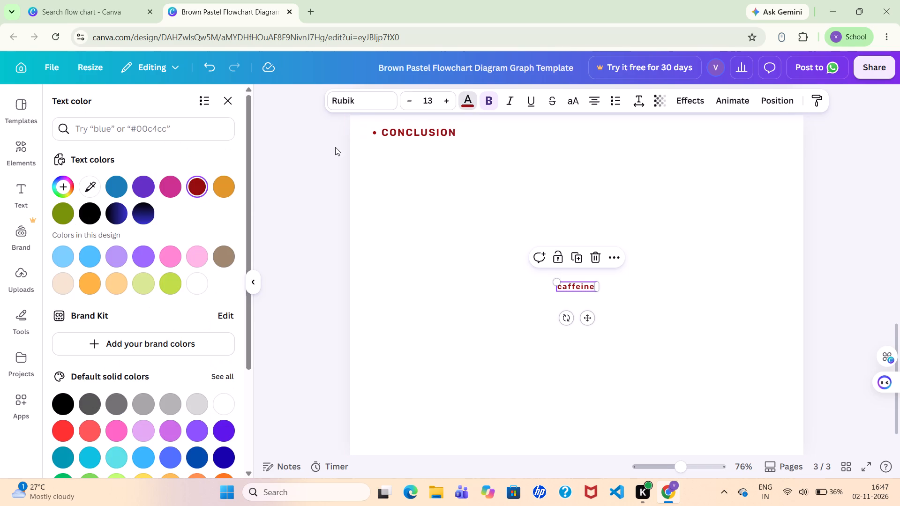
pyautogui.click(92, 206)
# Continue the "caffeine" text on page 3 with "can be isolated from tea leaves through suitable".
pyautogui.click(490, 193)
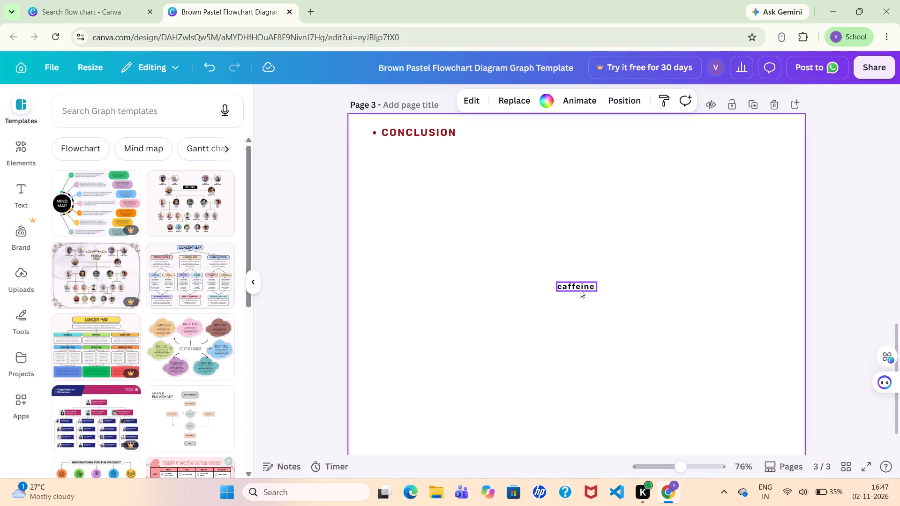
pyautogui.click(592, 284)
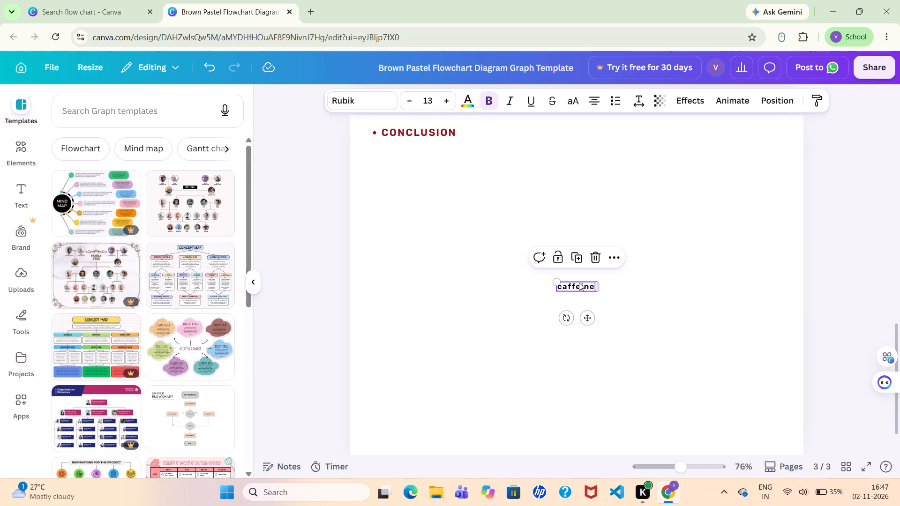
pyautogui.click(579, 283)
pyautogui.press('Right')
pyautogui.press('Right')
pyautogui.press('Right')
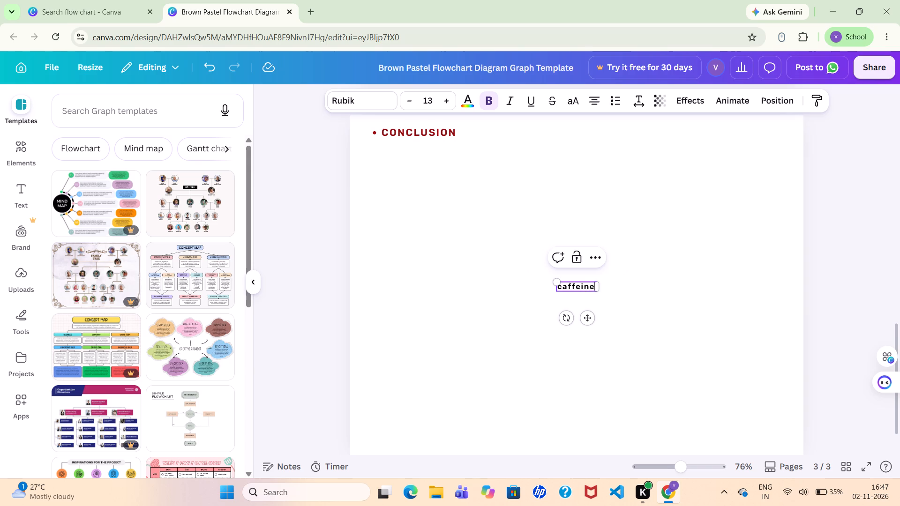
pyautogui.press('space')
pyautogui.write('can be isolated from')
pyautogui.press('space')
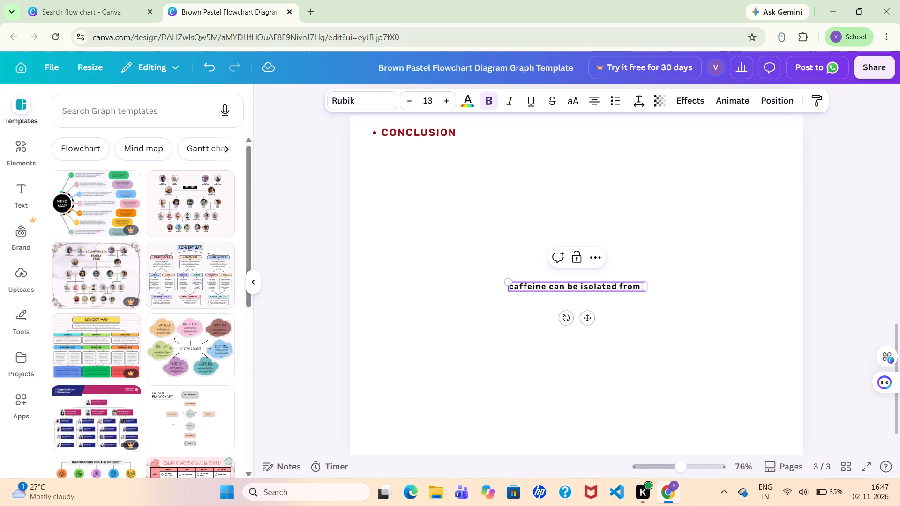
pyautogui.write('tea leaves')
pyautogui.press('space')
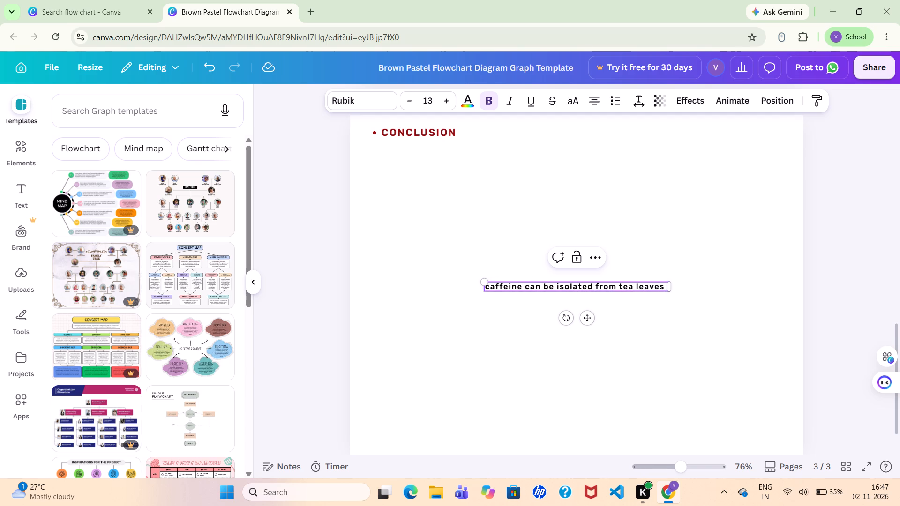
pyautogui.write('through')
pyautogui.press('space')
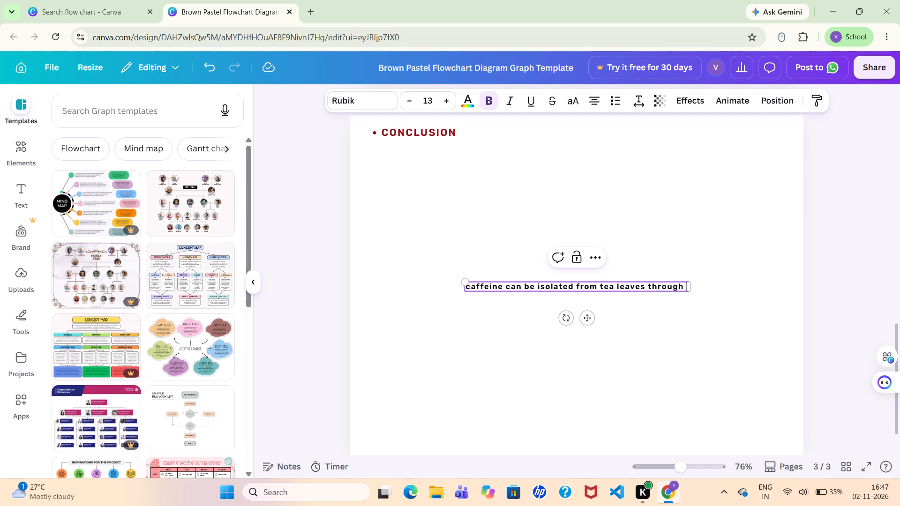
pyautogui.write('su')
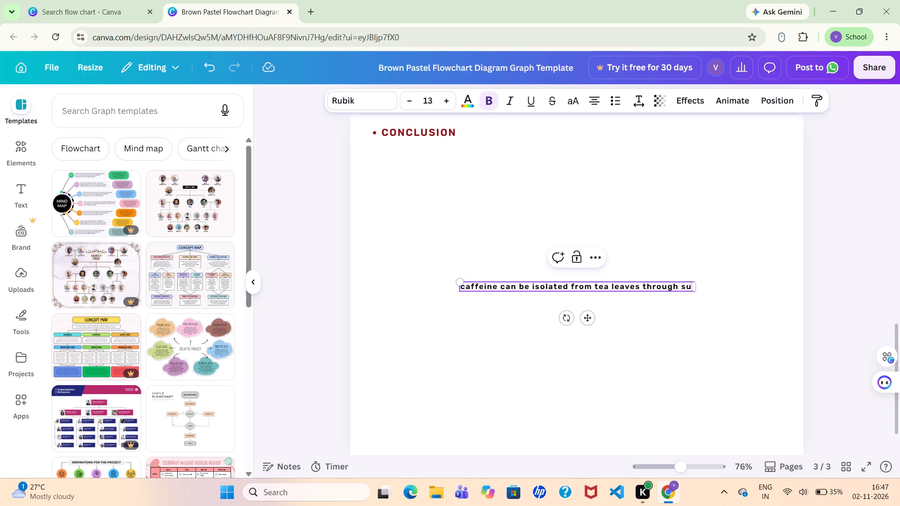
pyautogui.write('itable')
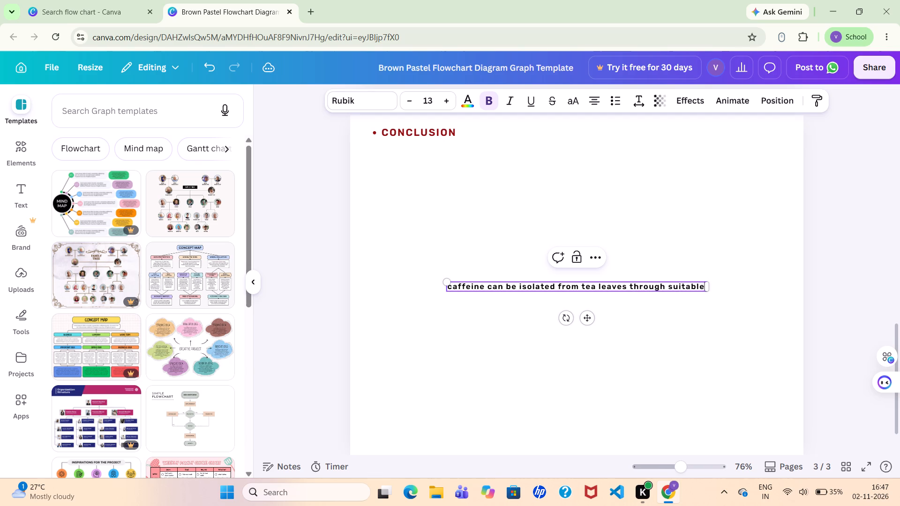
# Complete the first conclusion sentence with "extraction, filtration, separation, and purification processes.".
pyautogui.press('space')
pyautogui.write('extraction')
pyautogui.write(', filtration')
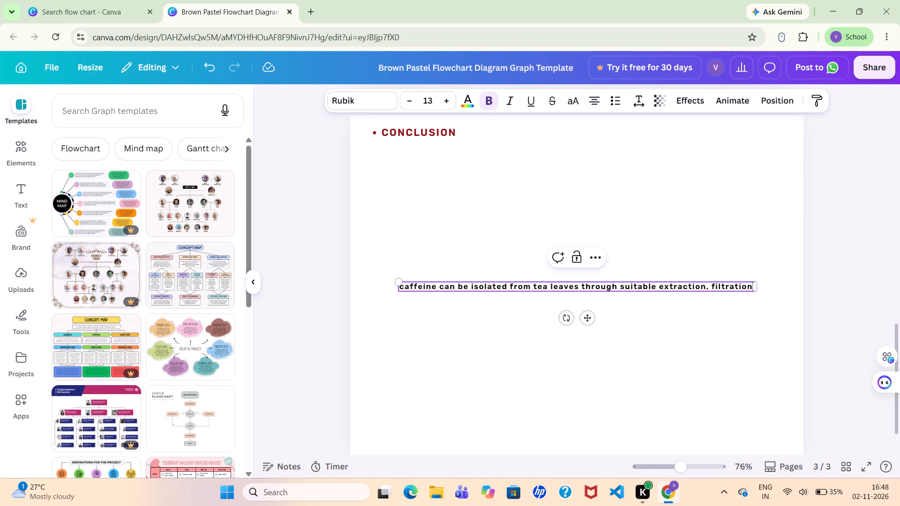
pyautogui.write(',')
pyautogui.press('space')
pyautogui.write('sep')
pyautogui.write('aration,')
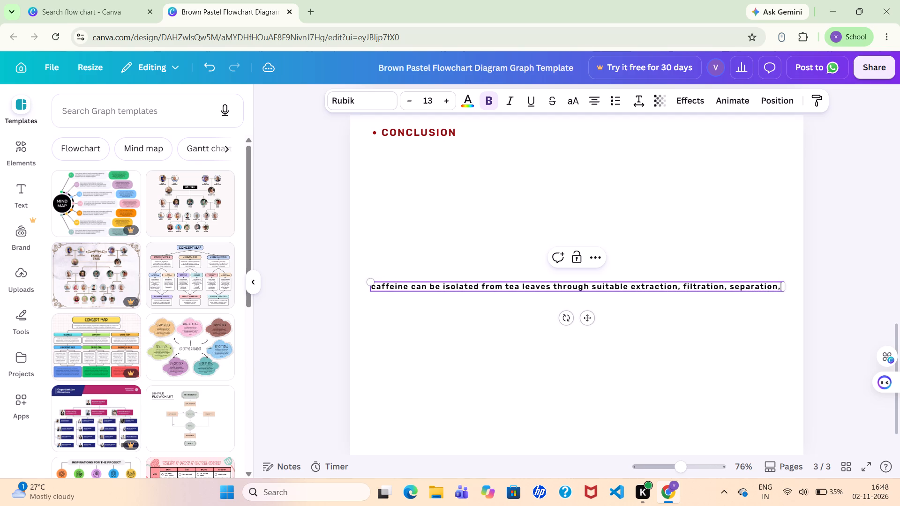
pyautogui.press('space')
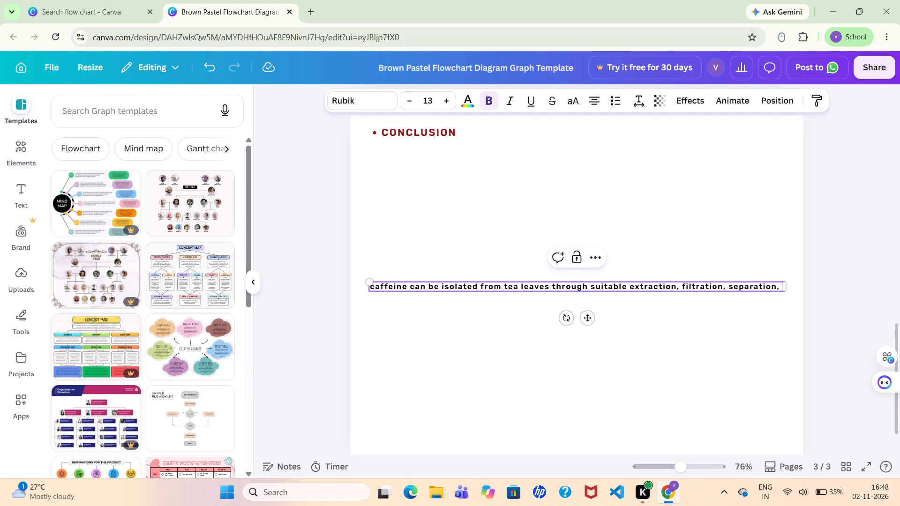
pyautogui.press('BackSpace')
pyautogui.press('space')
pyautogui.write('and purification')
pyautogui.press('space')
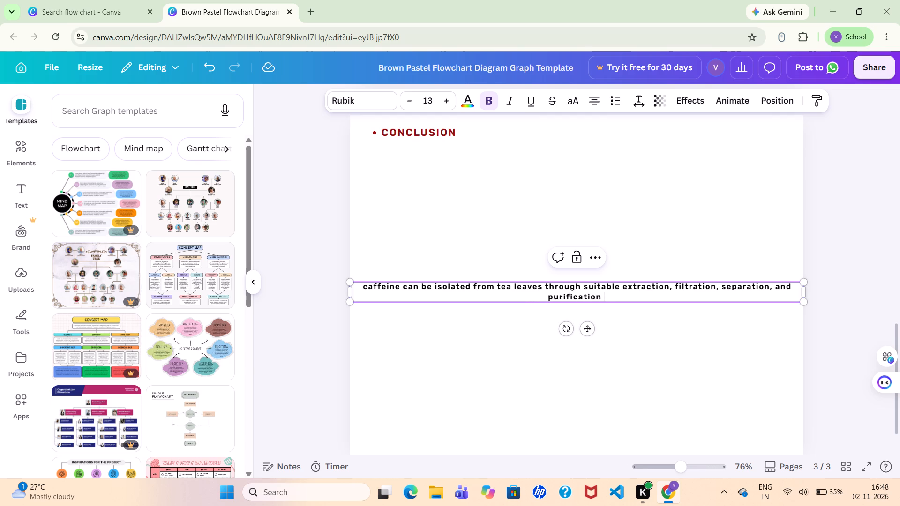
pyautogui.write('processes')
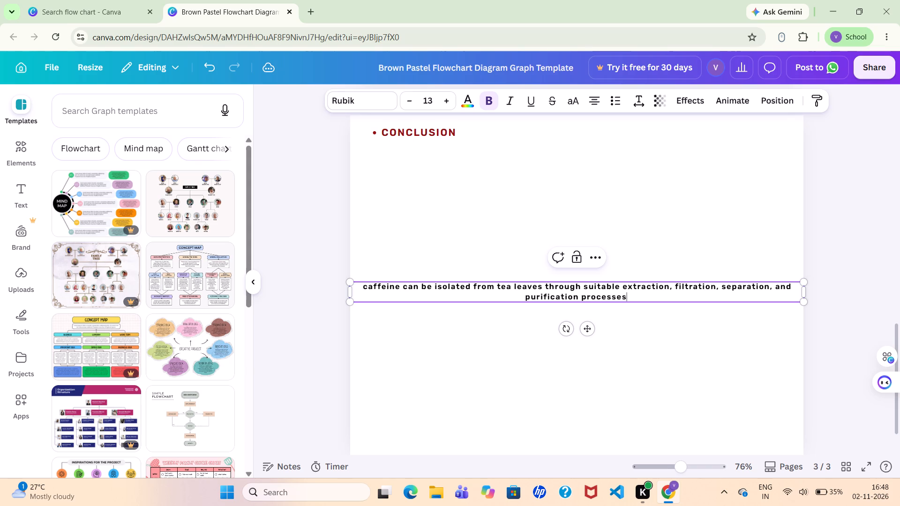
pyautogui.press('.')
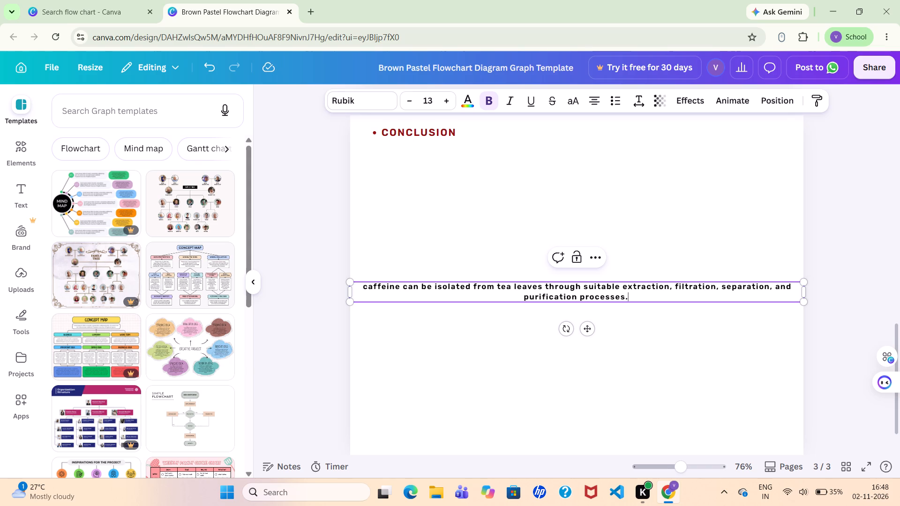
# Add a new line below the first sentence reading "Crystillization helps to obtain caffeine in a purified form.".
pyautogui.press('Return')
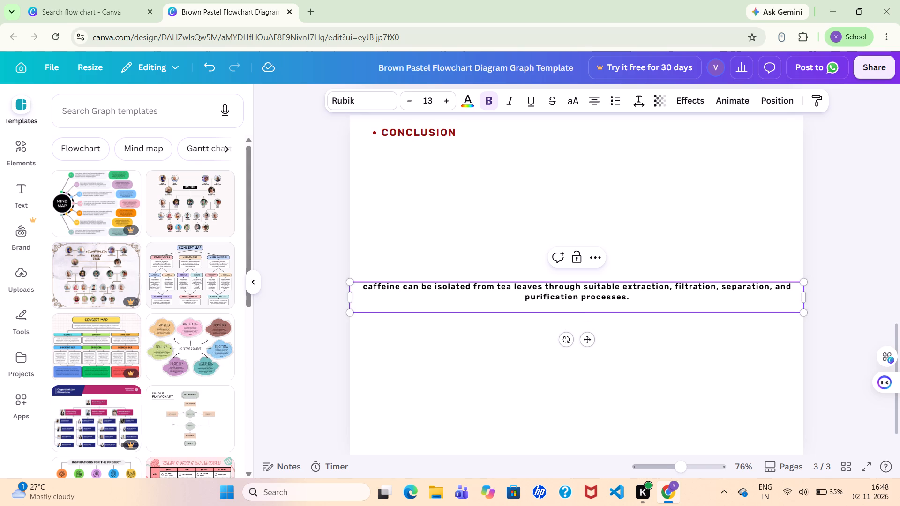
pyautogui.press('c')
pyautogui.write('rystill')
pyautogui.press('i')
pyautogui.write('zation')
pyautogui.press('space')
pyautogui.write('helps to')
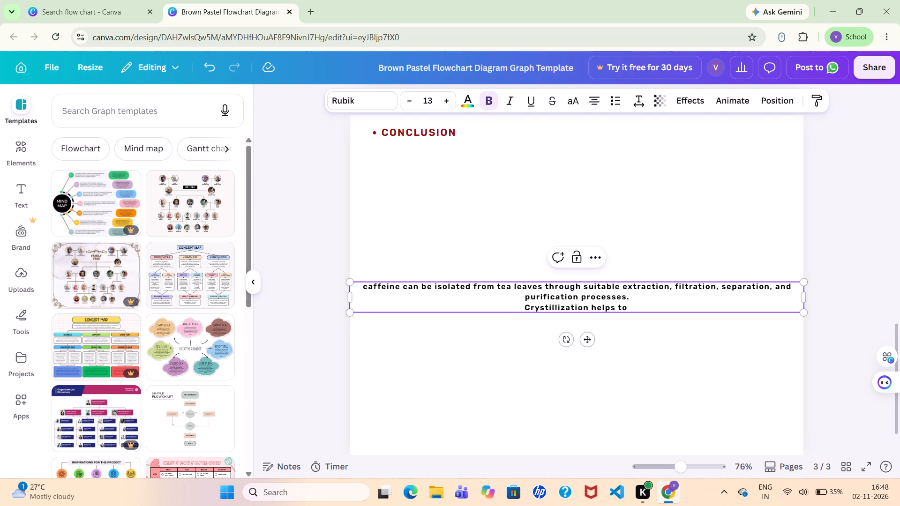
pyautogui.press('space')
pyautogui.write('obtain')
pyautogui.press('space')
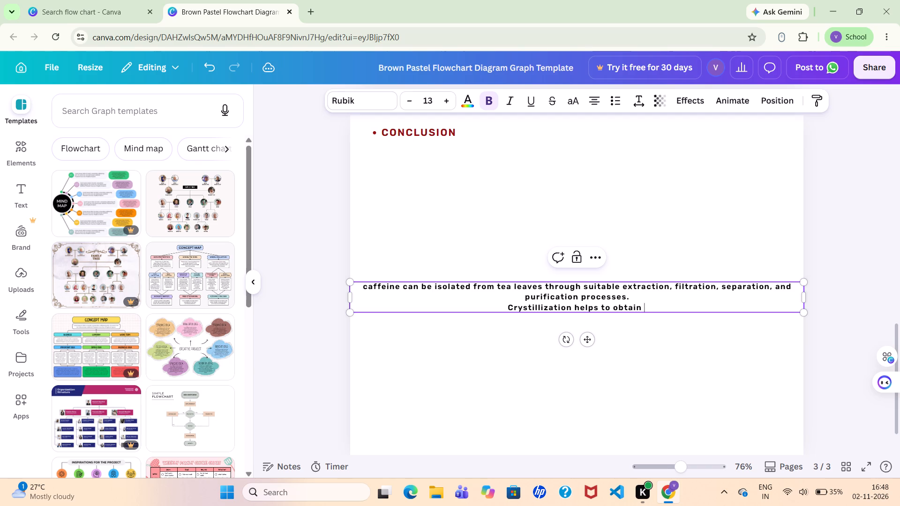
pyautogui.write('caffei')
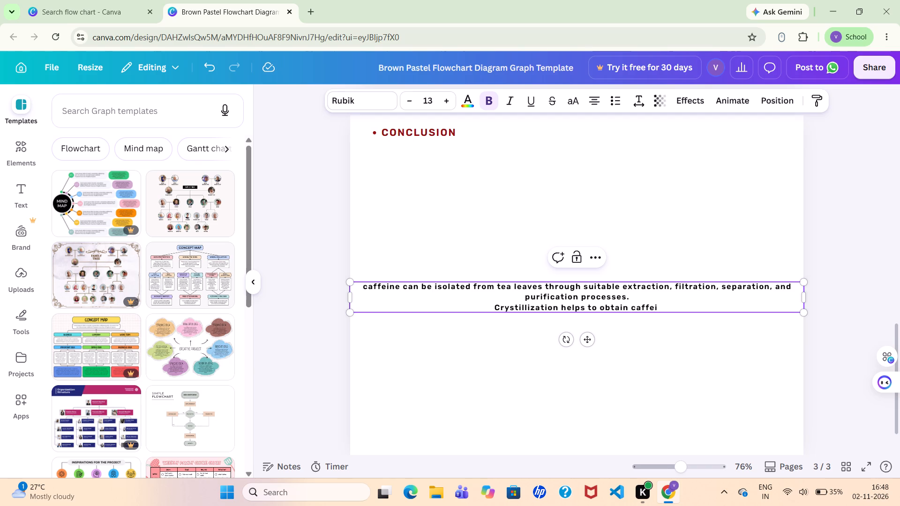
pyautogui.write('ne')
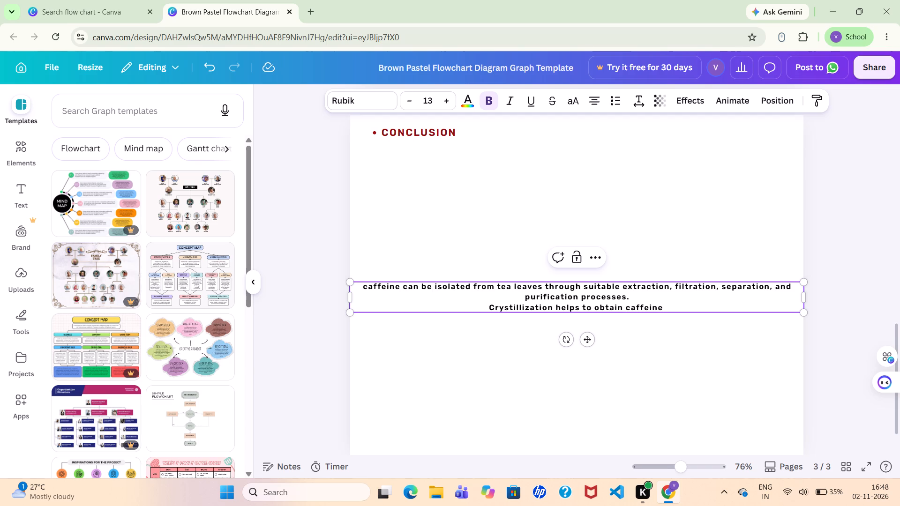
pyautogui.press('space')
pyautogui.write('in a purified form')
pyautogui.press('space')
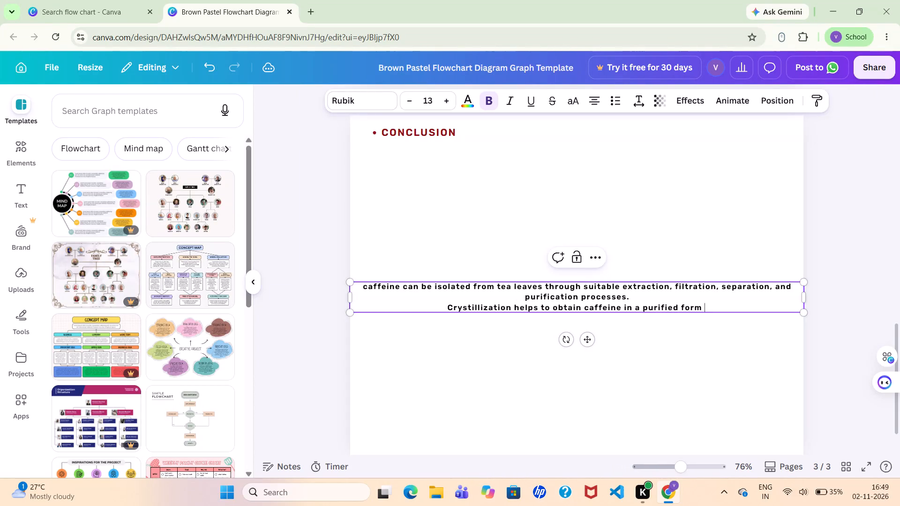
pyautogui.press('BackSpace')
pyautogui.press('.')
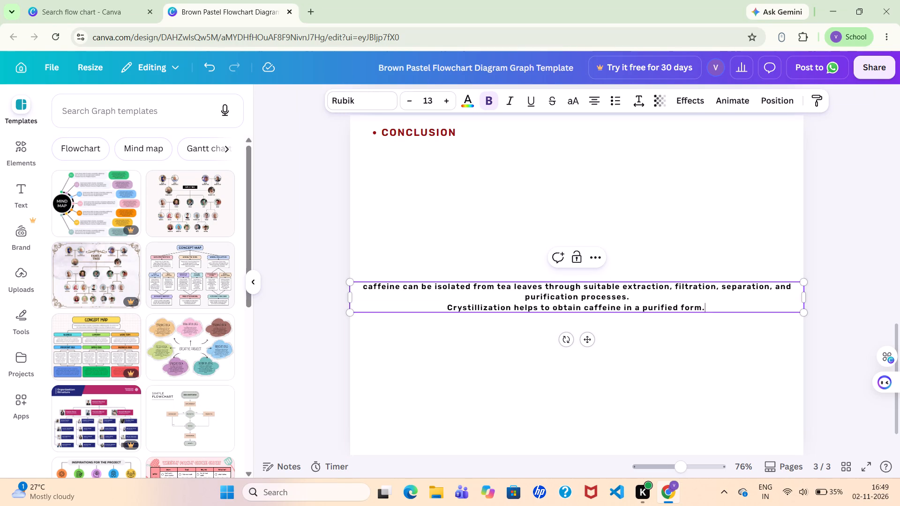
# Set the alignment of the "Crystillization" line to justified.
pyautogui.click(575, 305)
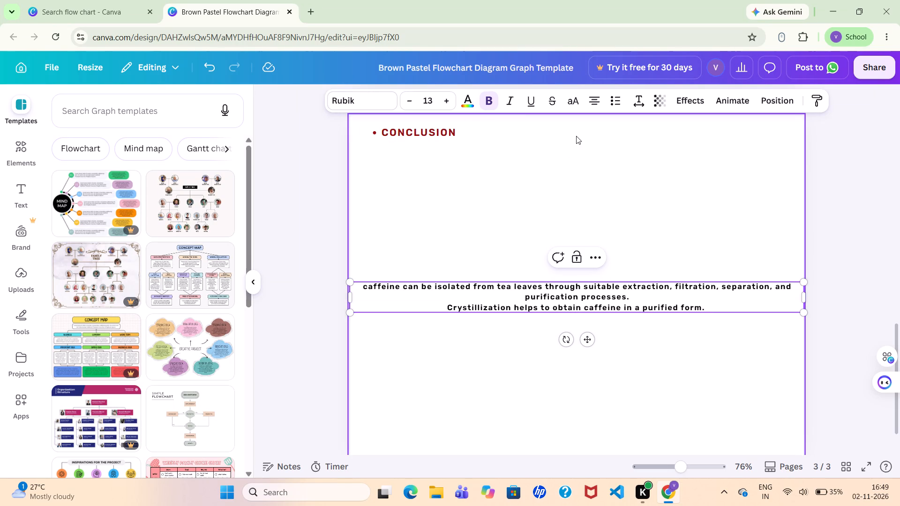
pyautogui.click(593, 104)
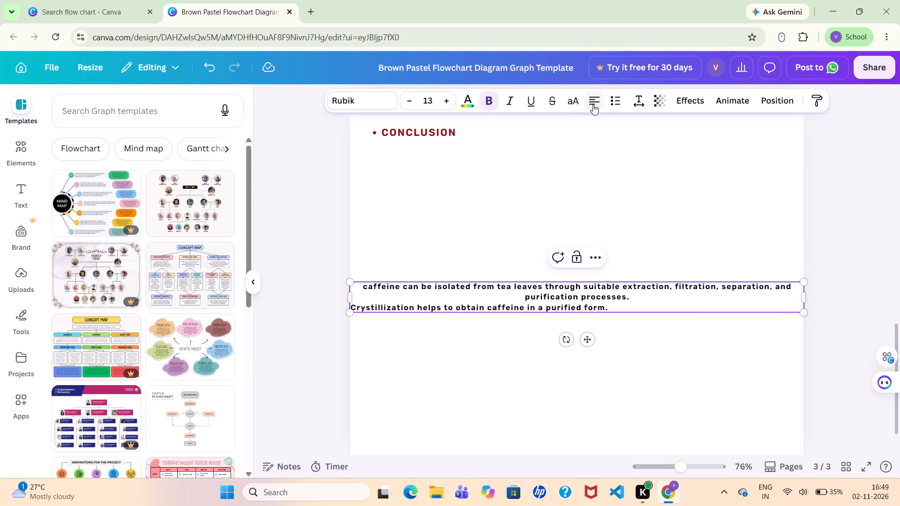
pyautogui.click(593, 104)
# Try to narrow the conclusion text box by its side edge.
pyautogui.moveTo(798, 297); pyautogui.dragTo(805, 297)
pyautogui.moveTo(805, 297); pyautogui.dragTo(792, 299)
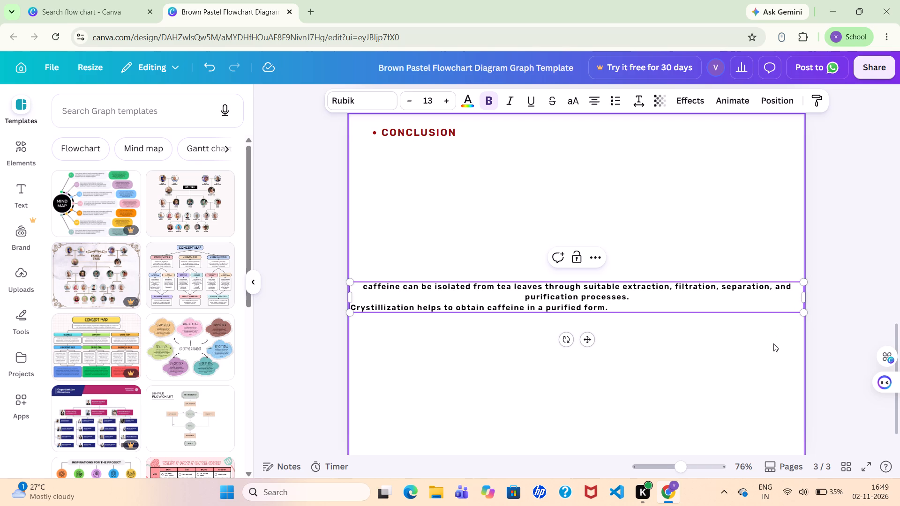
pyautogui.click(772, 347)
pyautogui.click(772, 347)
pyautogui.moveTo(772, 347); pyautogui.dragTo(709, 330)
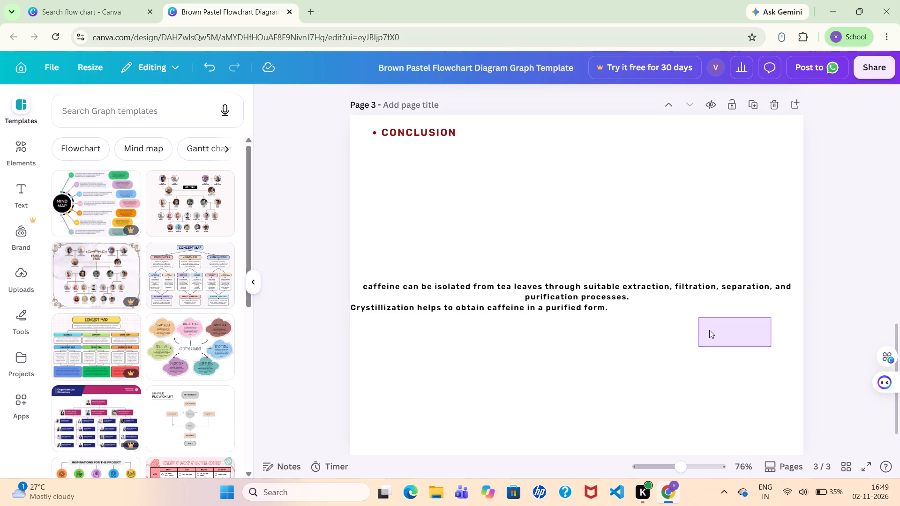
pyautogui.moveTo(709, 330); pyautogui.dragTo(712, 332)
# Move the caffeine conclusion text box up to directly beneath the Conclusion heading on page 3.
pyautogui.click(635, 298)
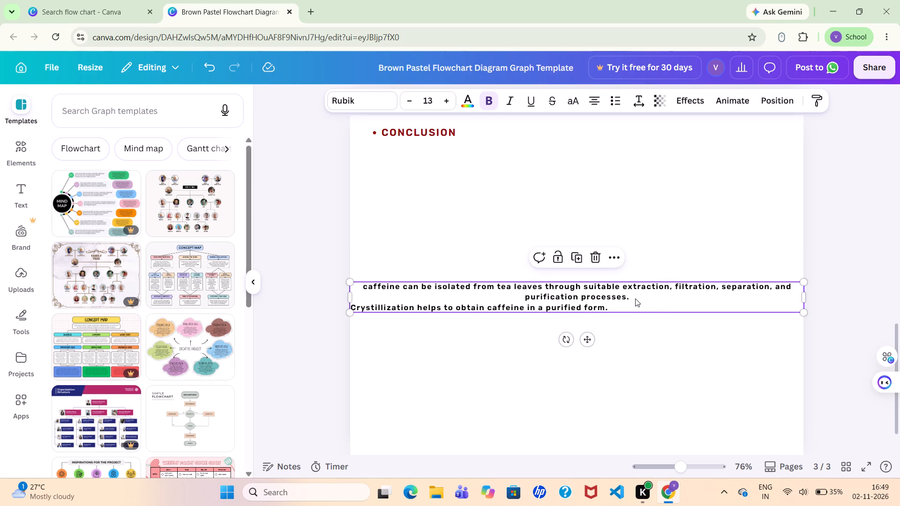
pyautogui.moveTo(710, 292); pyautogui.dragTo(691, 211)
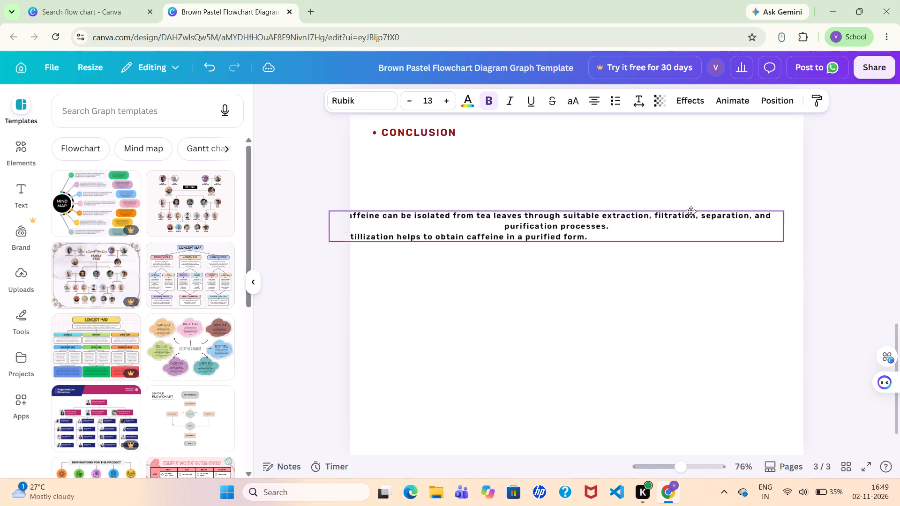
pyautogui.moveTo(691, 211); pyautogui.dragTo(707, 150)
pyautogui.moveTo(714, 178); pyautogui.dragTo(700, 167)
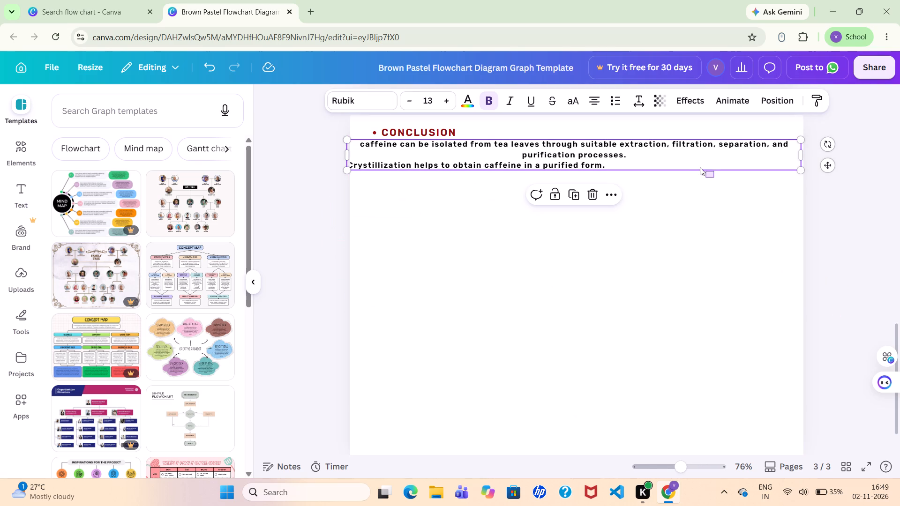
pyautogui.moveTo(700, 167); pyautogui.dragTo(699, 167)
pyautogui.click(699, 167)
pyautogui.moveTo(699, 167); pyautogui.dragTo(711, 187)
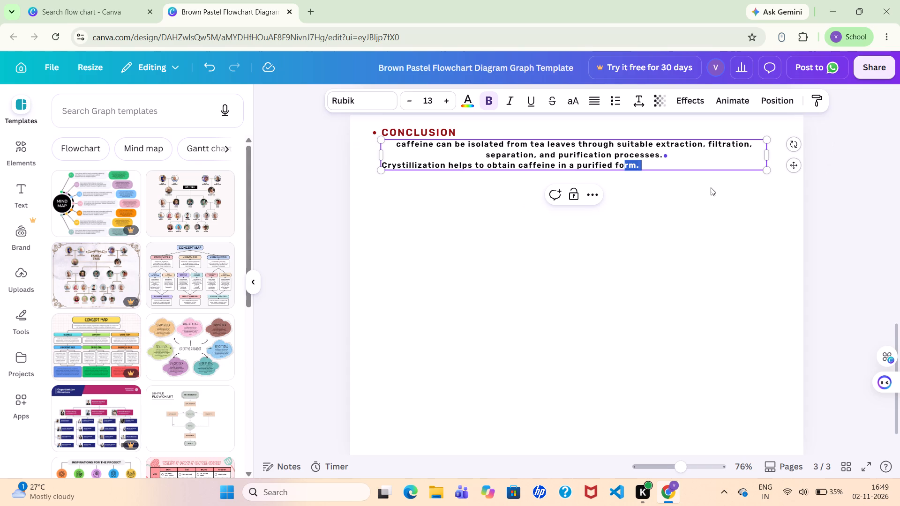
pyautogui.moveTo(677, 164); pyautogui.dragTo(682, 178)
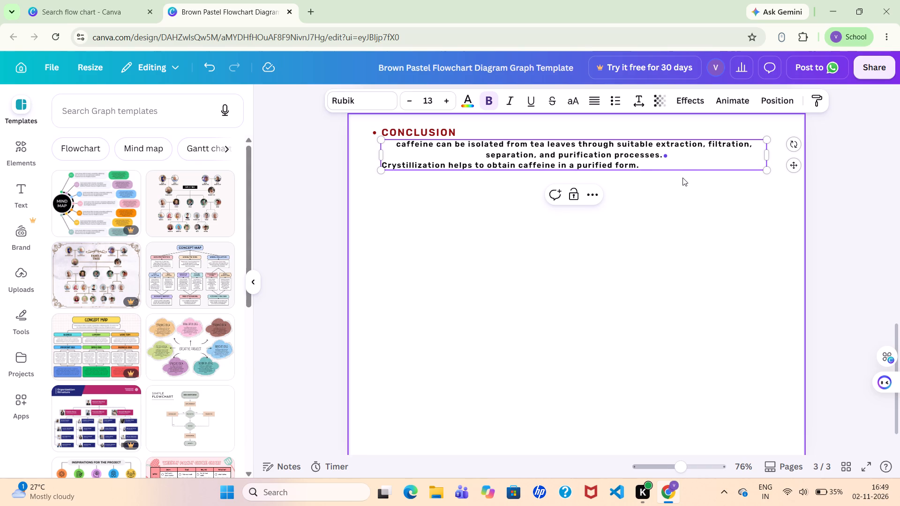
# Move the caffeine conclusion text box slightly down, leaving a gap beneath the Conclusion heading and starting level with its bullet.
pyautogui.doubleClick(682, 178)
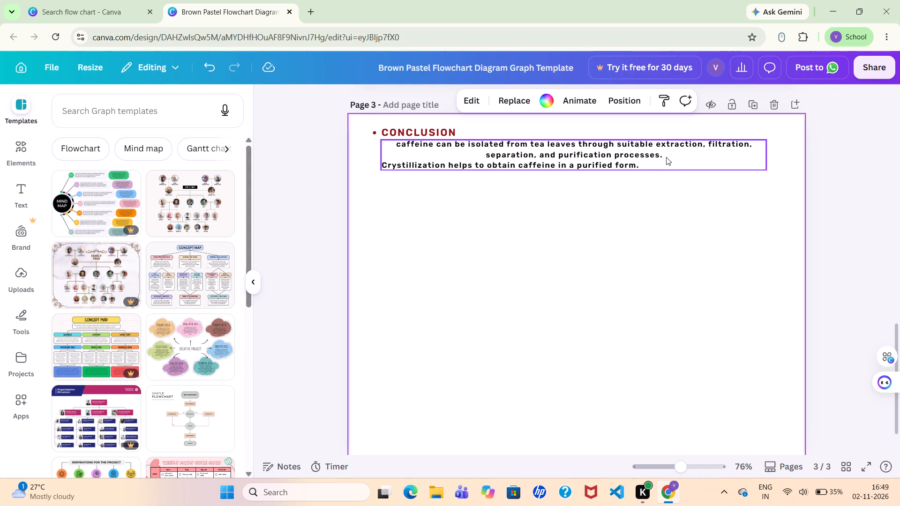
pyautogui.moveTo(666, 157); pyautogui.dragTo(660, 164)
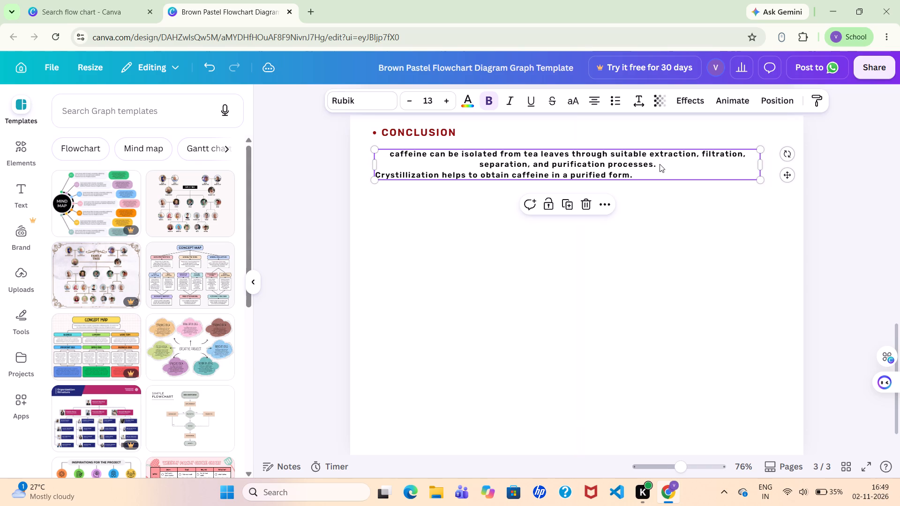
# Set the alignment of the whole caffeine conclusion text box to justified.
pyautogui.click(593, 111)
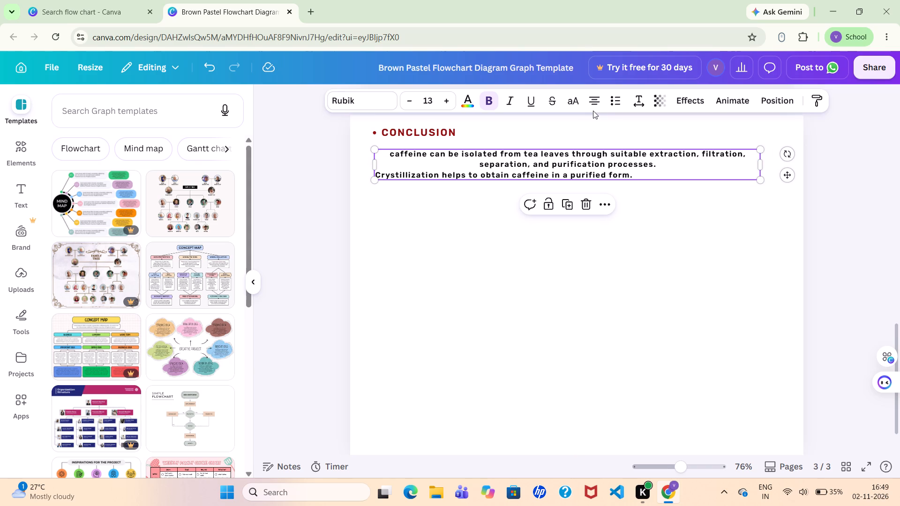
pyautogui.click(592, 100)
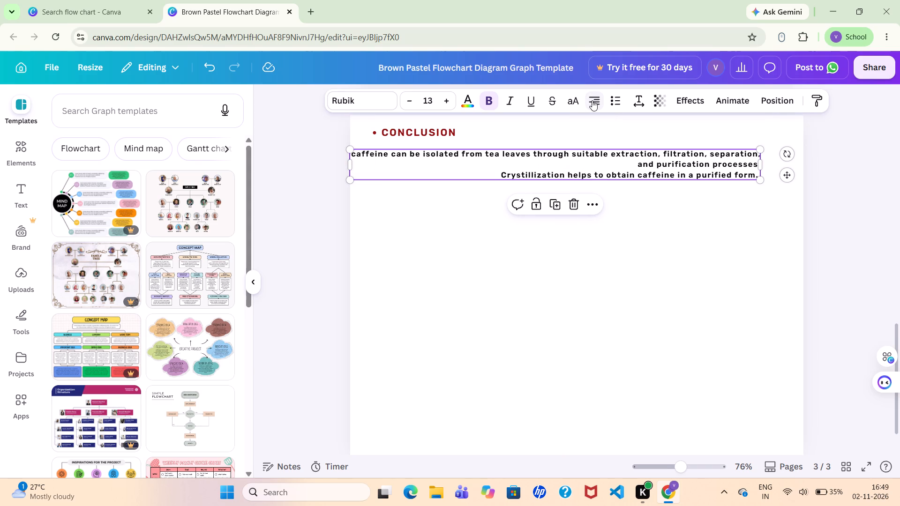
pyautogui.click(592, 100)
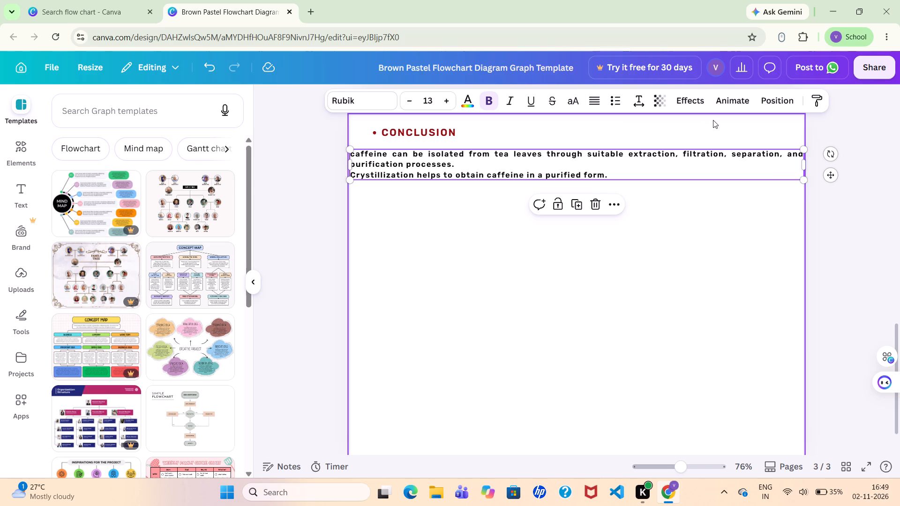
# Narrow the justified conclusion text box and shift it sideways until its text starts level with the Conclusion heading's bullet.
pyautogui.click(802, 162)
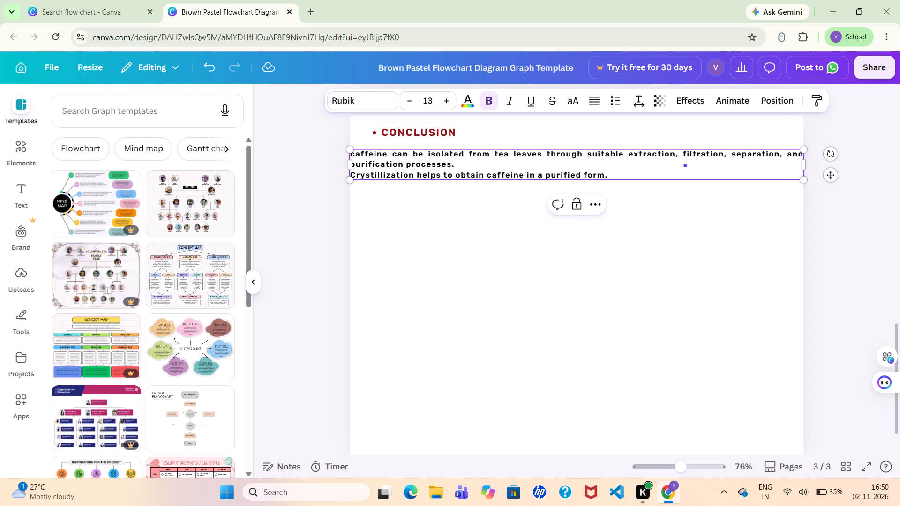
pyautogui.moveTo(806, 162); pyautogui.dragTo(784, 164)
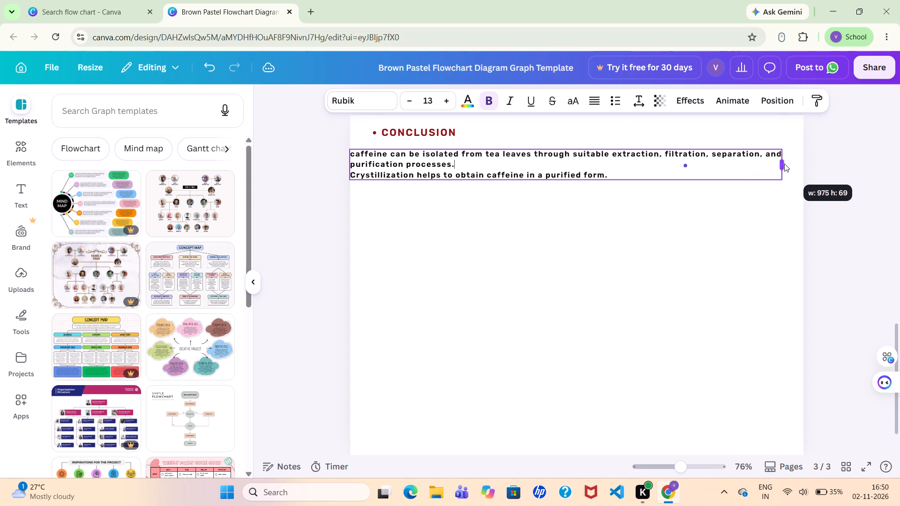
pyautogui.moveTo(784, 164); pyautogui.dragTo(777, 164)
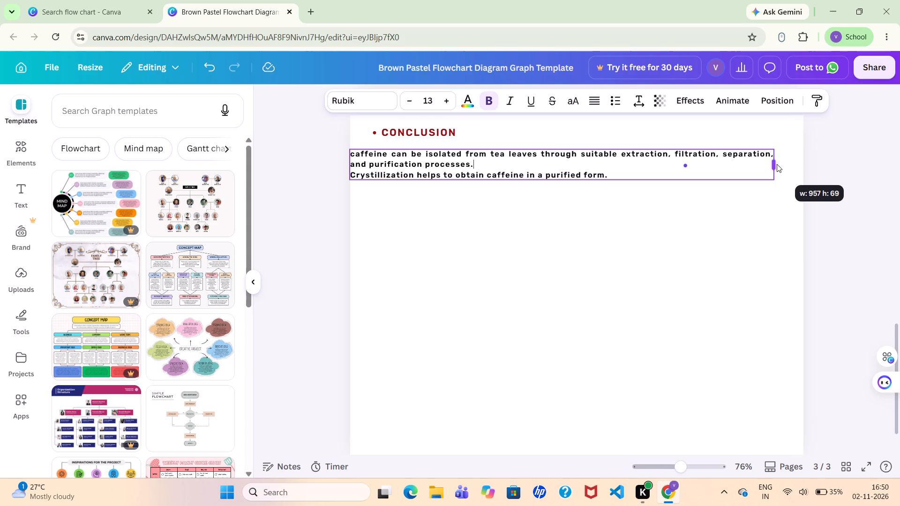
pyautogui.moveTo(777, 164); pyautogui.dragTo(777, 164)
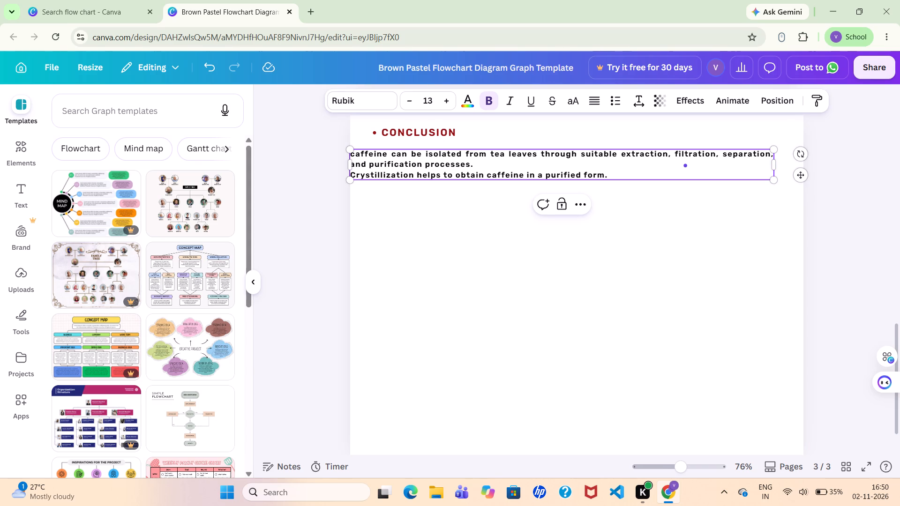
pyautogui.moveTo(645, 166); pyautogui.dragTo(660, 163)
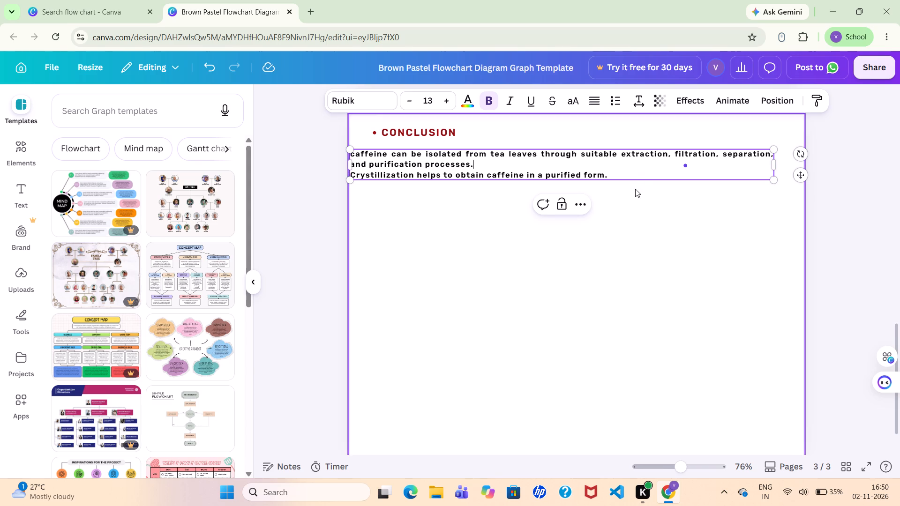
pyautogui.moveTo(637, 184); pyautogui.dragTo(649, 180)
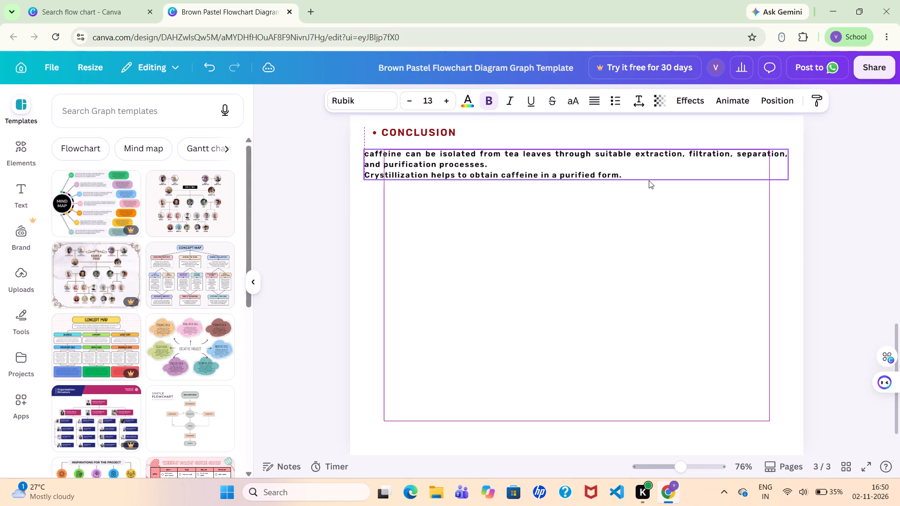
pyautogui.moveTo(649, 180); pyautogui.dragTo(650, 180)
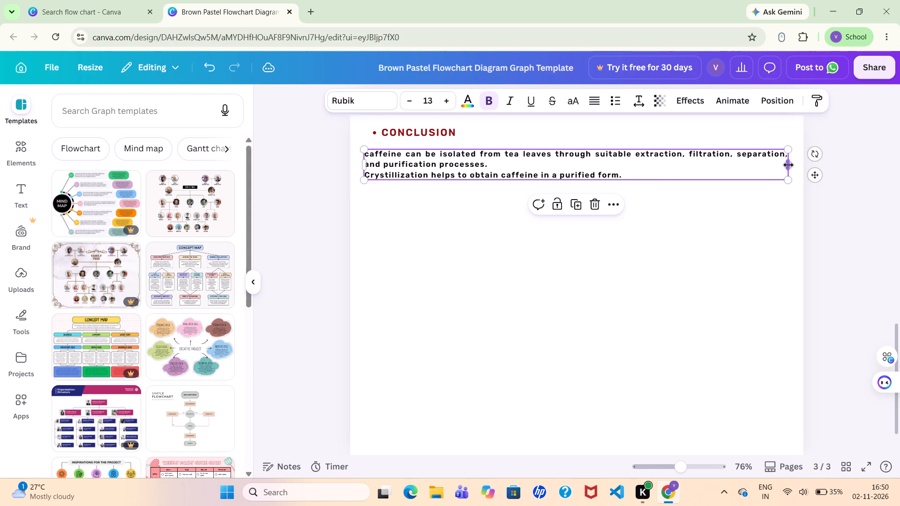
pyautogui.moveTo(788, 165); pyautogui.dragTo(774, 167)
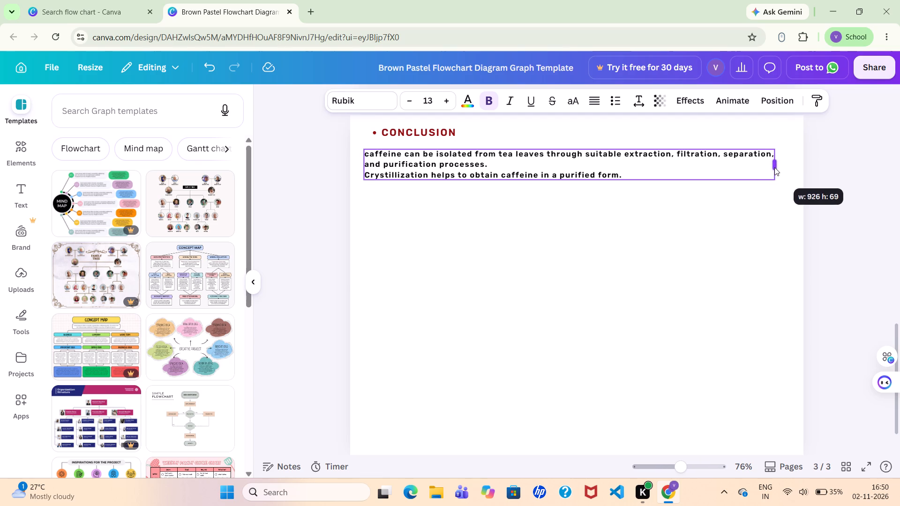
pyautogui.moveTo(774, 167); pyautogui.dragTo(772, 168)
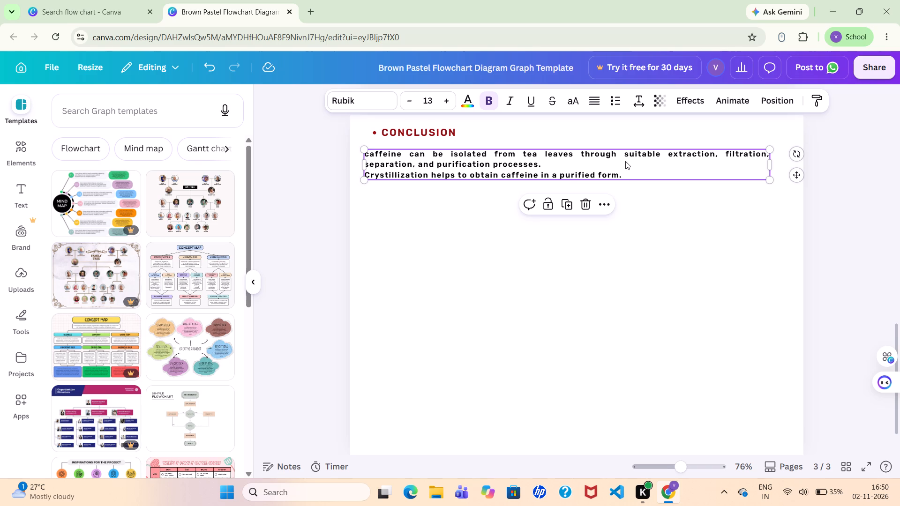
pyautogui.moveTo(640, 166); pyautogui.dragTo(647, 165)
pyautogui.click(605, 223)
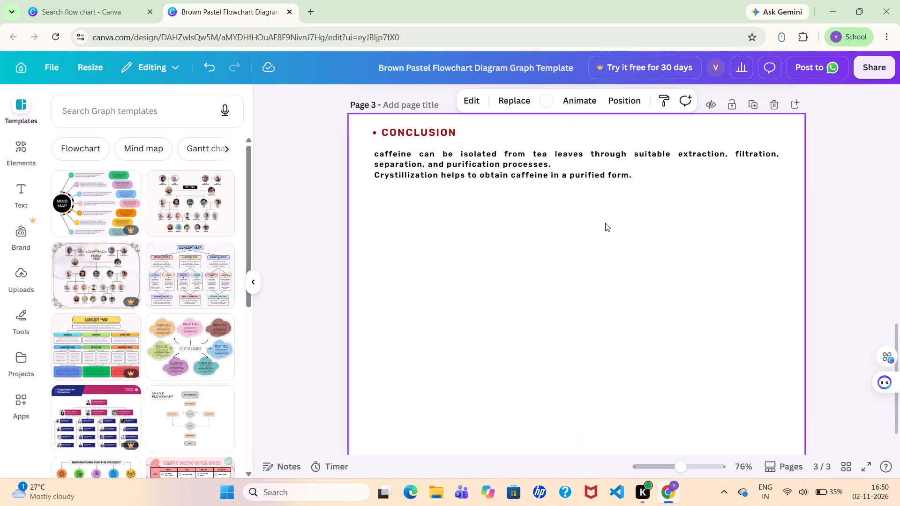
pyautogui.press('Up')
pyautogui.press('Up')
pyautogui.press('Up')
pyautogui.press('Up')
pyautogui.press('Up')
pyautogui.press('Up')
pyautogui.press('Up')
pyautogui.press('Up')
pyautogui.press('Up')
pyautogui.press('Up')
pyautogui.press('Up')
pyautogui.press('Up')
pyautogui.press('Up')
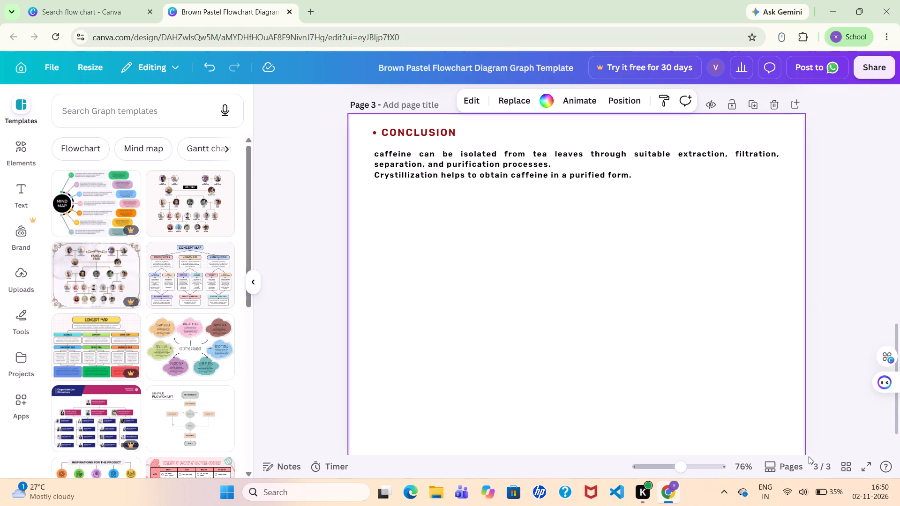
# Show the page thumbnails and review the flowchart on page 1, the report on page 2 and the conclusion on page 3.
pyautogui.click(830, 469)
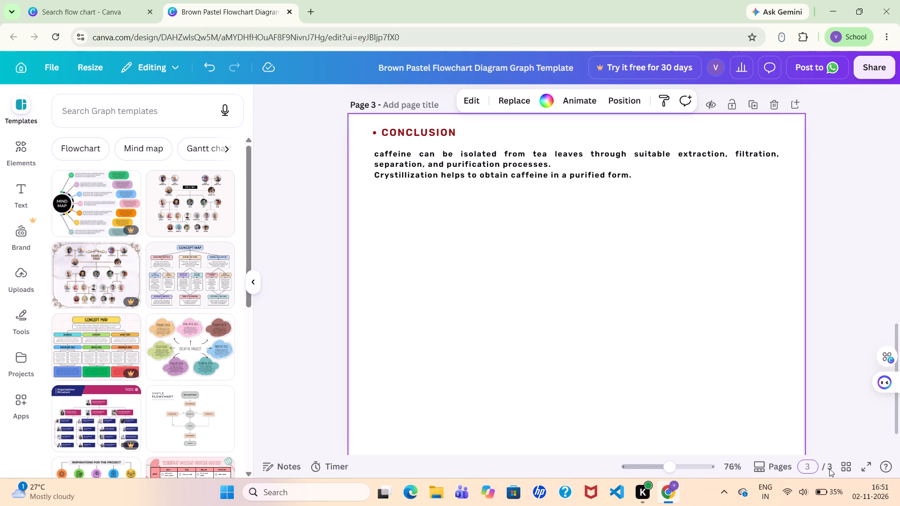
pyautogui.click(829, 469)
pyautogui.click(829, 469)
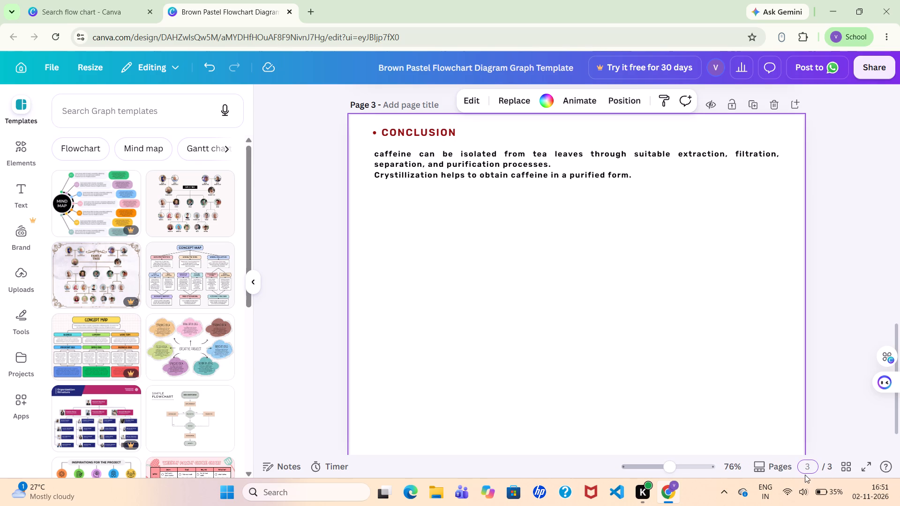
pyautogui.doubleClick(805, 475)
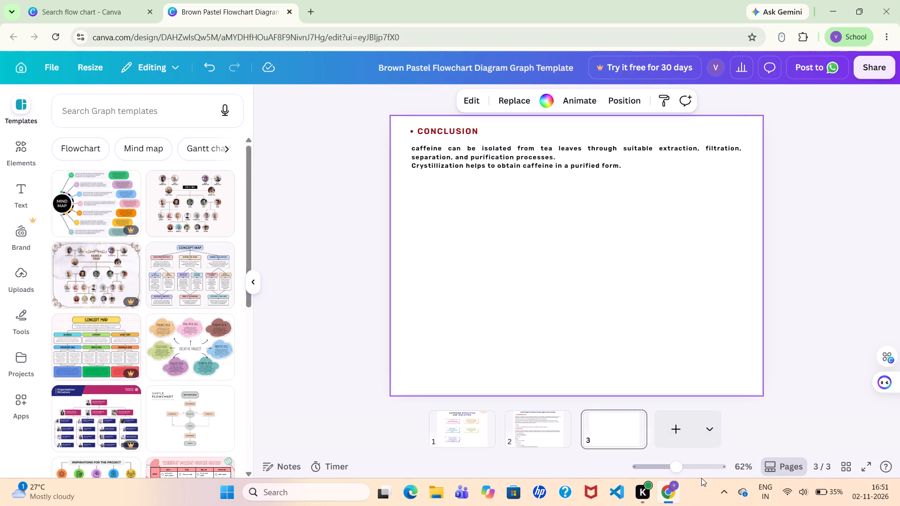
pyautogui.click(549, 437)
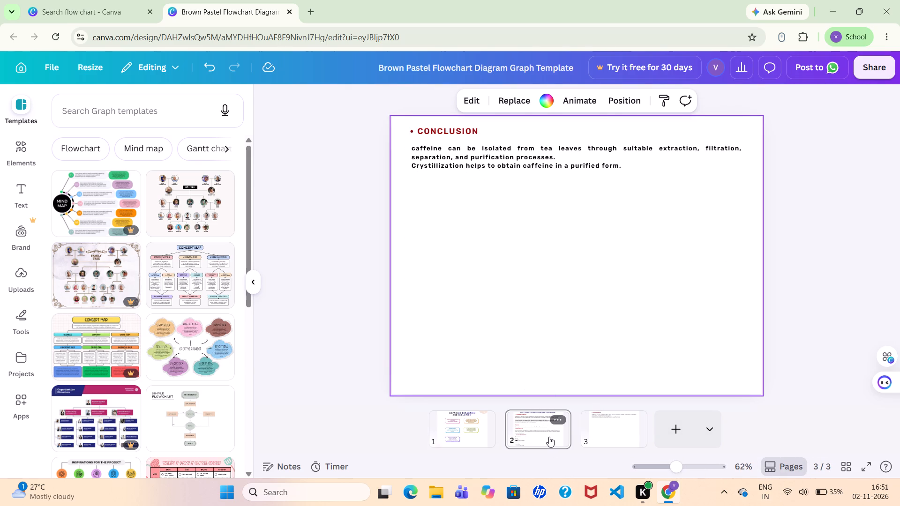
pyautogui.click(454, 437)
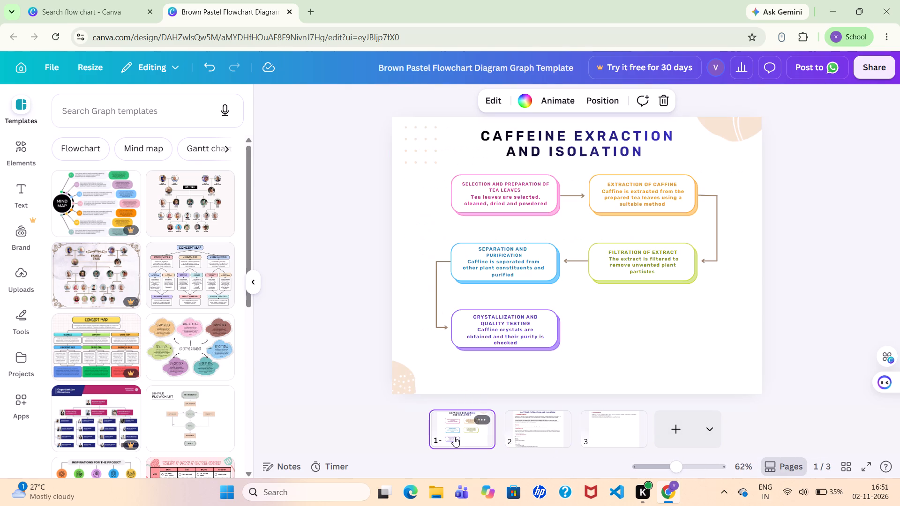
pyautogui.click(543, 446)
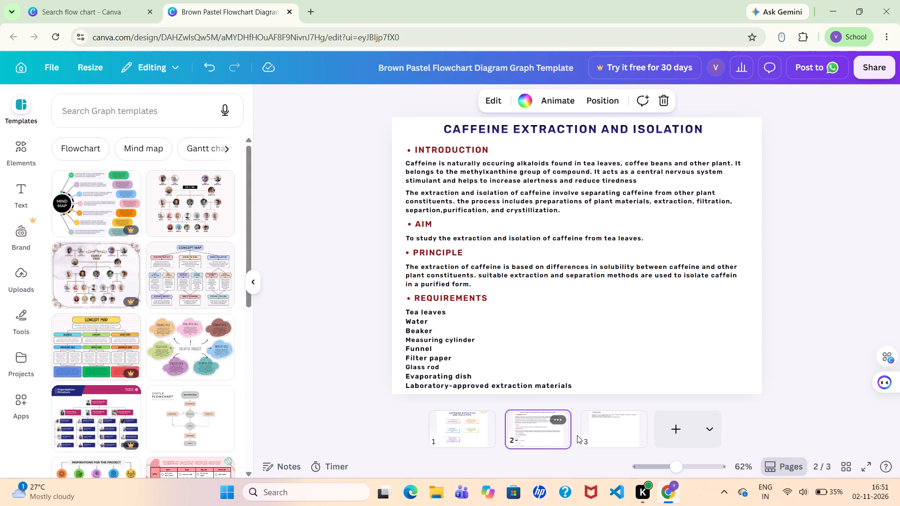
pyautogui.click(600, 436)
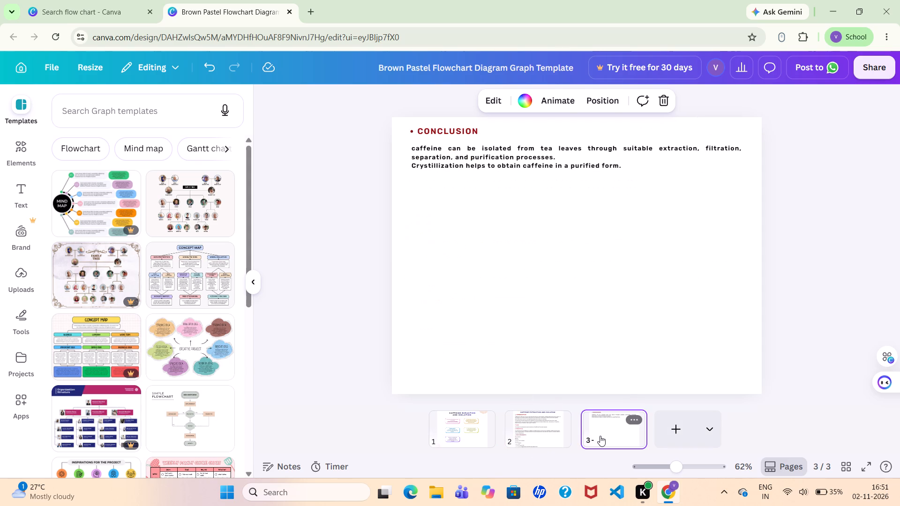
pyautogui.click(540, 426)
pyautogui.click(463, 426)
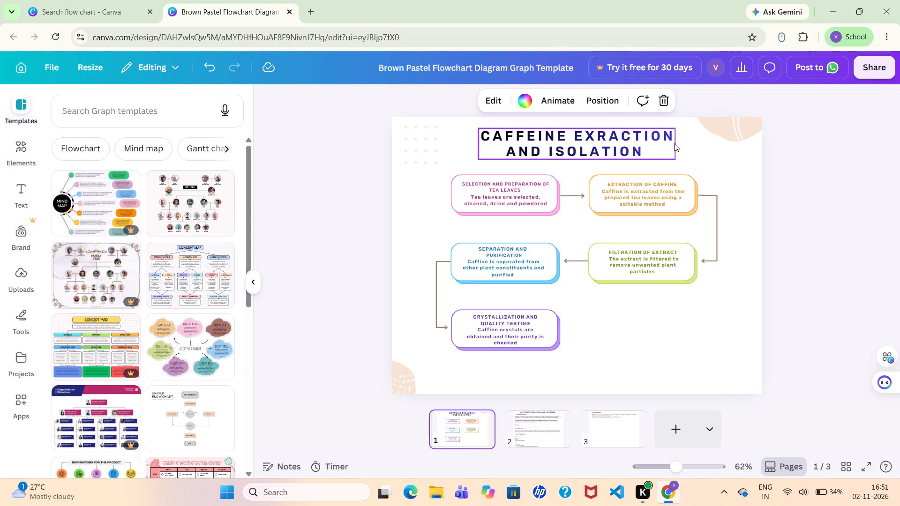
pyautogui.click(688, 130)
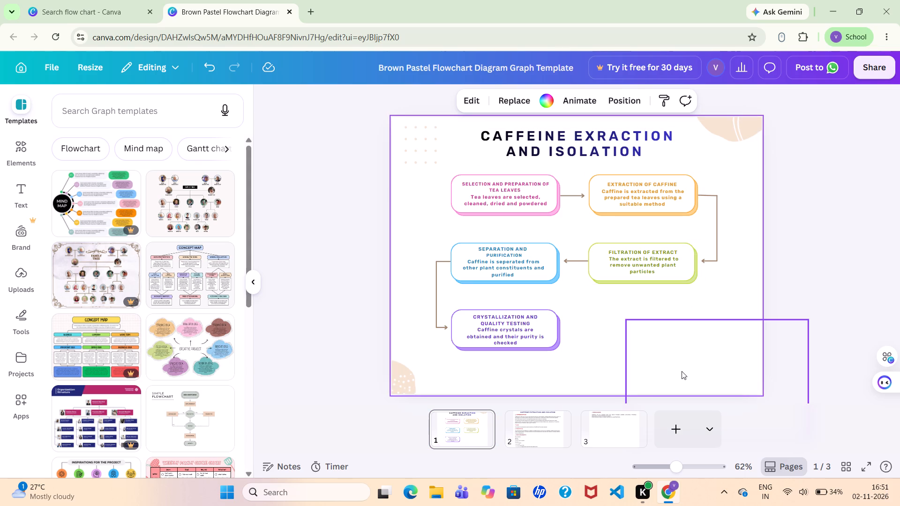
pyautogui.click(616, 429)
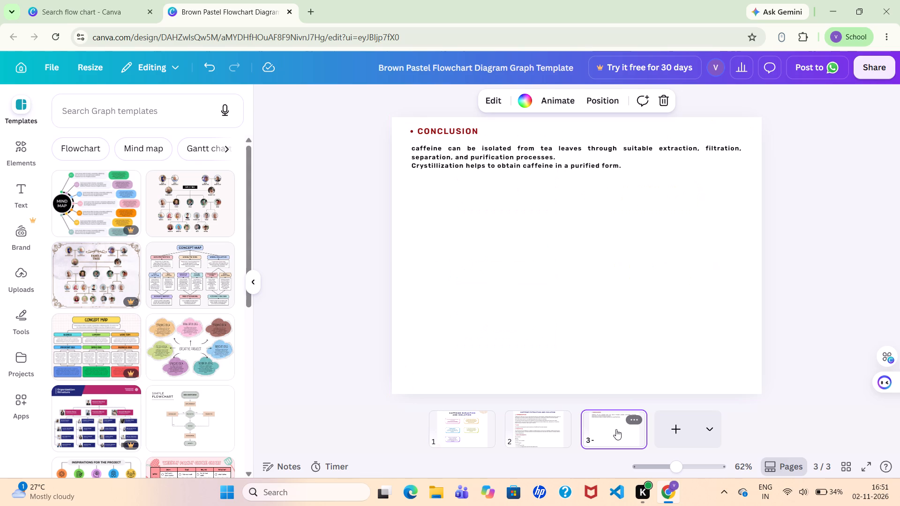
pyautogui.click(532, 431)
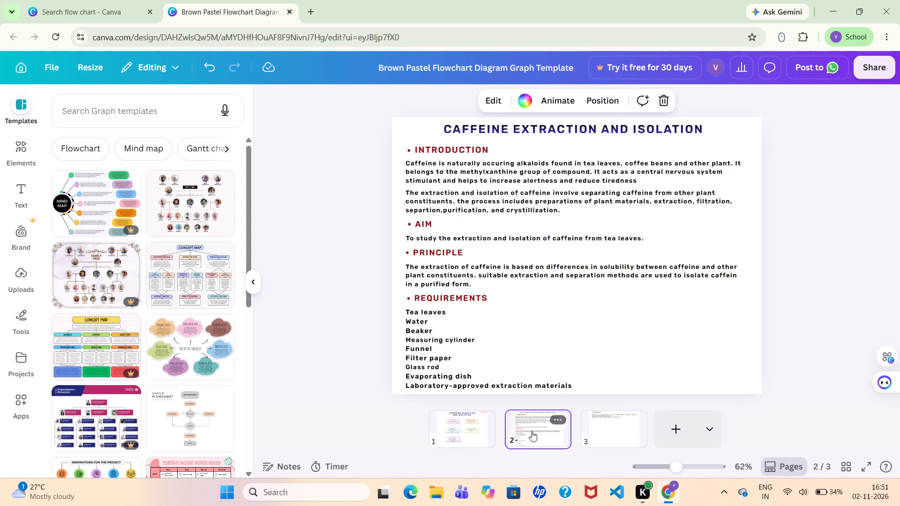
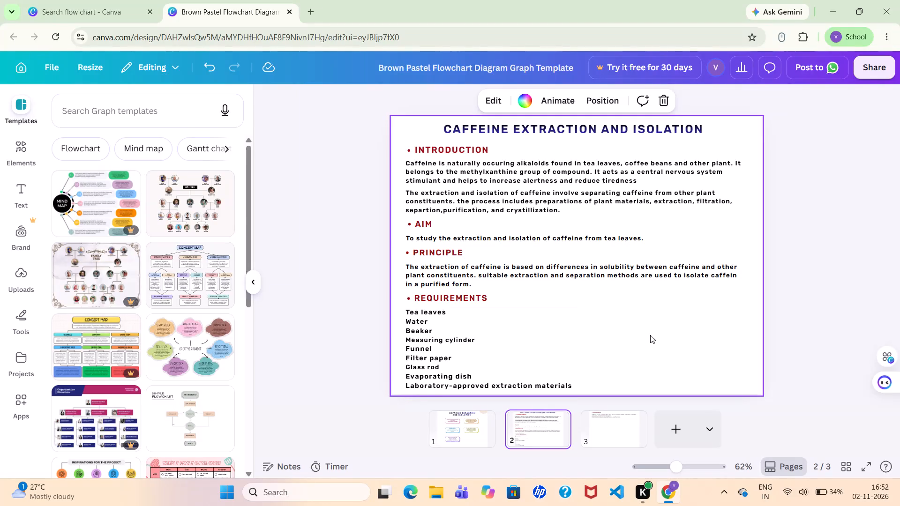
# Correct "plant" to "plants" and "compound" to "compounds" in the first Introduction paragraph on page 2.
pyautogui.click(727, 163)
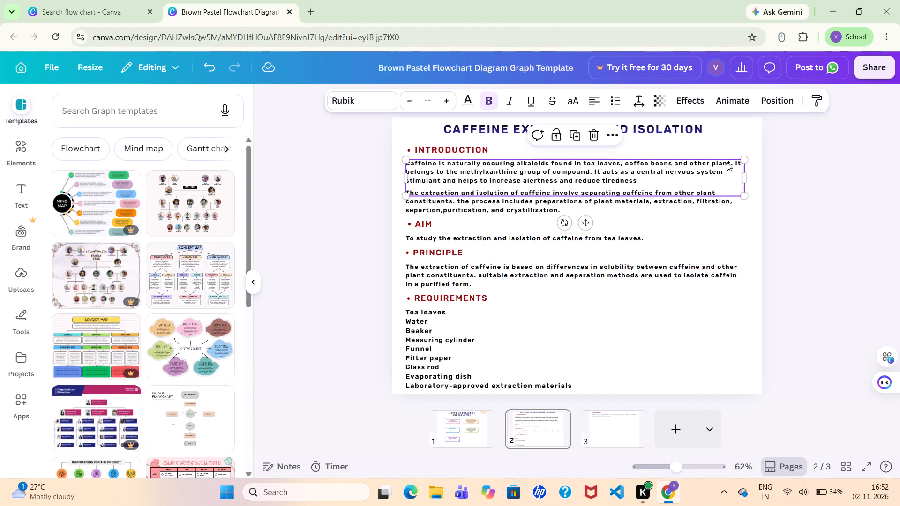
pyautogui.click(723, 160)
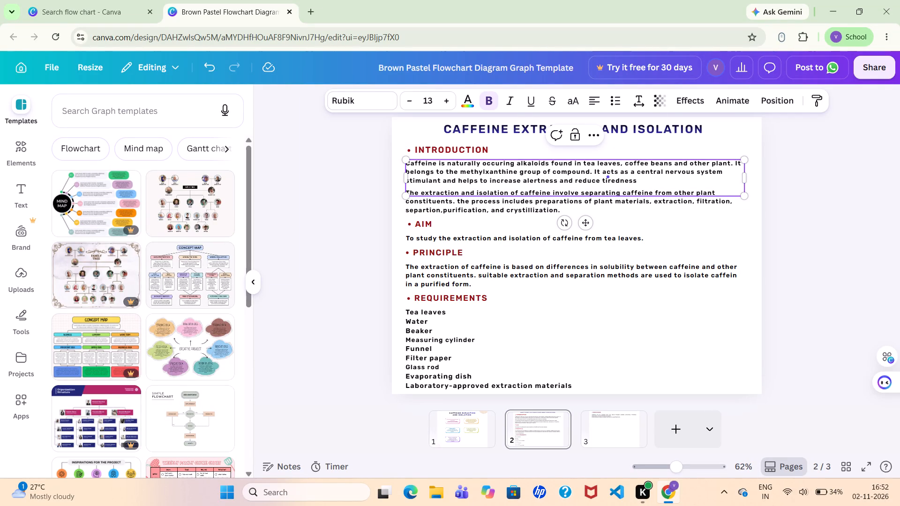
pyautogui.click(730, 164)
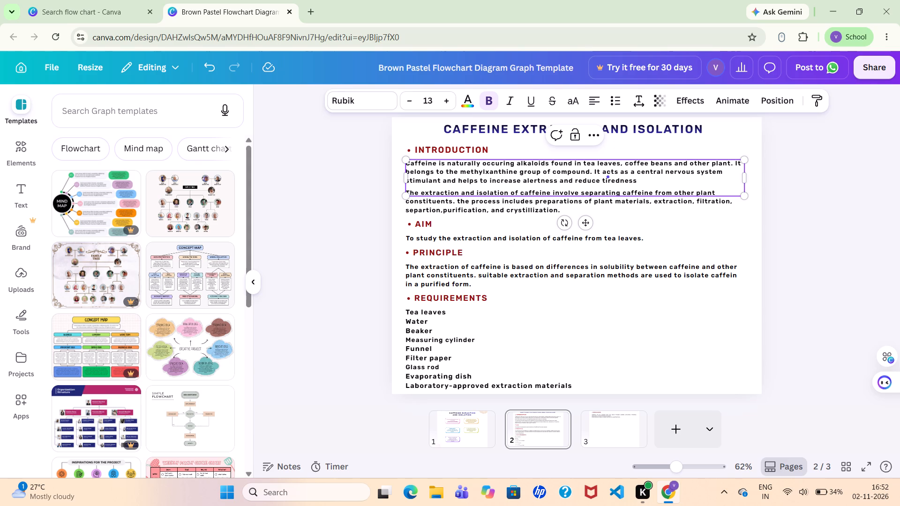
pyautogui.press('s')
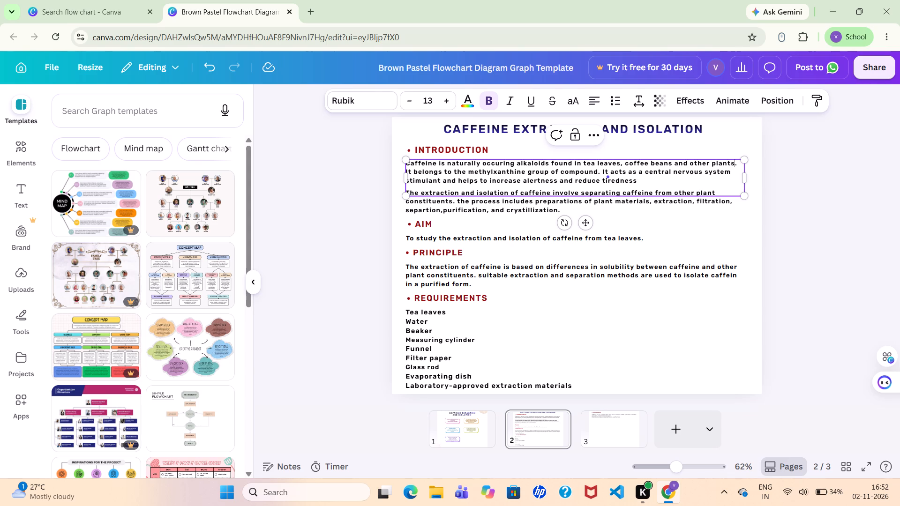
pyautogui.click(597, 173)
pyautogui.press('s')
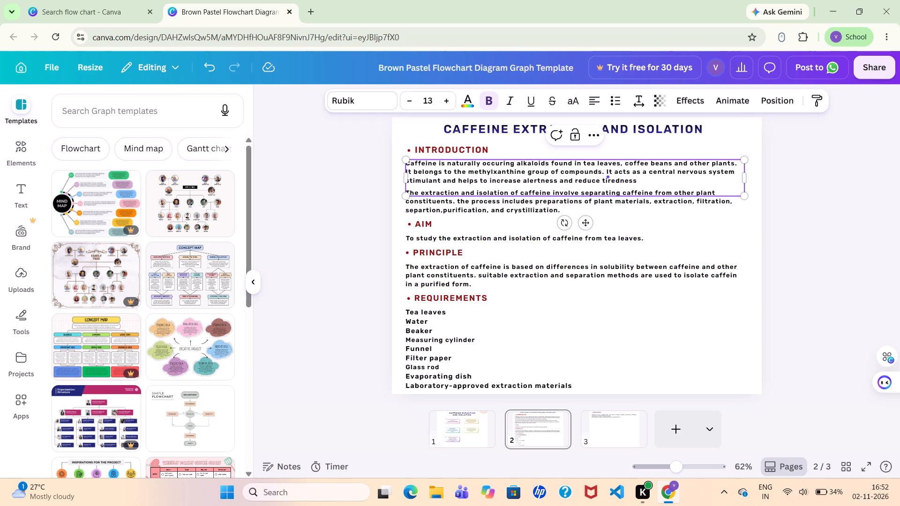
pyautogui.click(656, 238)
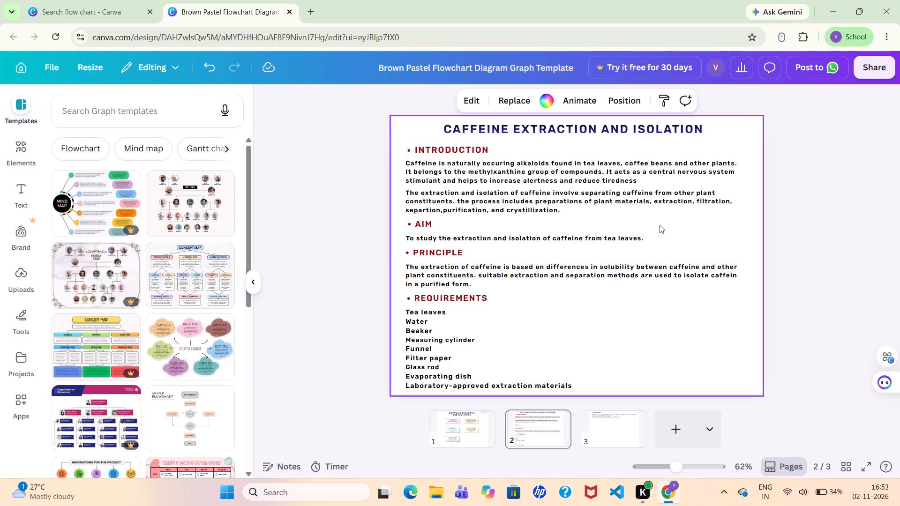
# Change "preparations" to "preparation" in the second Introduction paragraph.
pyautogui.click(577, 200)
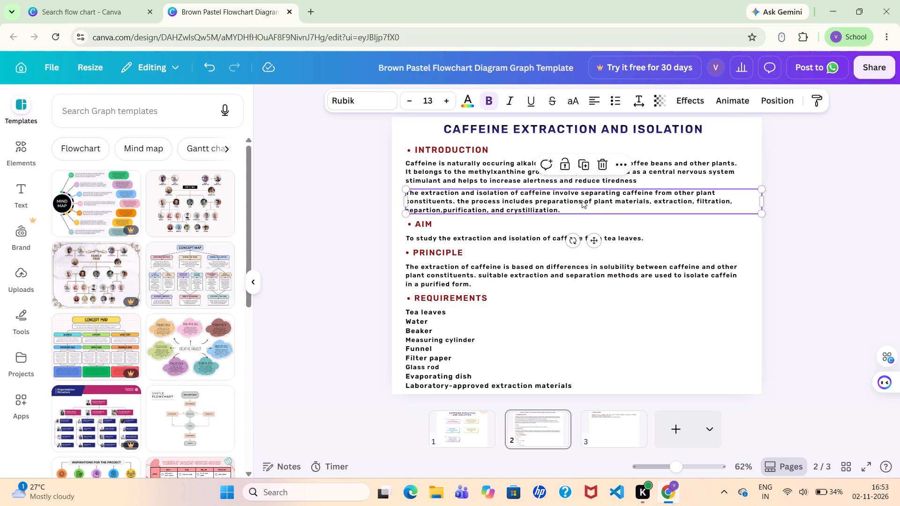
pyautogui.click(582, 200)
pyautogui.click(582, 200)
pyautogui.press('BackSpace')
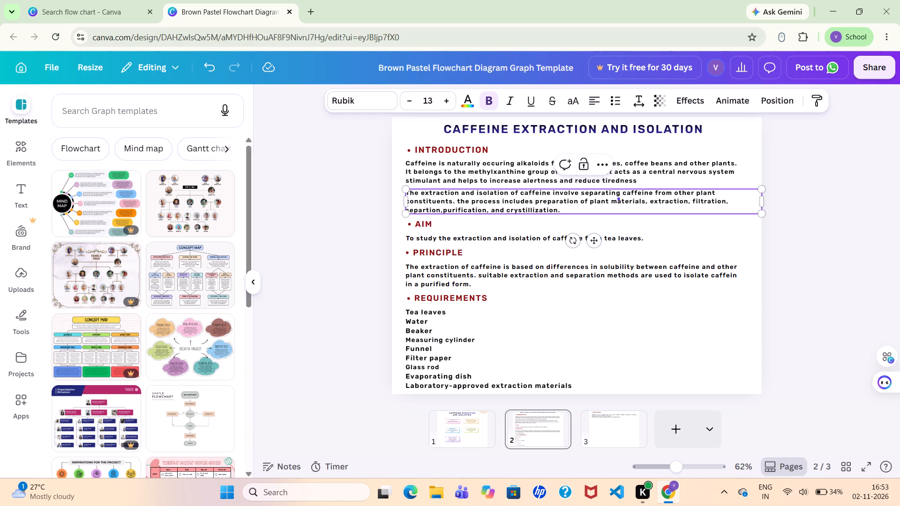
# Format the Requirements items as a bulleted list and shift the text box slightly inward beneath its heading.
pyautogui.click(444, 321)
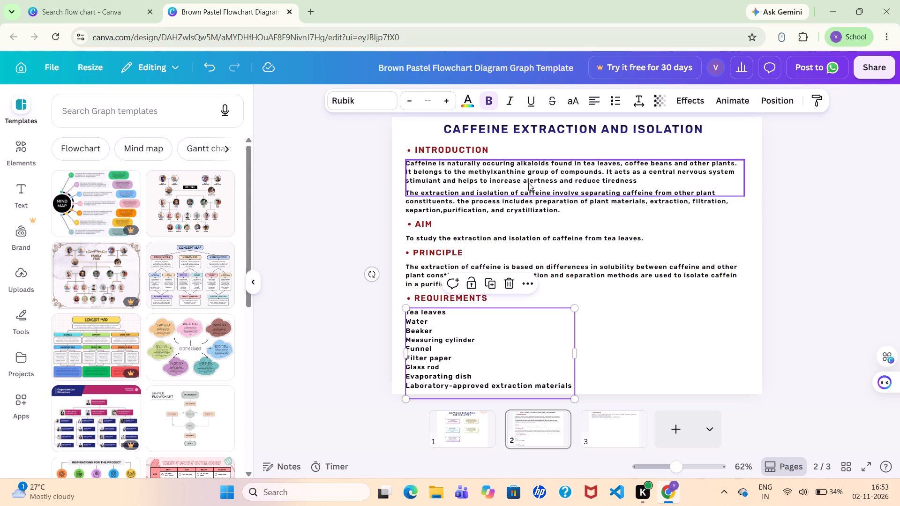
pyautogui.click(613, 97)
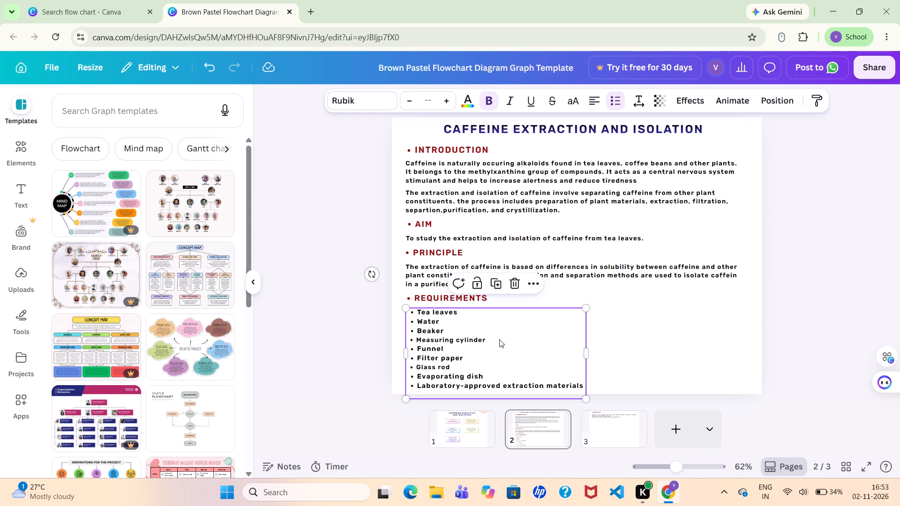
pyautogui.moveTo(499, 339); pyautogui.dragTo(506, 337)
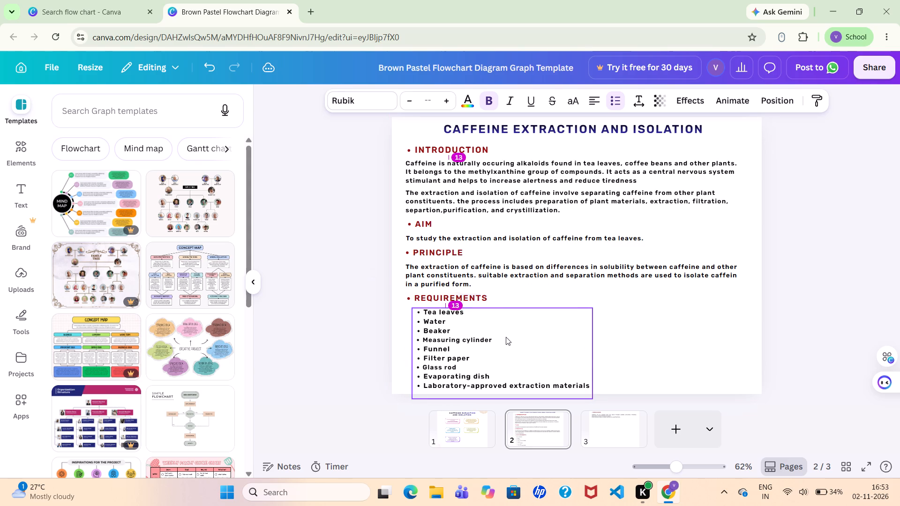
pyautogui.click(614, 314)
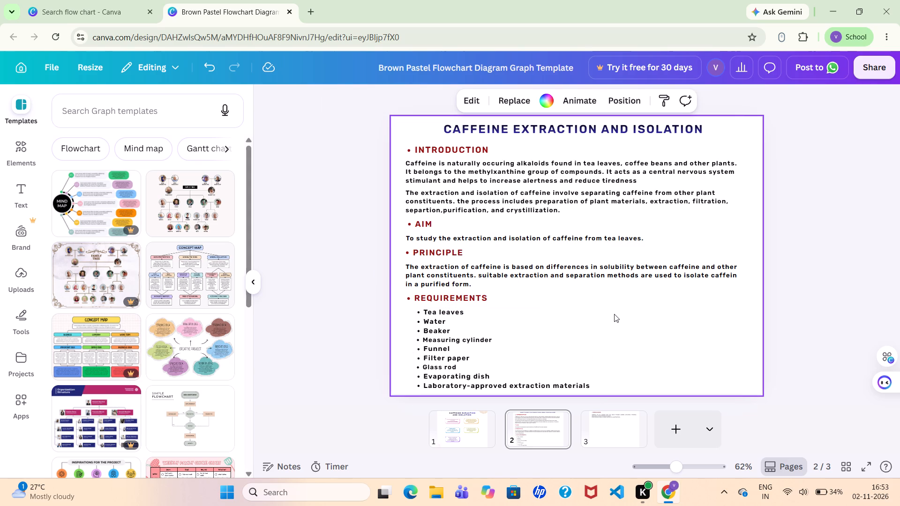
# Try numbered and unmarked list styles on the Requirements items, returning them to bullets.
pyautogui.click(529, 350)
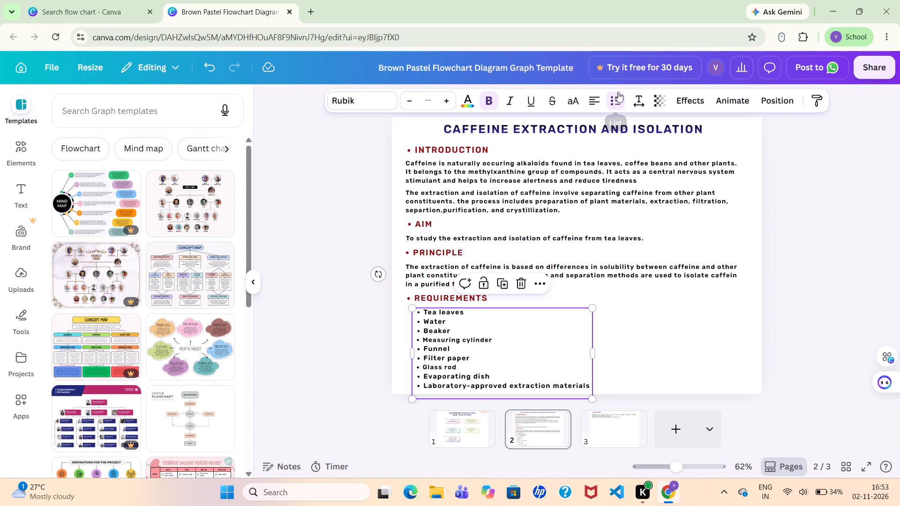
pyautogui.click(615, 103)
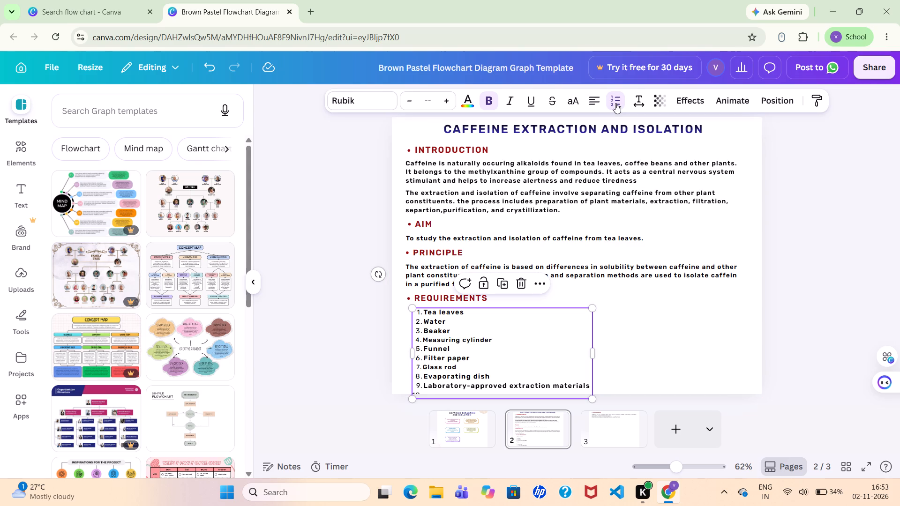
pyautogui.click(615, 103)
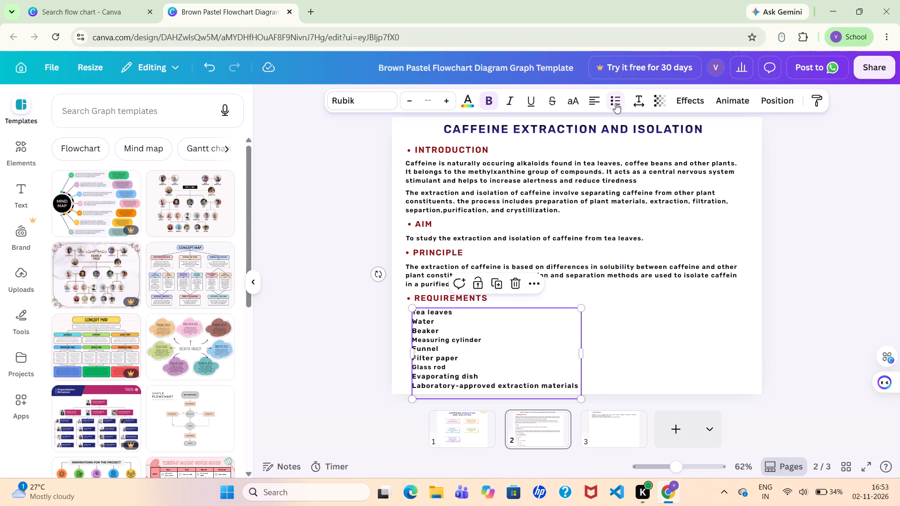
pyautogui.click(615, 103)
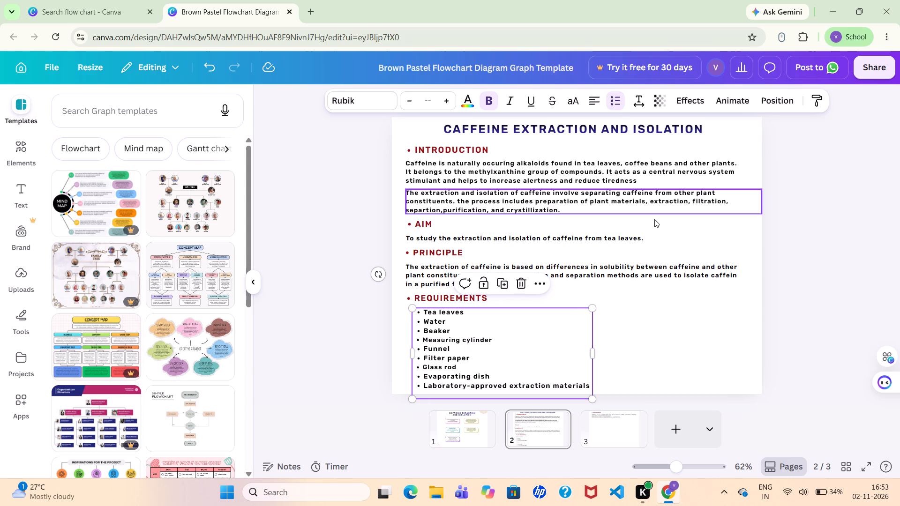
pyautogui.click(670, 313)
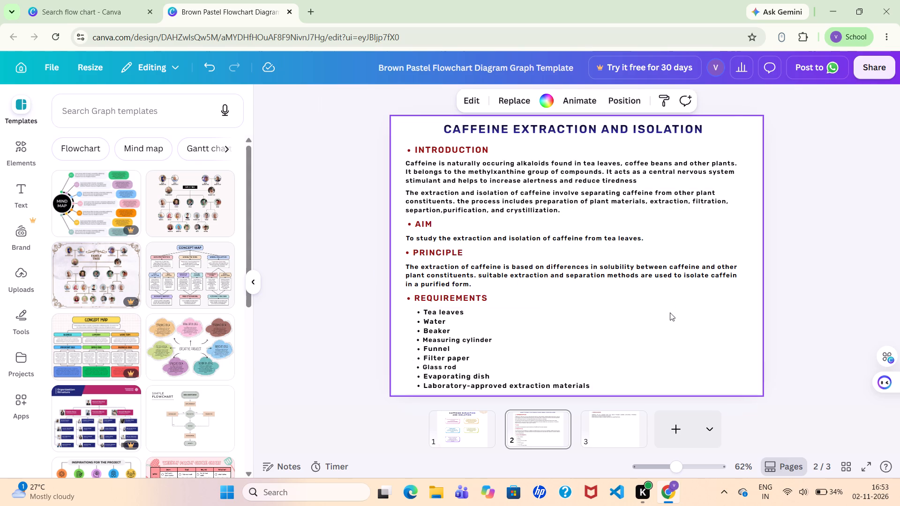
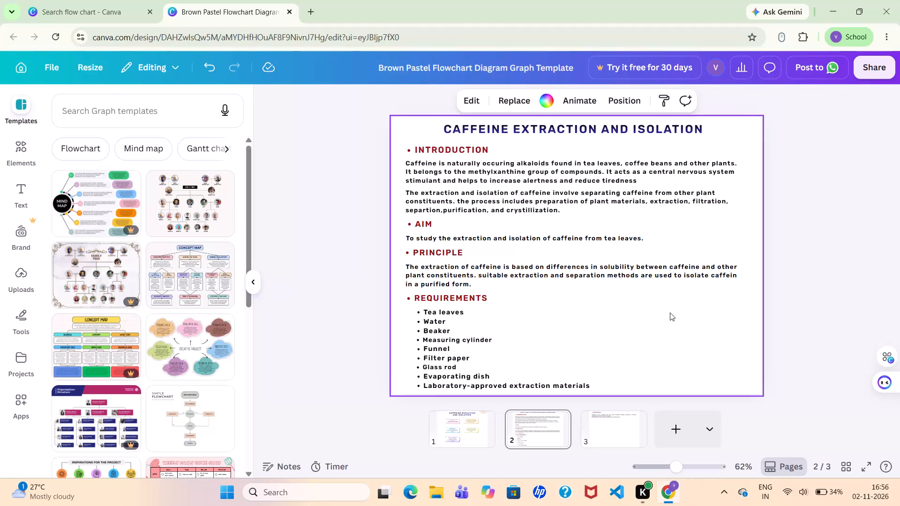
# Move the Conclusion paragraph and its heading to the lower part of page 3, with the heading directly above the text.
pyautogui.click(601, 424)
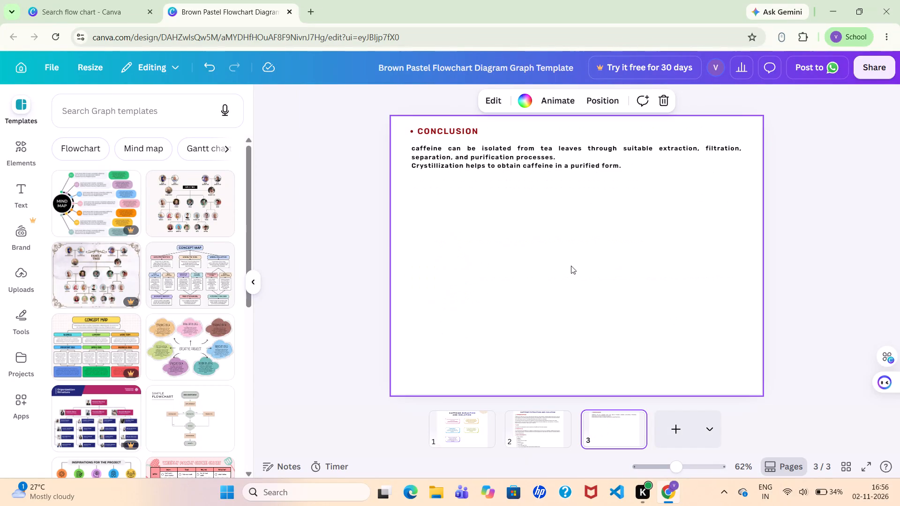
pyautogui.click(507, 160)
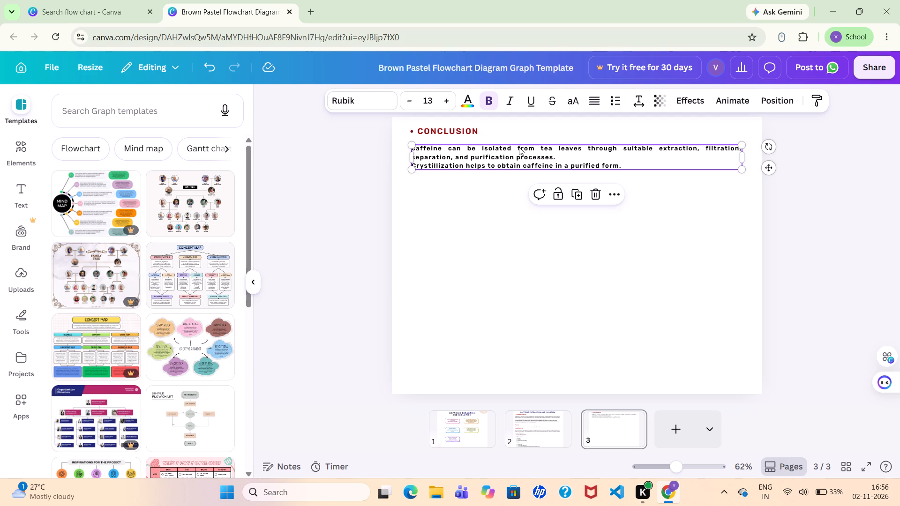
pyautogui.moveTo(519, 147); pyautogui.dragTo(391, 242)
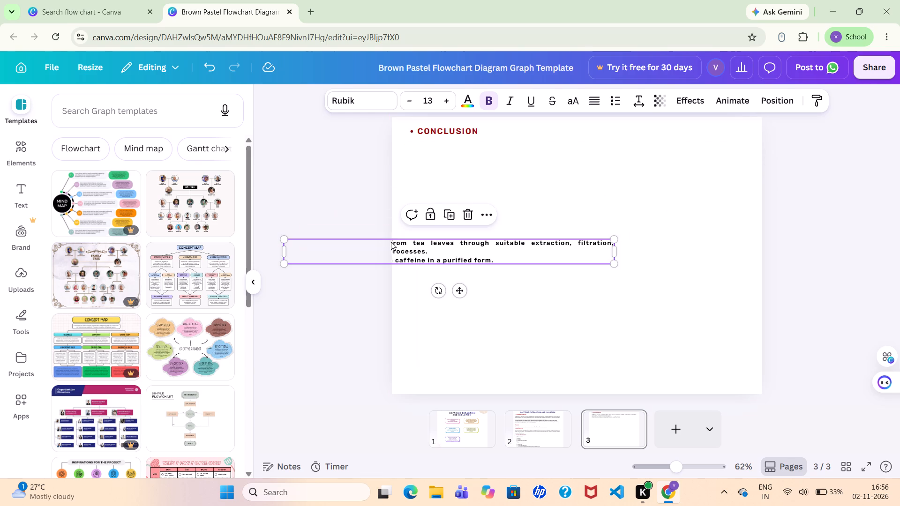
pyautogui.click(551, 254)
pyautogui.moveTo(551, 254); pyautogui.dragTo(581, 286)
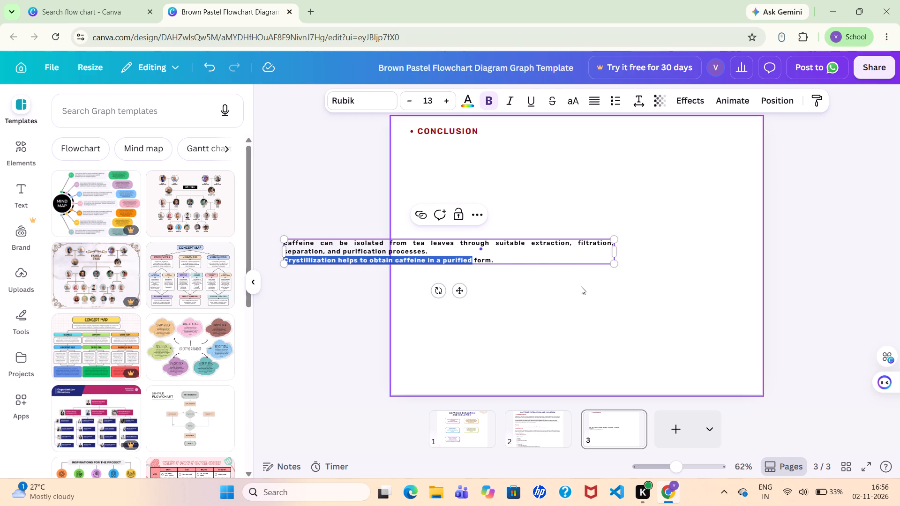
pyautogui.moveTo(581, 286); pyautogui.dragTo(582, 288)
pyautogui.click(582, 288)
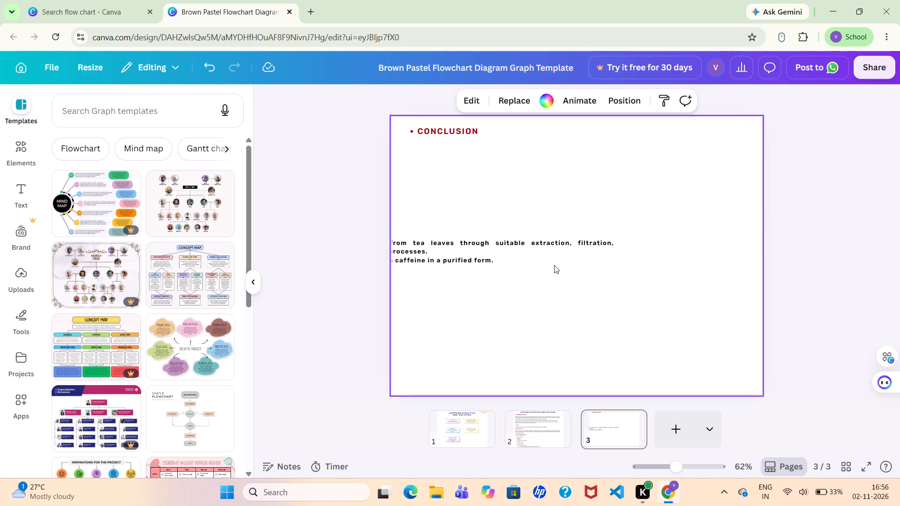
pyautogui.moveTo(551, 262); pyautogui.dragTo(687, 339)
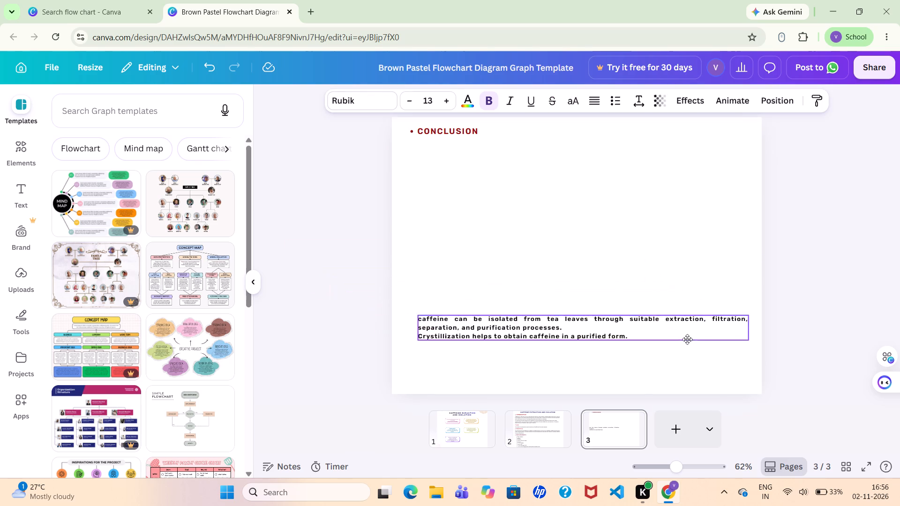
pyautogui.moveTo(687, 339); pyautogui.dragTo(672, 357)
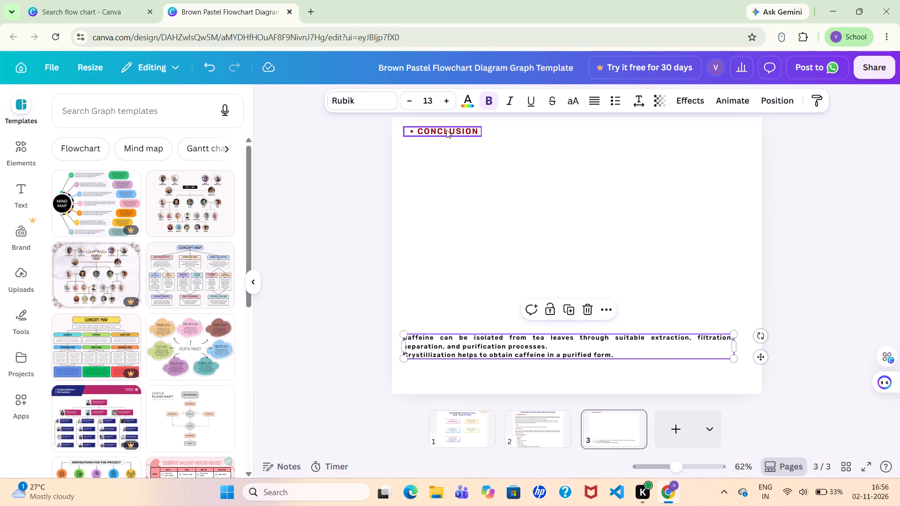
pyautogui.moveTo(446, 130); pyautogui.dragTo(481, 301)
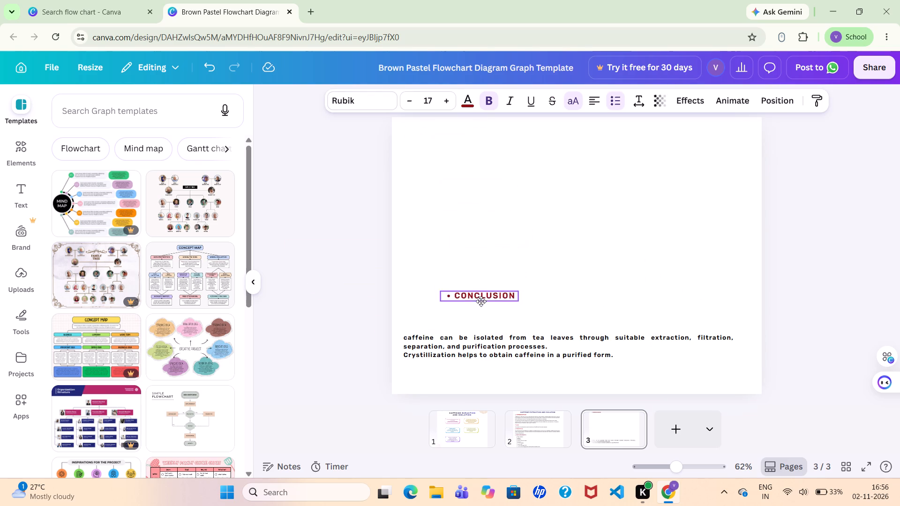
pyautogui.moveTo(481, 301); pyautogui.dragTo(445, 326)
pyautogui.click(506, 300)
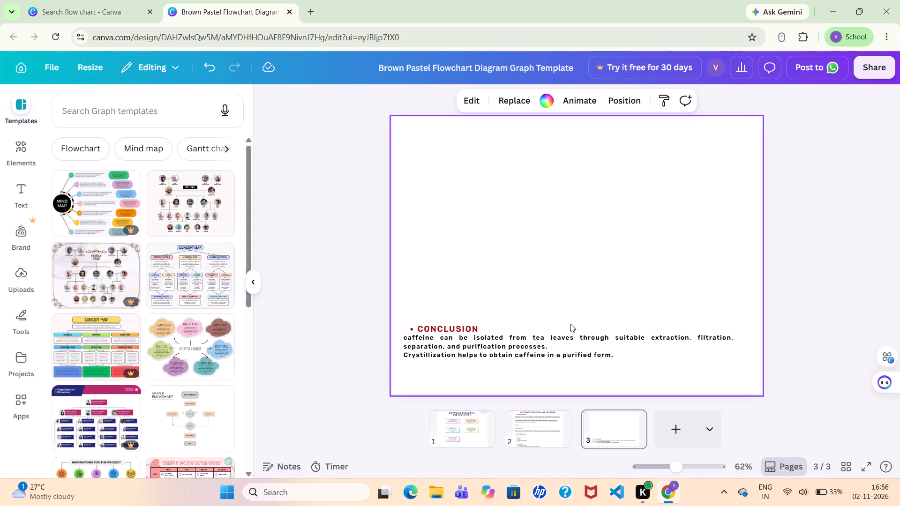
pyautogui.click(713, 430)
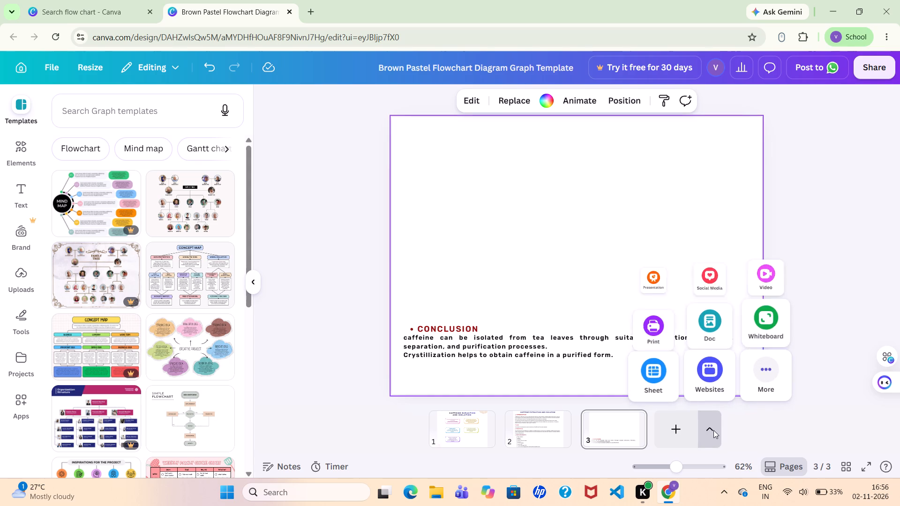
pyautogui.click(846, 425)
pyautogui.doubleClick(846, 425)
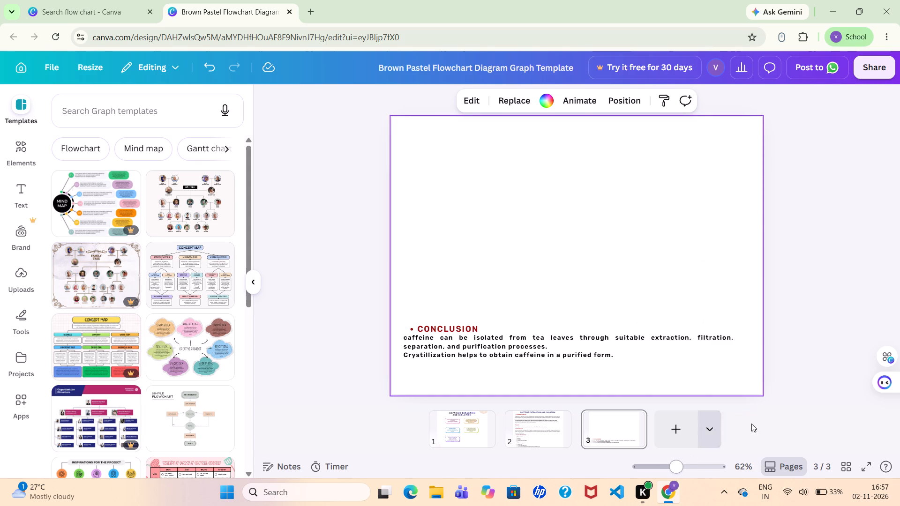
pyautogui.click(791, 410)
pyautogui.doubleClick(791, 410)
# Hide the page thumbnails so the pages show in one continuous vertical scroll.
pyautogui.click(796, 466)
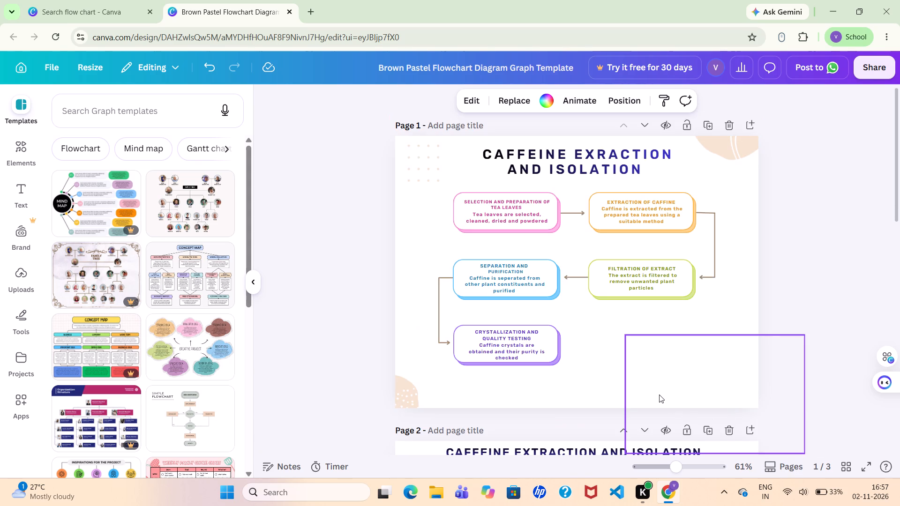
pyautogui.doubleClick(705, 352)
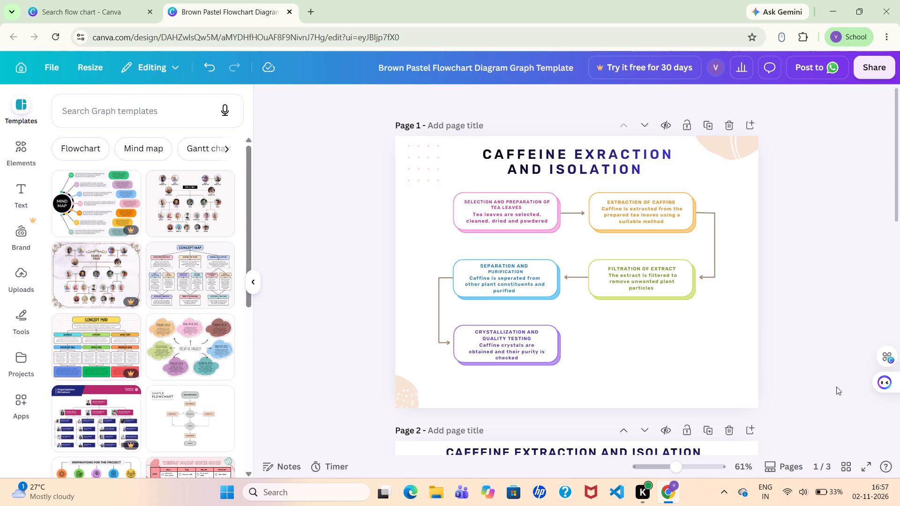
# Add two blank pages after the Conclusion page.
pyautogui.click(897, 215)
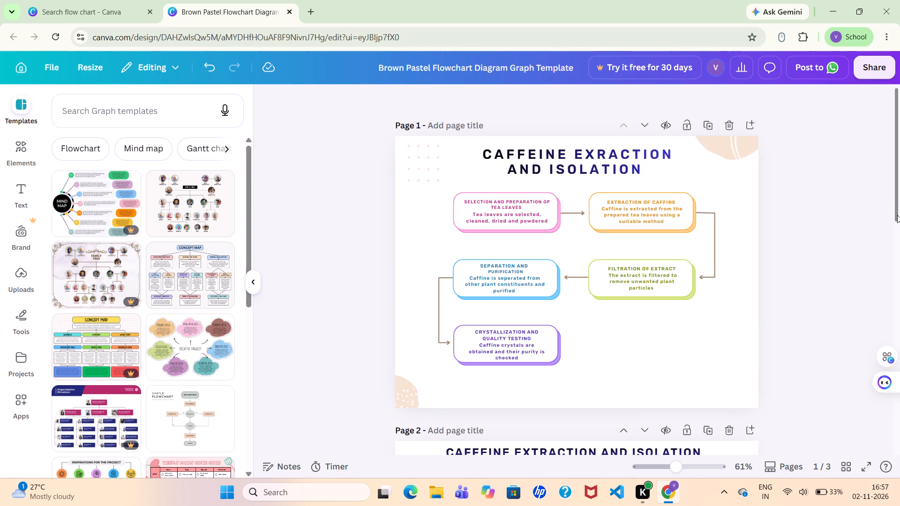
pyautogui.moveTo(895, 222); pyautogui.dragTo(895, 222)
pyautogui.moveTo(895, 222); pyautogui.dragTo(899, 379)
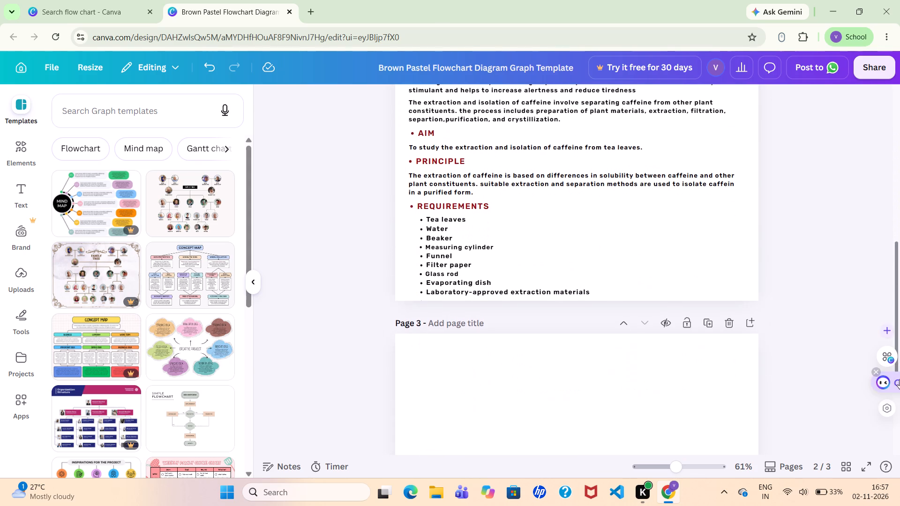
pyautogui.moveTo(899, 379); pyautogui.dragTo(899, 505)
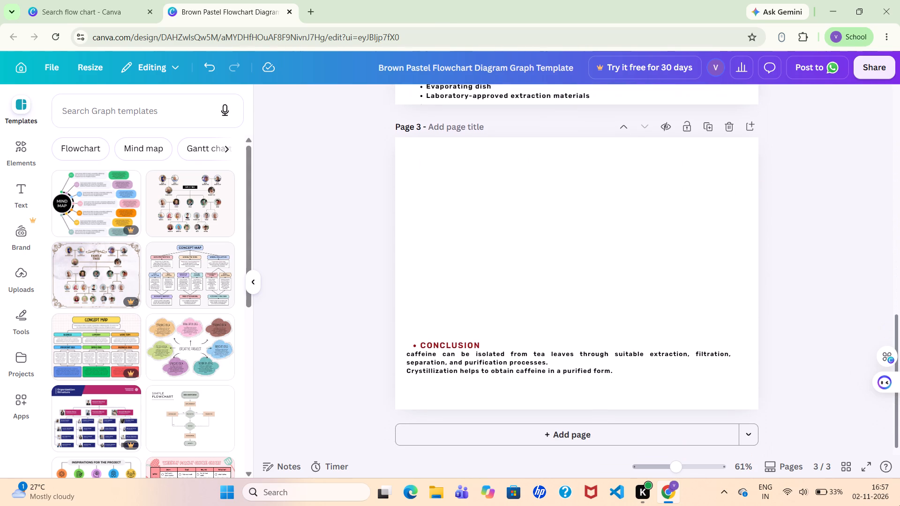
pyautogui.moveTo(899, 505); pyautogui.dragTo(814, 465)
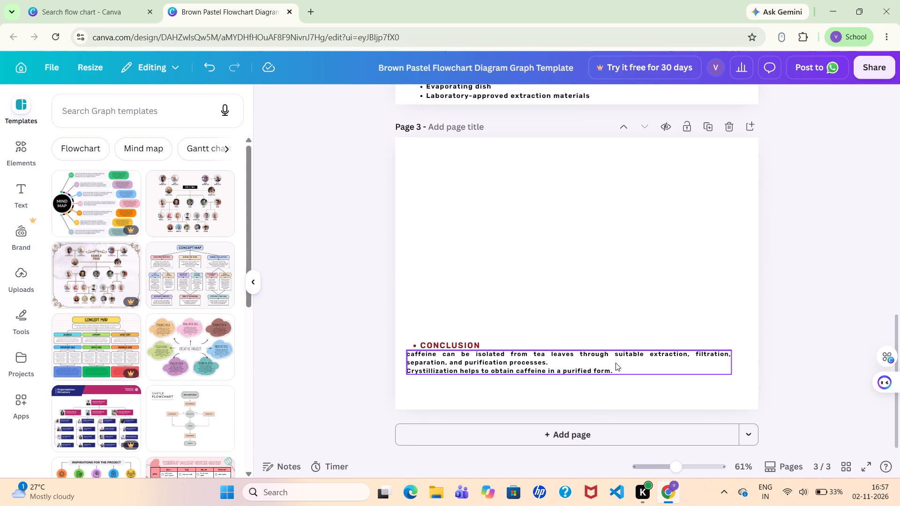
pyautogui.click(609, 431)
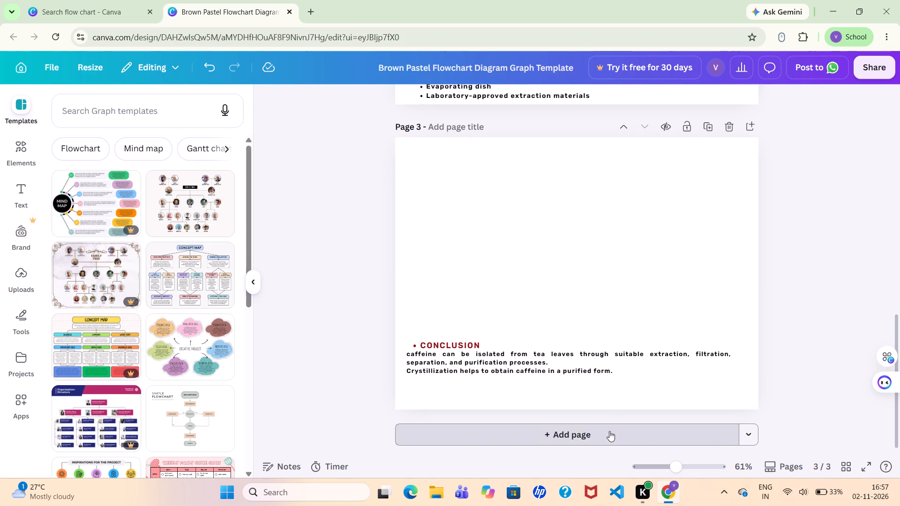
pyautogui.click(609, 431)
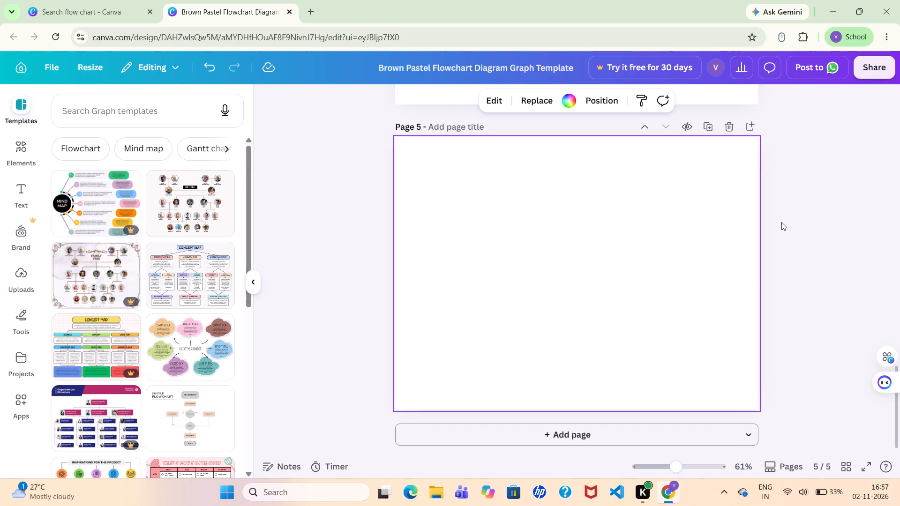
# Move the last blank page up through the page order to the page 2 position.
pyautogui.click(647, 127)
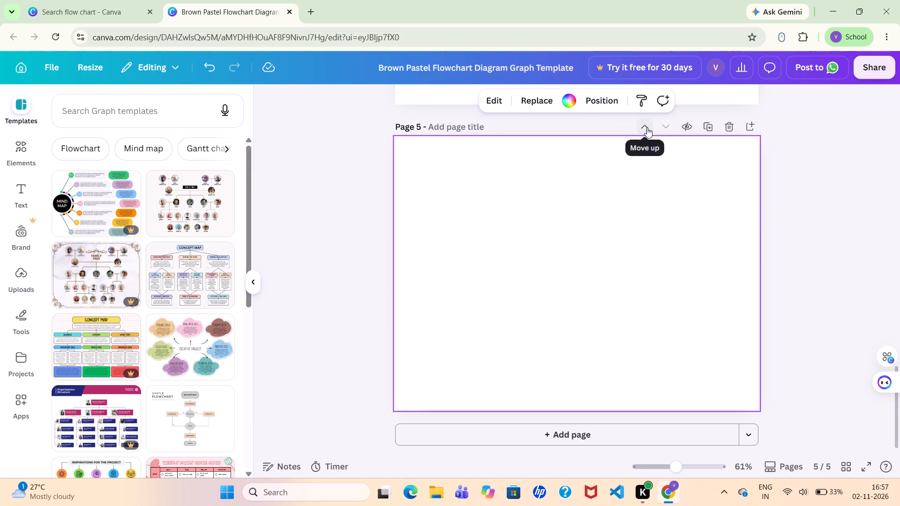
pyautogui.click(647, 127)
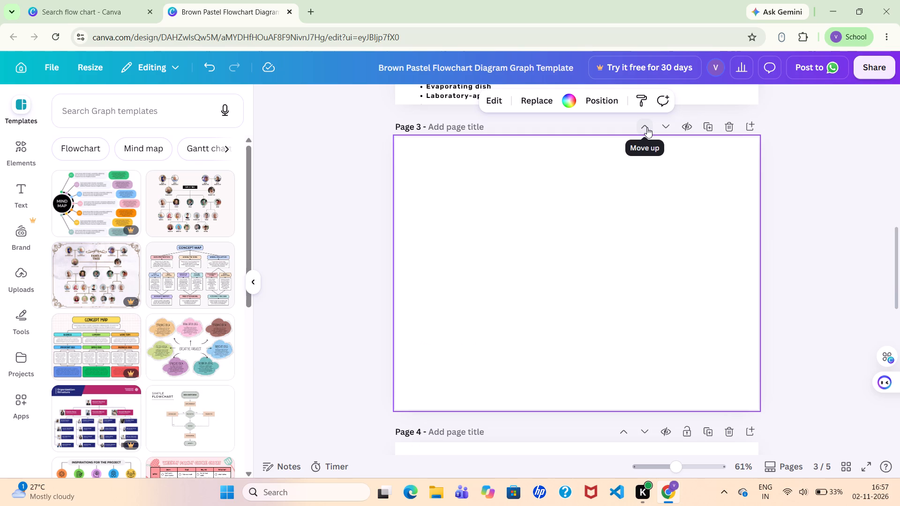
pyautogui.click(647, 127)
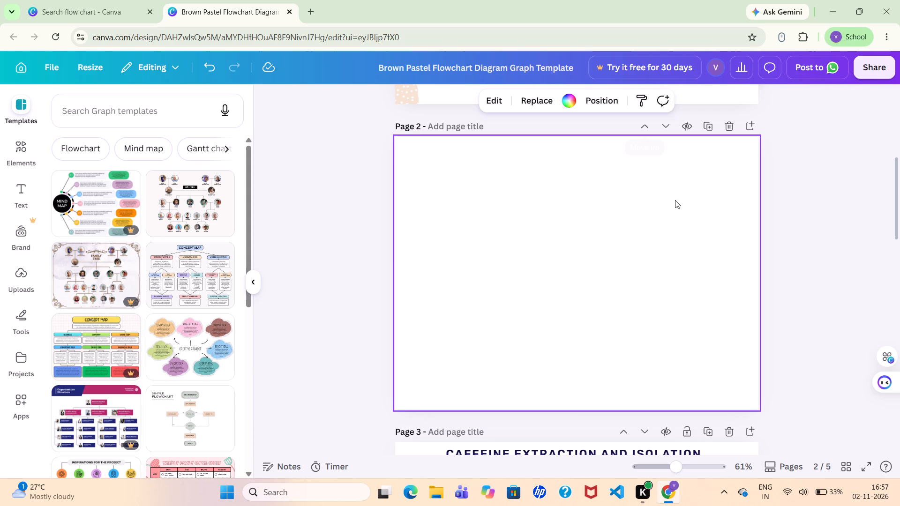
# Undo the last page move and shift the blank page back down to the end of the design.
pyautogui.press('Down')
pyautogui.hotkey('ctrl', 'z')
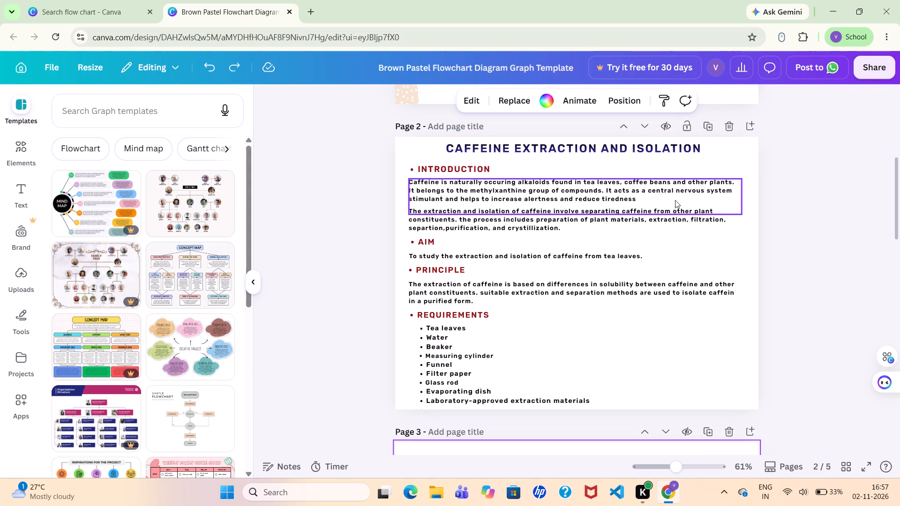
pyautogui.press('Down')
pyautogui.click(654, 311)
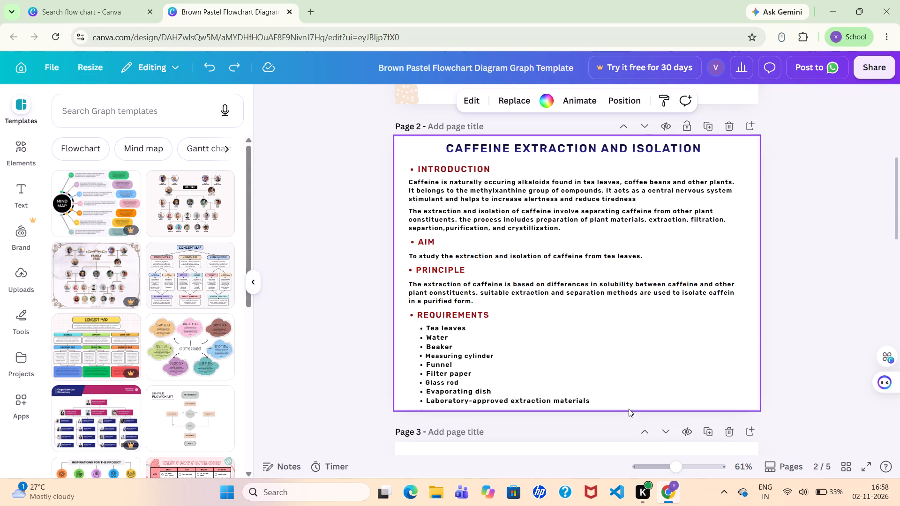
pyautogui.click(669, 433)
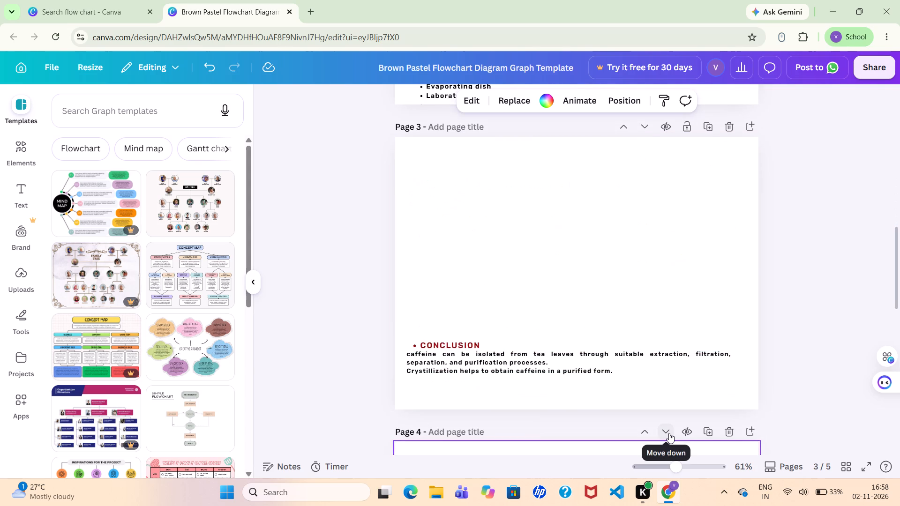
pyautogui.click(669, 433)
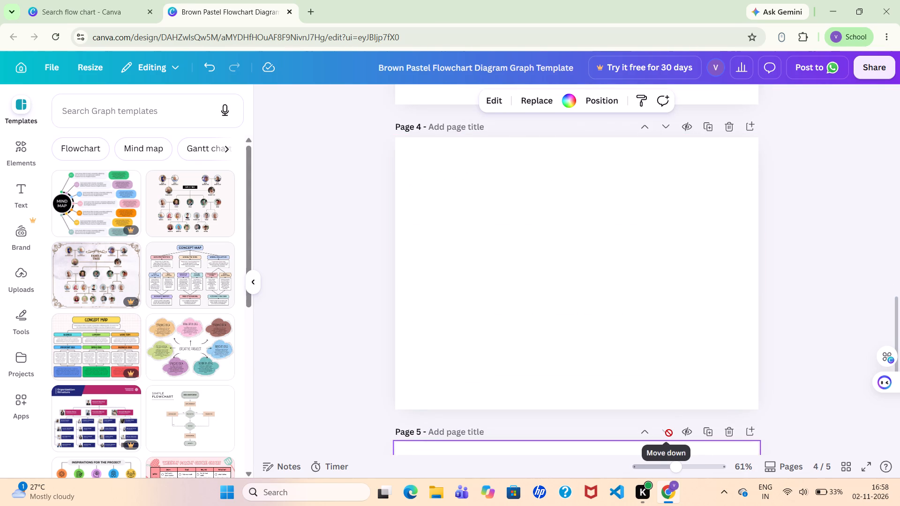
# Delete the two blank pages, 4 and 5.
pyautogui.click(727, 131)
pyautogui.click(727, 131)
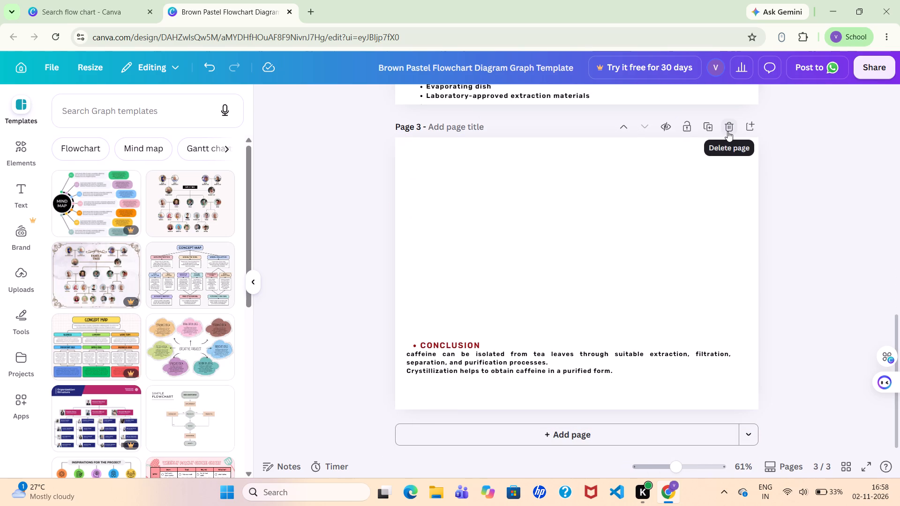
# Delete page 3 with the Conclusion text and add a new blank page in its place.
pyautogui.click(727, 125)
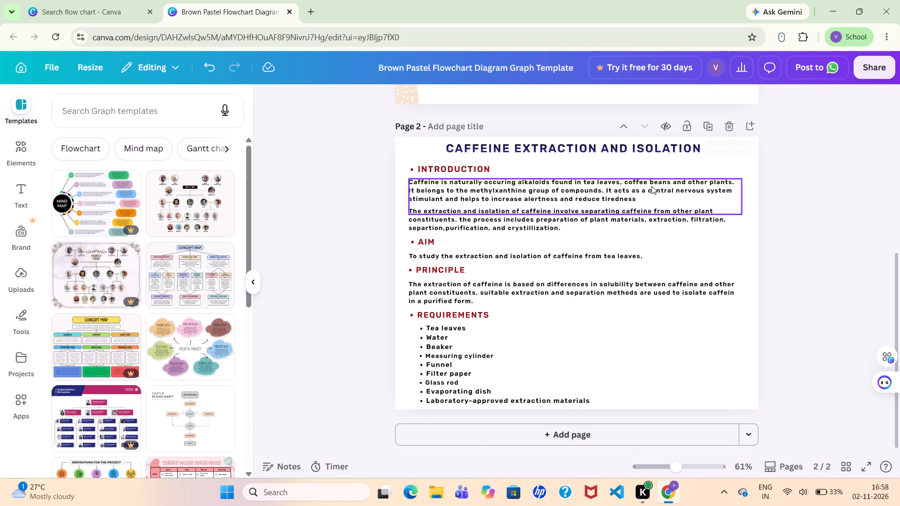
pyautogui.click(562, 430)
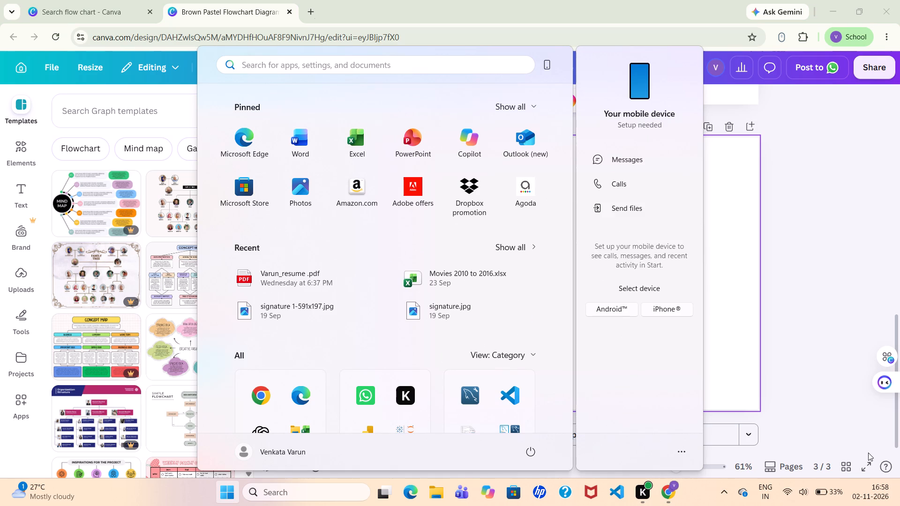
pyautogui.click(834, 362)
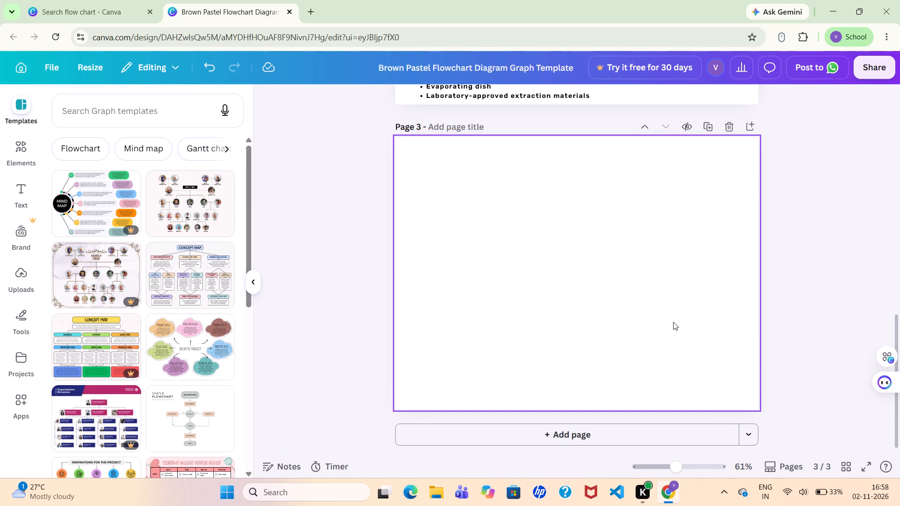
# Add a text box to blank page 3 and replace its placeholder text with the heading PROCEDURE.
pyautogui.press('t')
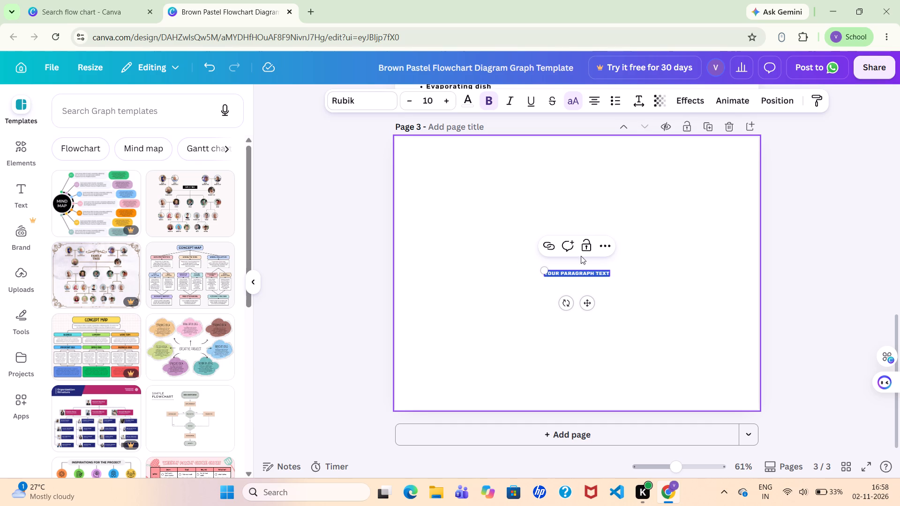
pyautogui.click(582, 271)
pyautogui.press('BackSpace')
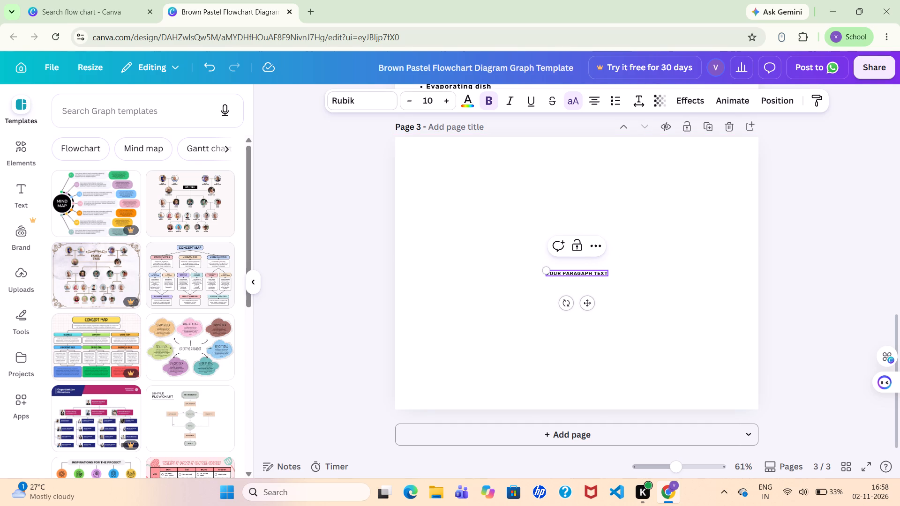
pyautogui.press('BackSpace')
pyautogui.press('BackSpace')
pyautogui.press('BackSpace')
pyautogui.press('BackSpace')
pyautogui.press('BackSpace')
pyautogui.press('BackSpace')
pyautogui.press('BackSpace')
pyautogui.press('BackSpace')
pyautogui.press('BackSpace')
pyautogui.press('BackSpace')
pyautogui.press('BackSpace')
pyautogui.press('BackSpace')
pyautogui.press('BackSpace')
pyautogui.press('BackSpace')
pyautogui.press('BackSpace')
pyautogui.press('BackSpace')
pyautogui.press('BackSpace')
pyautogui.press('BackSpace')
pyautogui.press('BackSpace')
pyautogui.press('BackSpace')
pyautogui.press('Right')
pyautogui.press('Right')
pyautogui.press('Right')
pyautogui.press('Right')
pyautogui.press('Right')
pyautogui.press('Right')
pyautogui.press('Right')
pyautogui.press('Right')
pyautogui.press('BackSpace')
pyautogui.press('BackSpace')
pyautogui.press('BackSpace')
pyautogui.press('BackSpace')
pyautogui.press('BackSpace')
pyautogui.press('BackSpace')
pyautogui.press('BackSpace')
pyautogui.press('BackSpace')
pyautogui.press('BackSpace')
pyautogui.press('BackSpace')
pyautogui.press('BackSpace')
pyautogui.press('BackSpace')
pyautogui.press('BackSpace')
pyautogui.press('BackSpace')
pyautogui.press('BackSpace')
pyautogui.press('BackSpace')
pyautogui.press('BackSpace')
pyautogui.press('BackSpace')
pyautogui.press('BackSpace')
pyautogui.press('BackSpace')
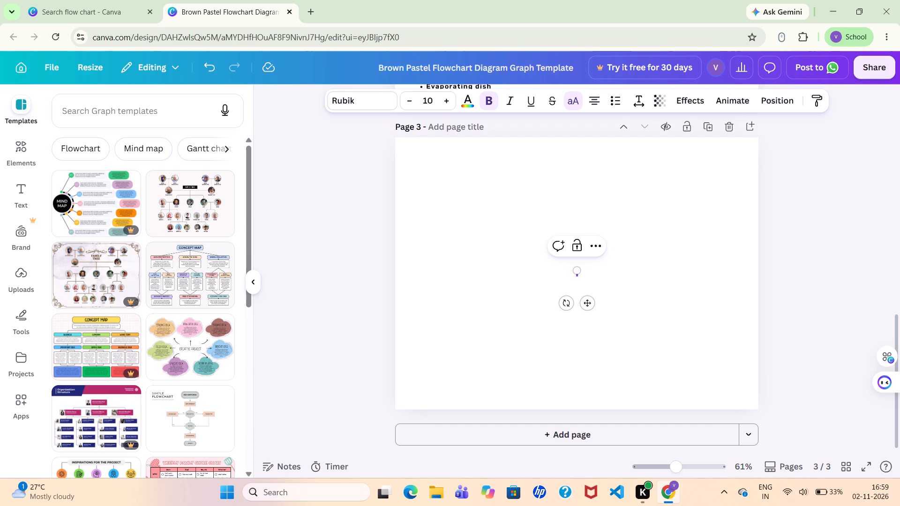
pyautogui.write('PROCE')
pyautogui.write('DURE')
pyautogui.press('space')
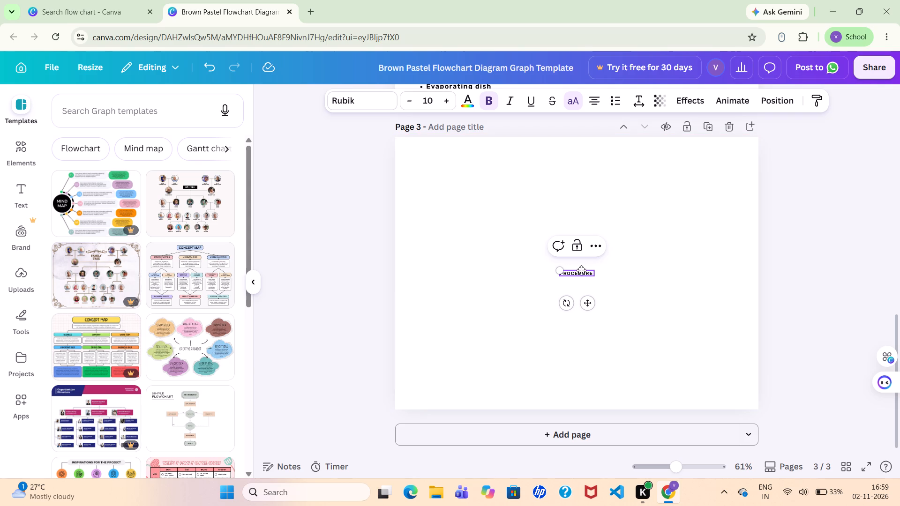
# Increase the PROCEDURE heading's font size to 16.
pyautogui.click(581, 271)
pyautogui.click(446, 102)
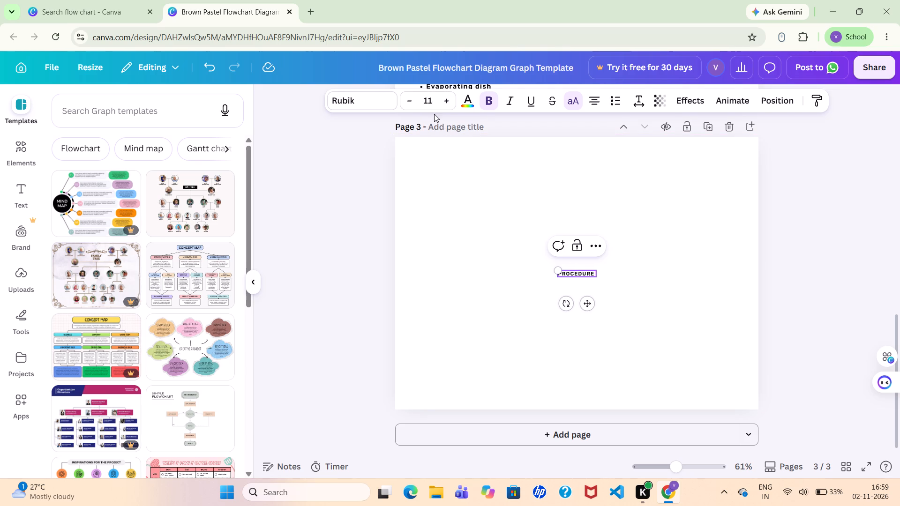
pyautogui.tripleClick(448, 105)
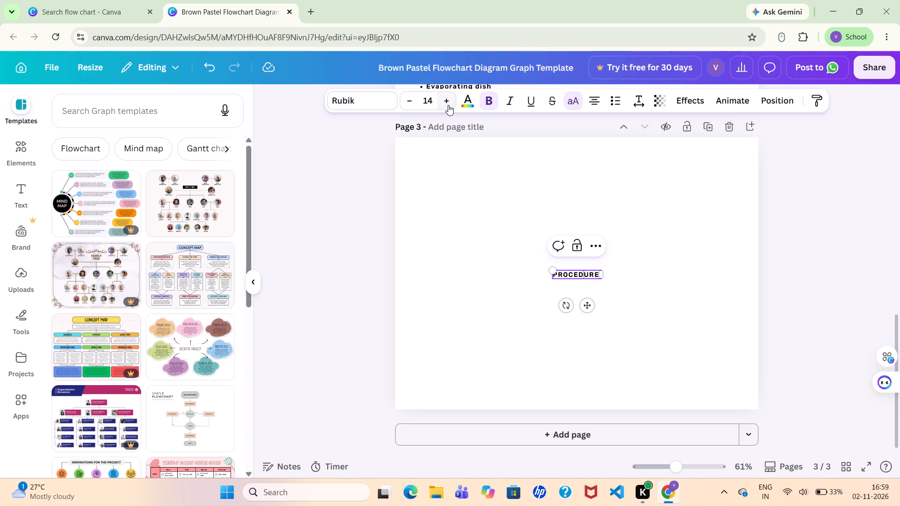
pyautogui.click(448, 105)
pyautogui.click(448, 105)
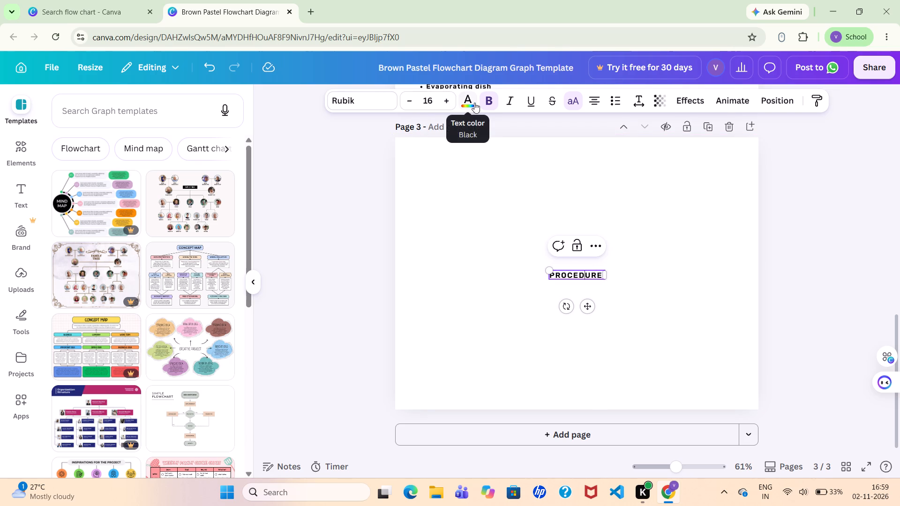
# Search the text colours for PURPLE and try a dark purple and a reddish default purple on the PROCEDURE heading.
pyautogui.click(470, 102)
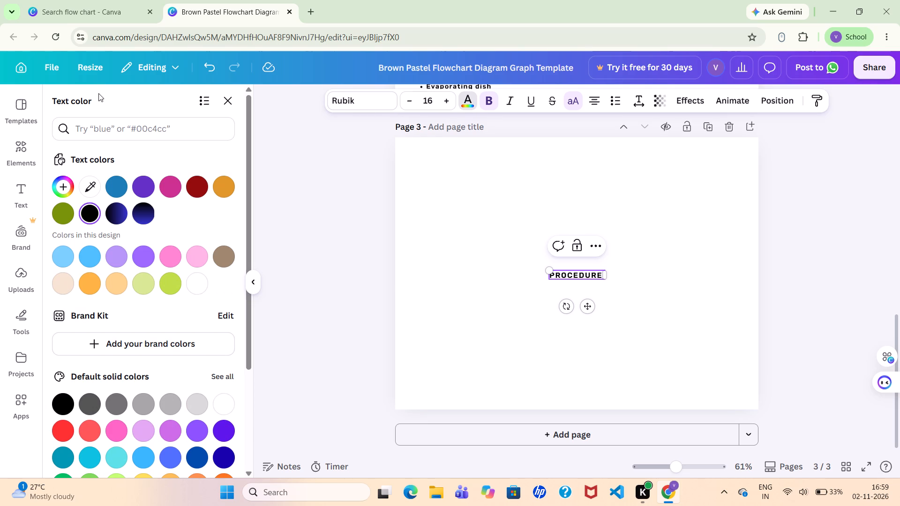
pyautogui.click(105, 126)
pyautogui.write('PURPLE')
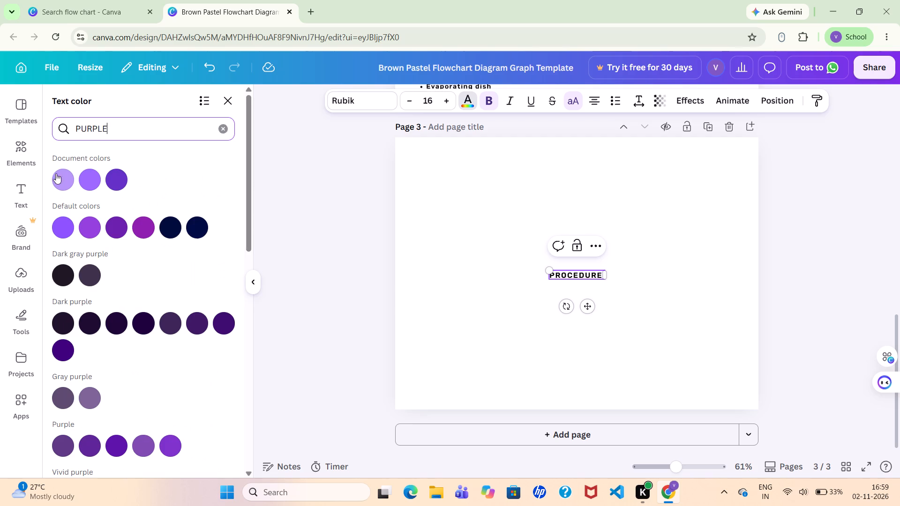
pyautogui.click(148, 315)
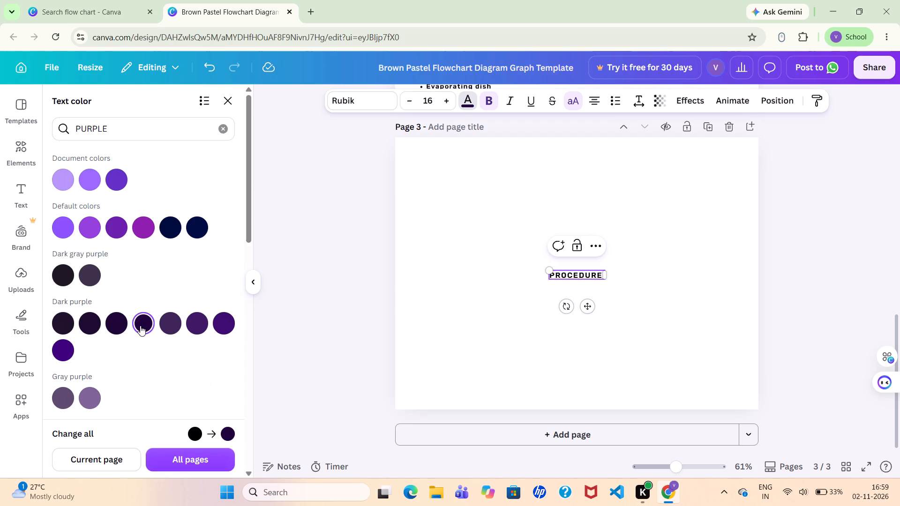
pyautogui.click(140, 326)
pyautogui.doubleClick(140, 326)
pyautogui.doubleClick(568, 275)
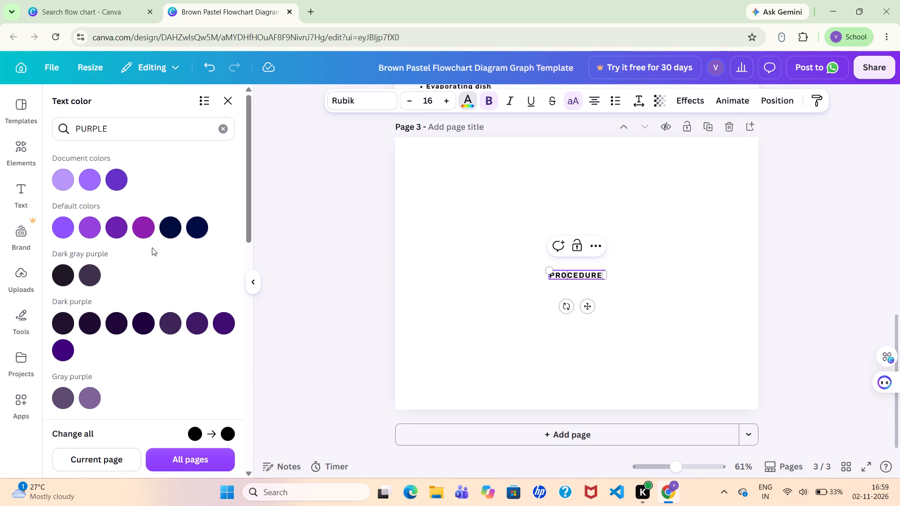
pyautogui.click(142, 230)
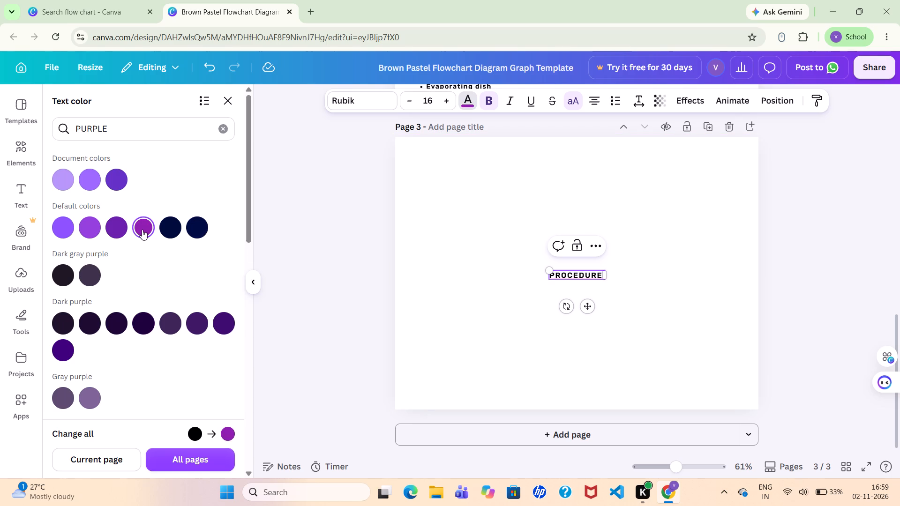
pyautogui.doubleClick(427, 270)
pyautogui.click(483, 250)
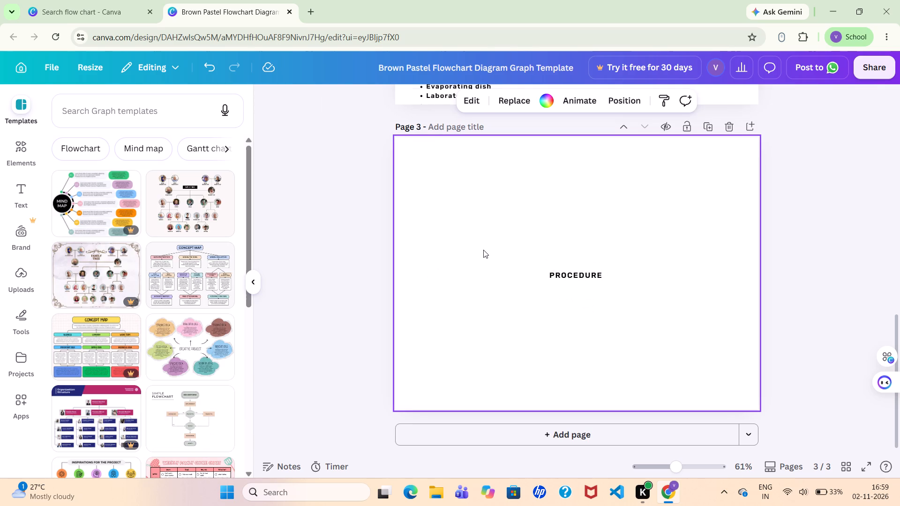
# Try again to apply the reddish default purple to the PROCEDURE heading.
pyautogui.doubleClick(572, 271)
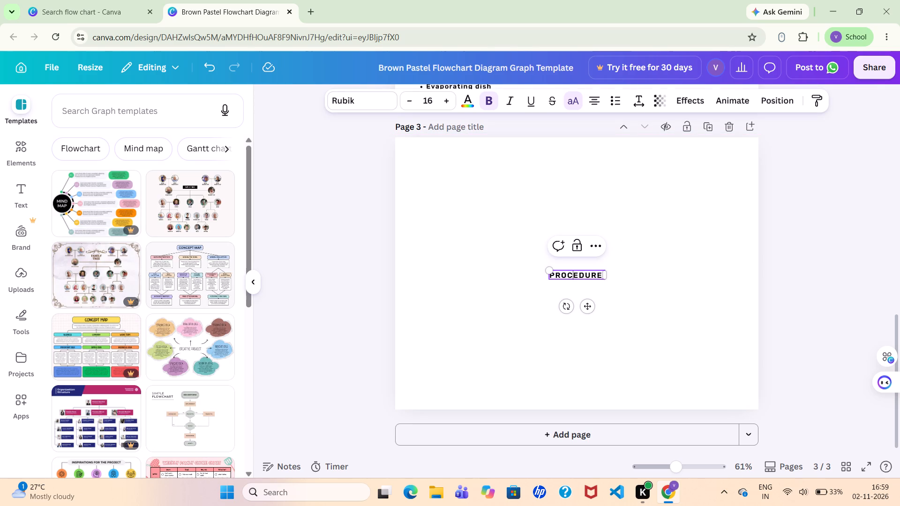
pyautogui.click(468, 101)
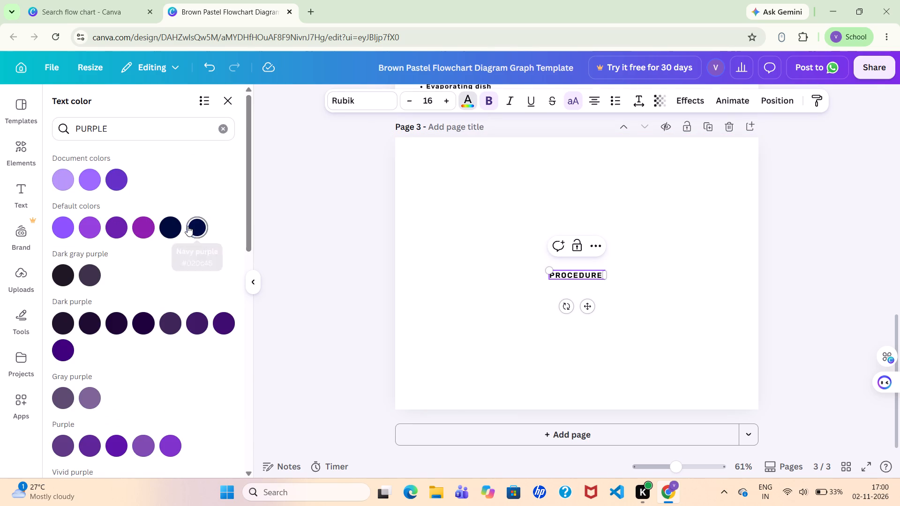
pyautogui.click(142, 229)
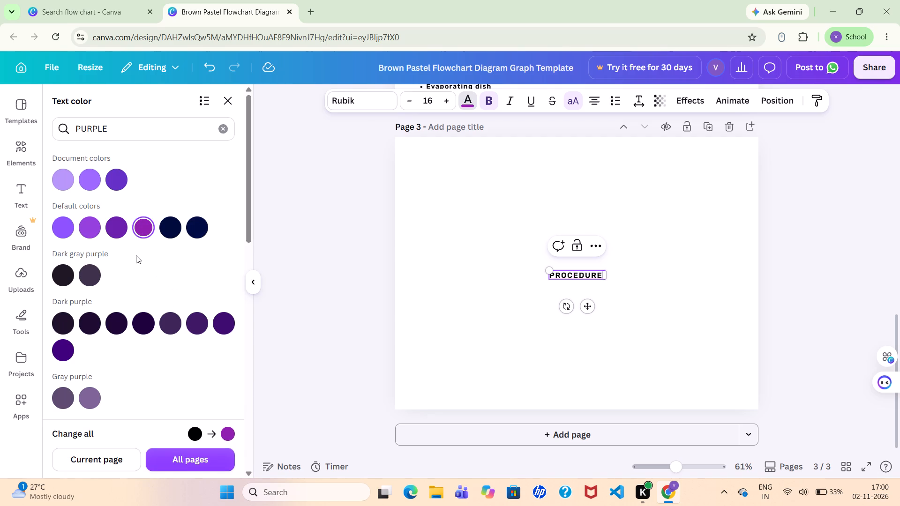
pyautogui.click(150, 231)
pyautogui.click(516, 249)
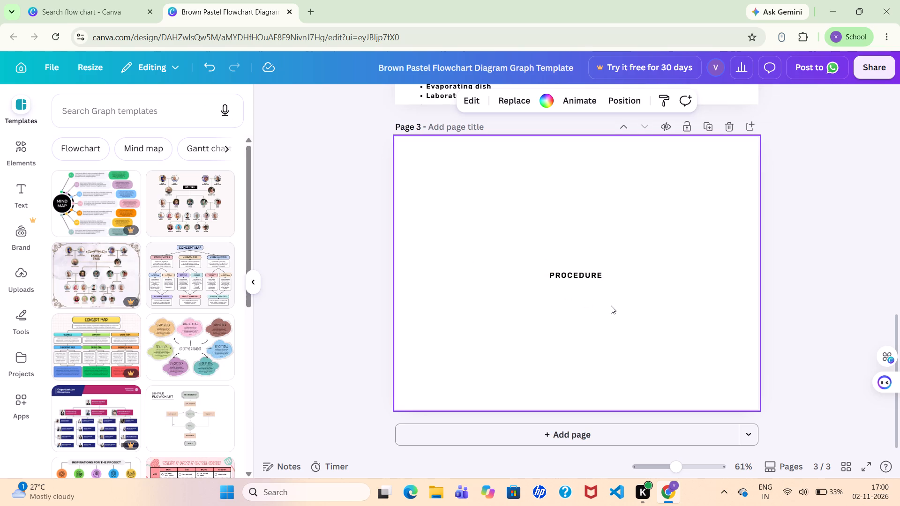
# Format the PROCEDURE heading on page 3 as a bulleted list item.
pyautogui.click(580, 269)
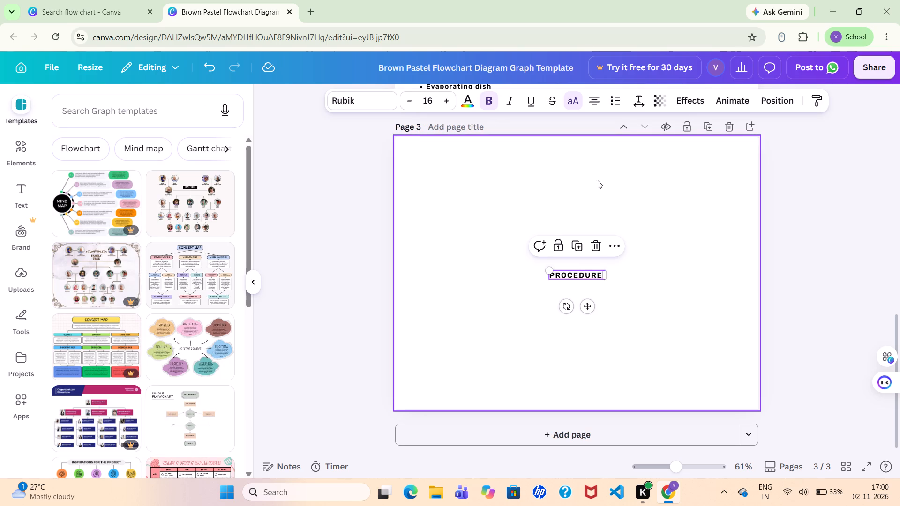
pyautogui.click(610, 99)
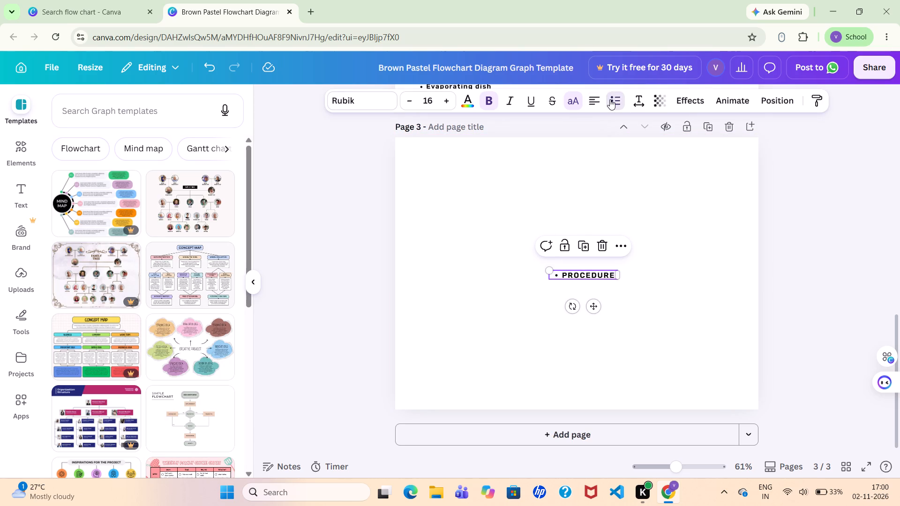
pyautogui.click(704, 214)
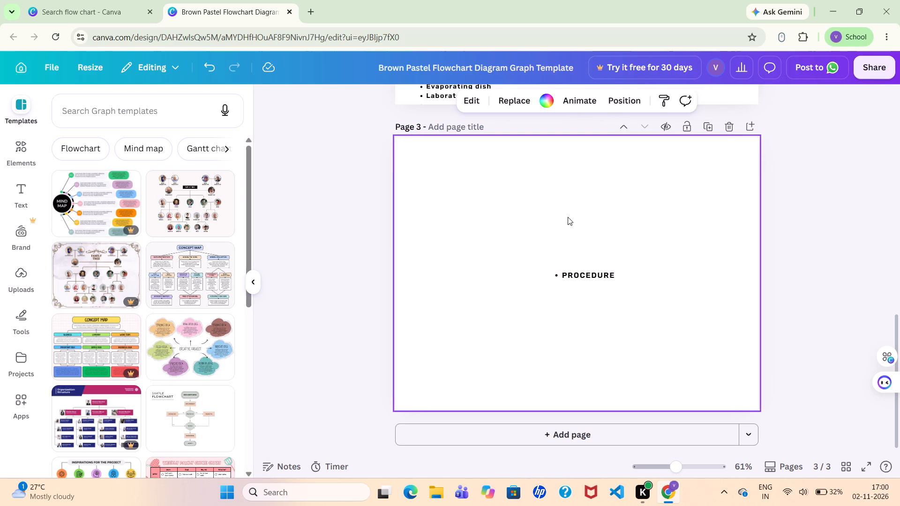
# Set the text colour of the whole bulleted PROCEDURE heading to dark purple #3e1964.
pyautogui.click(583, 280)
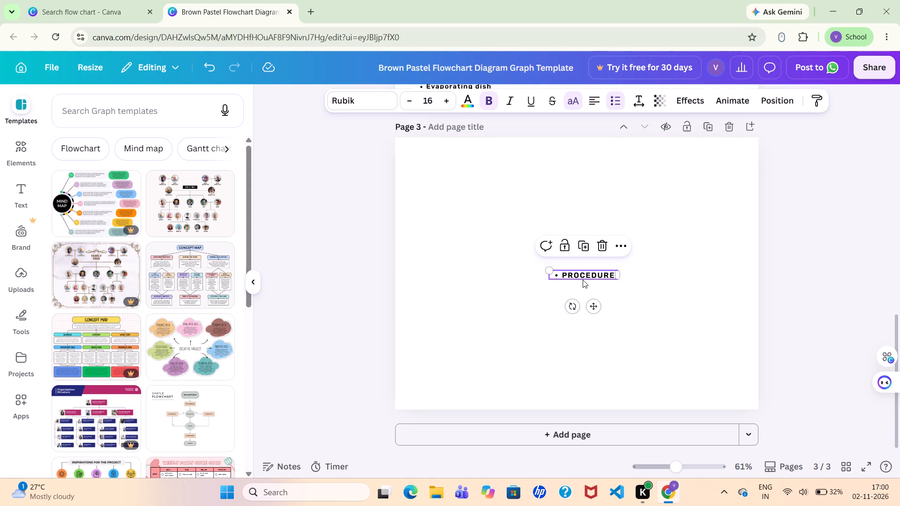
pyautogui.click(474, 101)
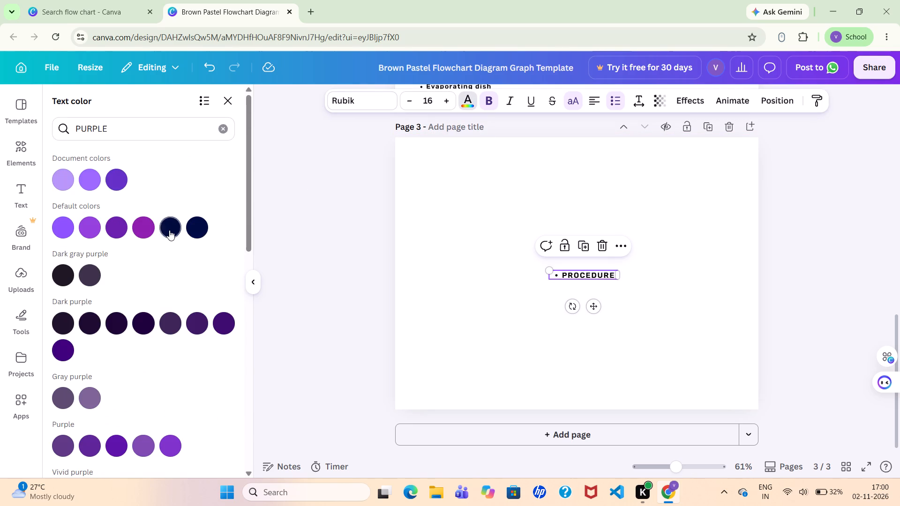
pyautogui.click(140, 226)
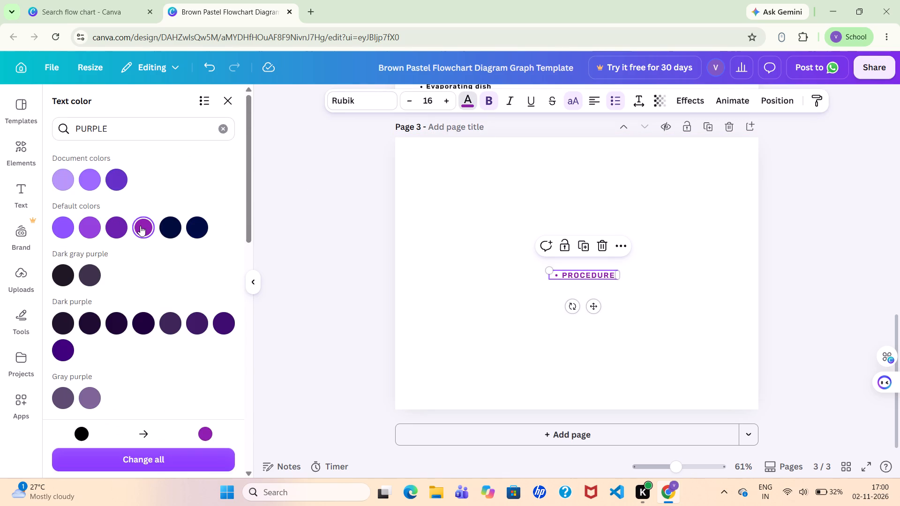
pyautogui.click(174, 224)
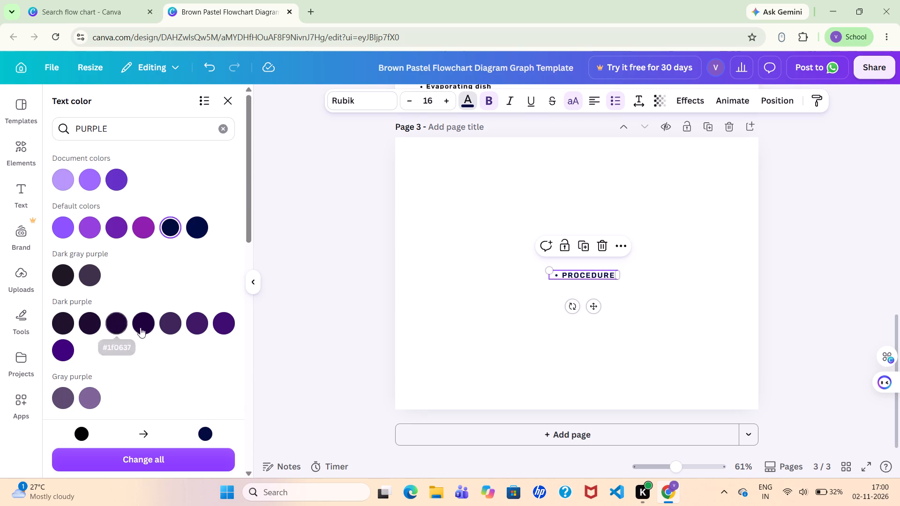
pyautogui.doubleClick(192, 324)
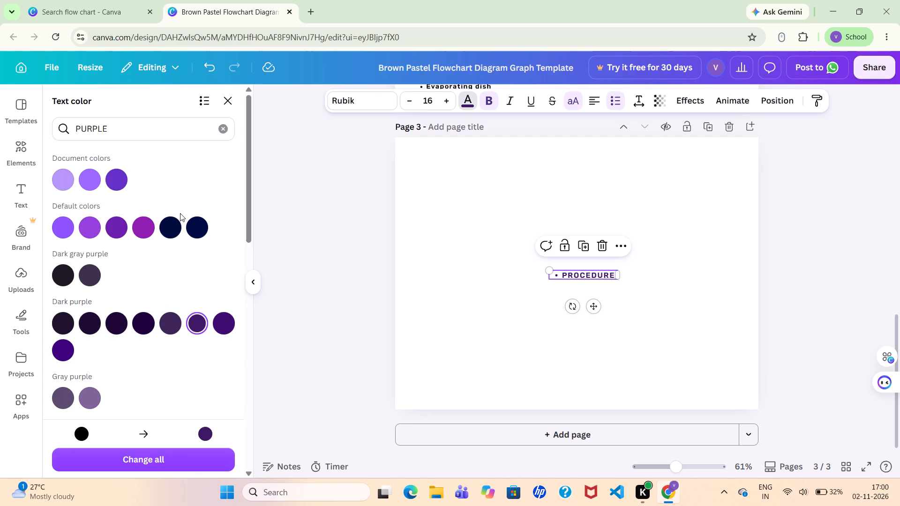
pyautogui.click(443, 250)
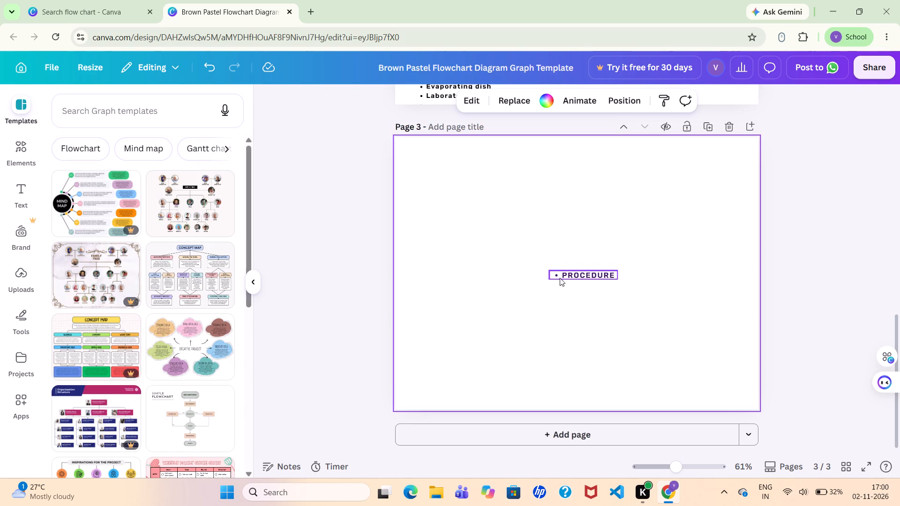
# Move the bulleted PROCEDURE heading from the centre of page 3 to the page's upper-left area.
pyautogui.moveTo(566, 277); pyautogui.dragTo(445, 190)
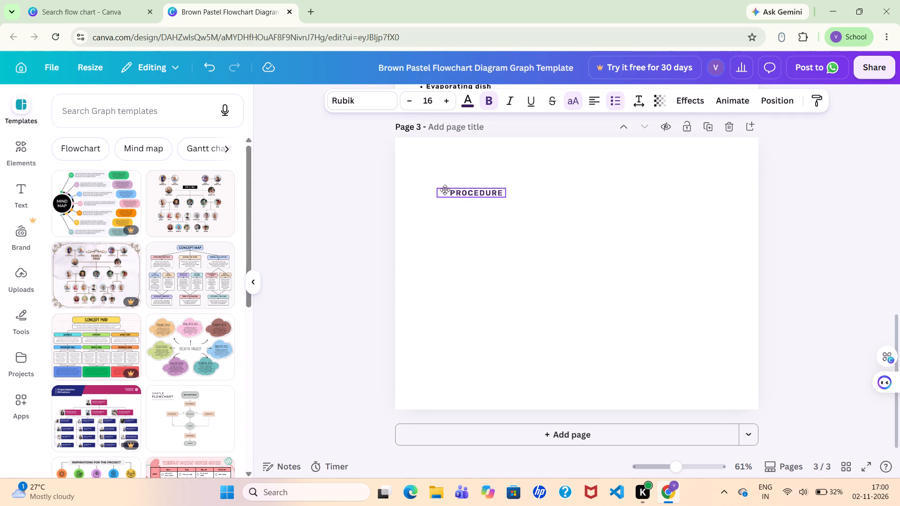
# Move the bulleted PROCEDURE heading closer to the top-left corner of page 3.
pyautogui.moveTo(445, 190); pyautogui.dragTo(430, 163)
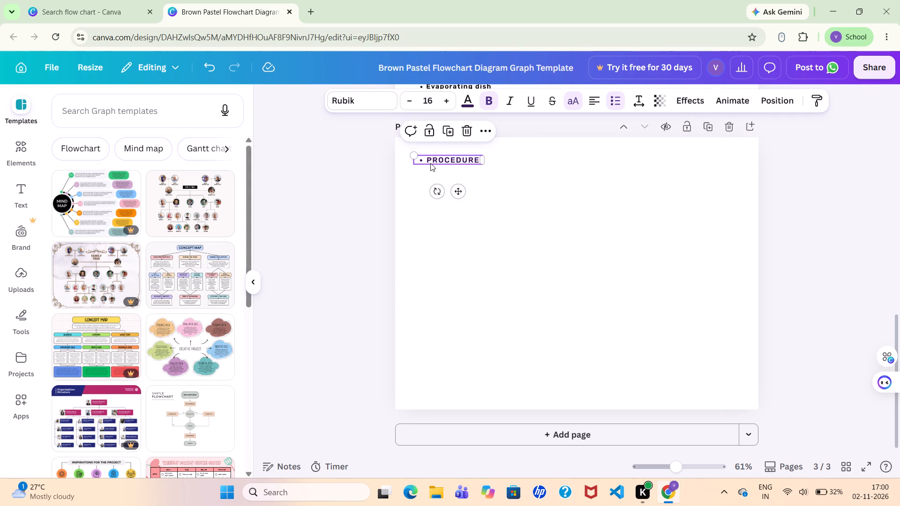
pyautogui.click(559, 226)
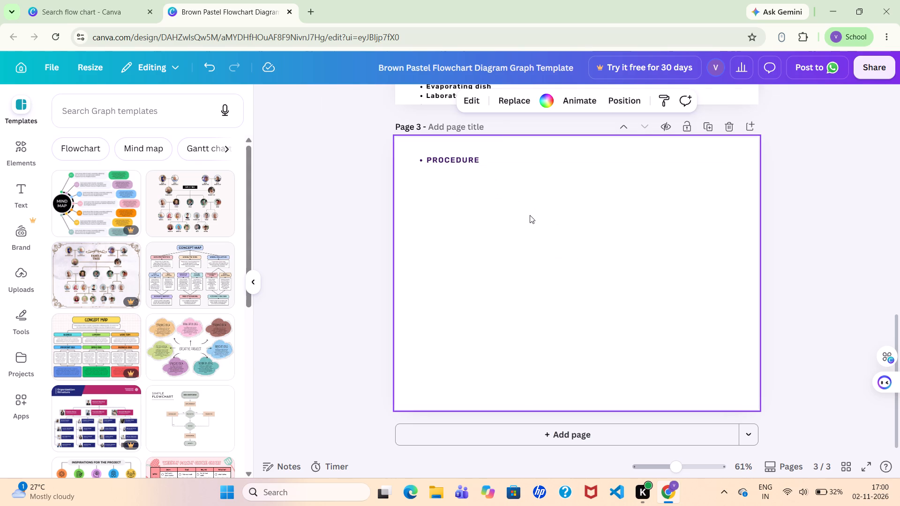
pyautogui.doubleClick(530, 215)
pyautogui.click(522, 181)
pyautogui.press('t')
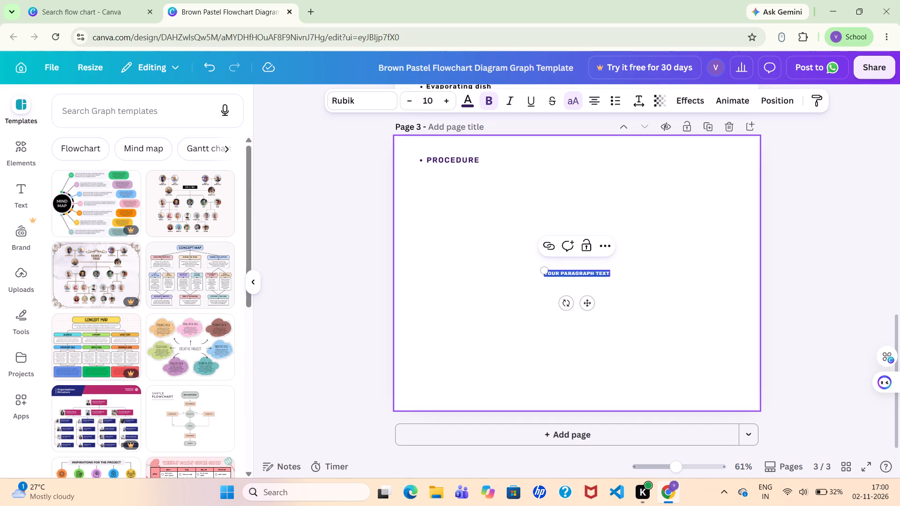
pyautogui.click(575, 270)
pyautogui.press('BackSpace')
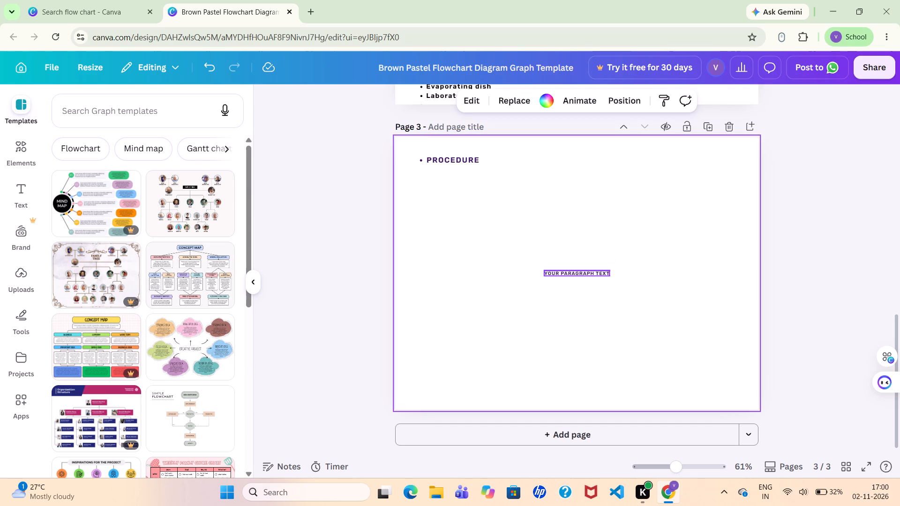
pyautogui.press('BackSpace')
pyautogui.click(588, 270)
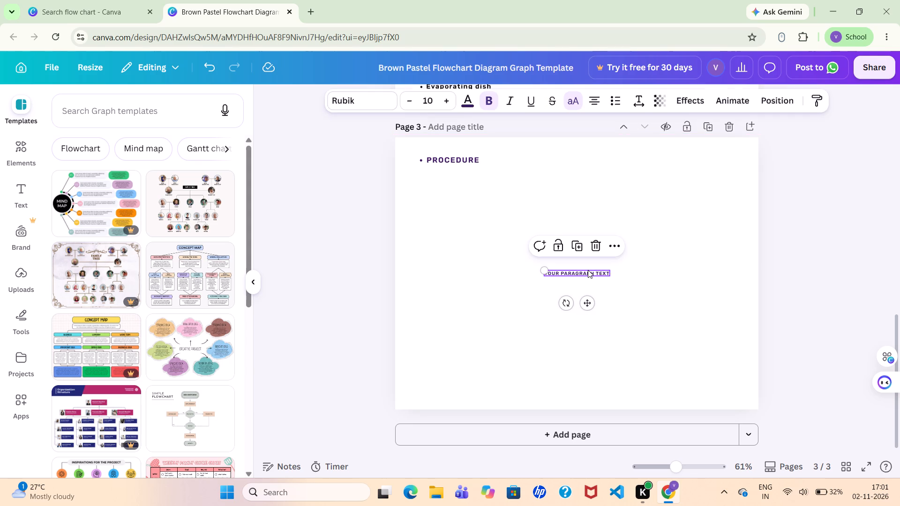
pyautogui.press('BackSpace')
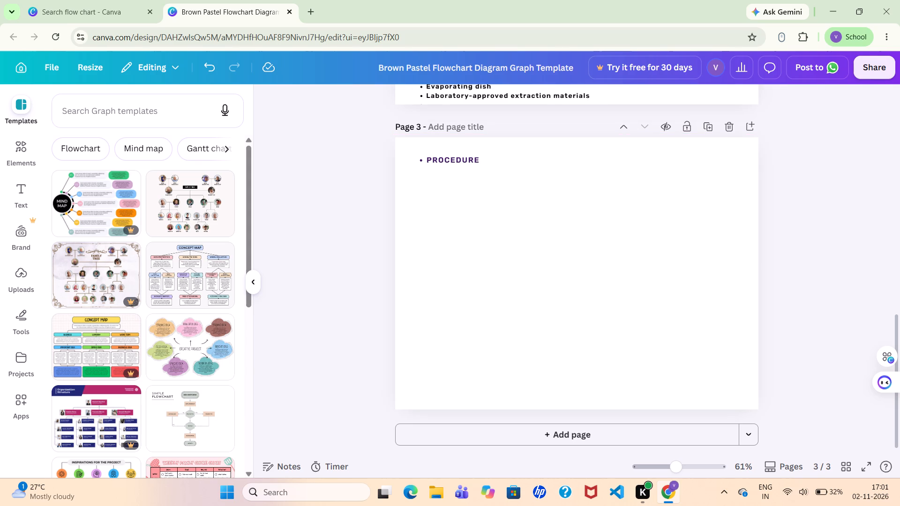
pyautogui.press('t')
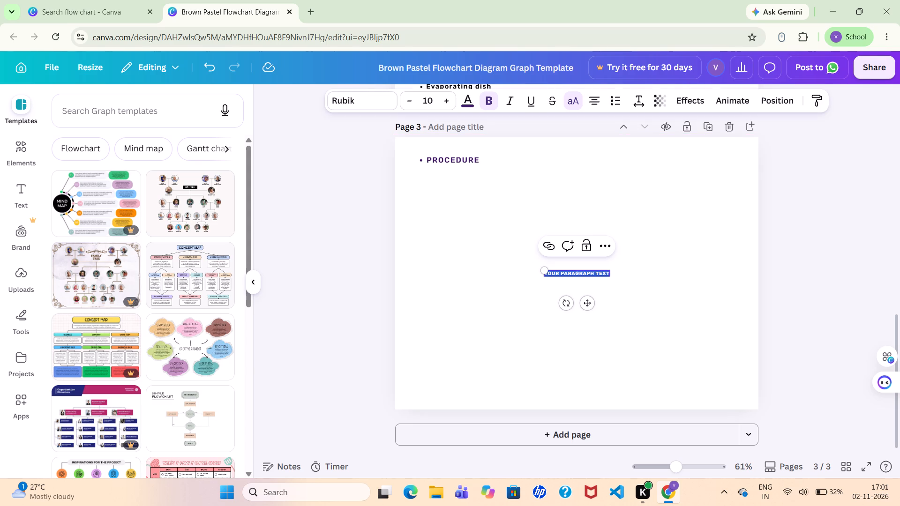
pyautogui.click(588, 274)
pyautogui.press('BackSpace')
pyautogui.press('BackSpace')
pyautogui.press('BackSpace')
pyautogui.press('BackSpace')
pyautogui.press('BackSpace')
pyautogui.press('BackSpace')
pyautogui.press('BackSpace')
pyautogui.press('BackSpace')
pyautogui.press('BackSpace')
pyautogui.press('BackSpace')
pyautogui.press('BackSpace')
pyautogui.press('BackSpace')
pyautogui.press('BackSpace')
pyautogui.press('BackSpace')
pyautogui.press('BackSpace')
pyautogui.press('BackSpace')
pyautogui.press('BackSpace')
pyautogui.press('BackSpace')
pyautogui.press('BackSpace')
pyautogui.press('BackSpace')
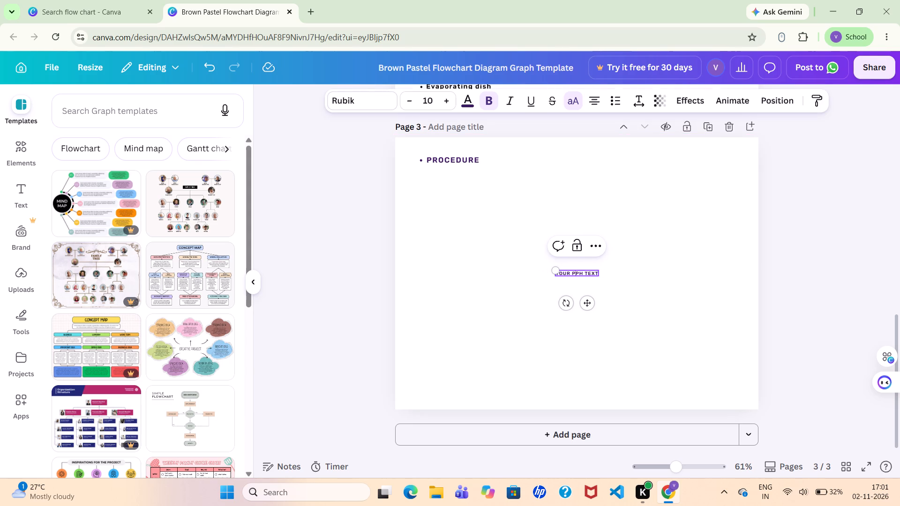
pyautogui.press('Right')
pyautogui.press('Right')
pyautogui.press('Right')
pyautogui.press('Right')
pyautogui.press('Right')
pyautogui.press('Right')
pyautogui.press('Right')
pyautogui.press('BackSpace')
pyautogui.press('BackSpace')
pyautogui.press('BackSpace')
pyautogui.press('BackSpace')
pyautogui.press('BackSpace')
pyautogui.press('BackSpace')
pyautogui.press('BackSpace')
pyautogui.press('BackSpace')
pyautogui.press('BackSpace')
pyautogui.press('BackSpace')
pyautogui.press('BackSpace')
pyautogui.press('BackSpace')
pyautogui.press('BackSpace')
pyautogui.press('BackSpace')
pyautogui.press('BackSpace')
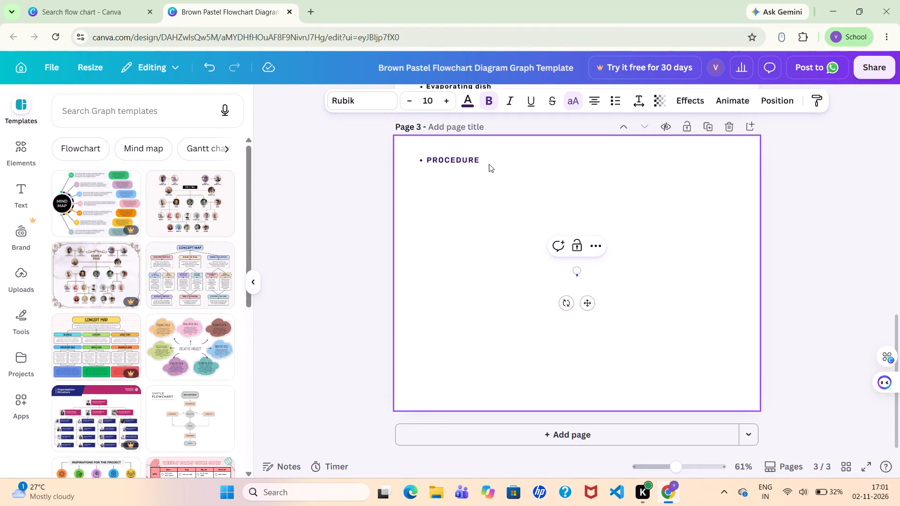
# Change the text colour of the bulleted PROCEDURE heading to the dark red among the design's text colours.
pyautogui.click(465, 159)
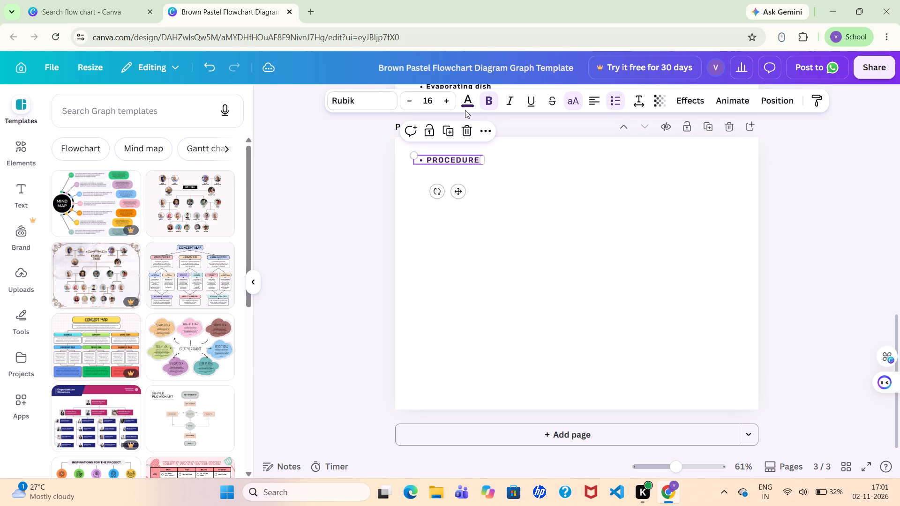
pyautogui.click(466, 103)
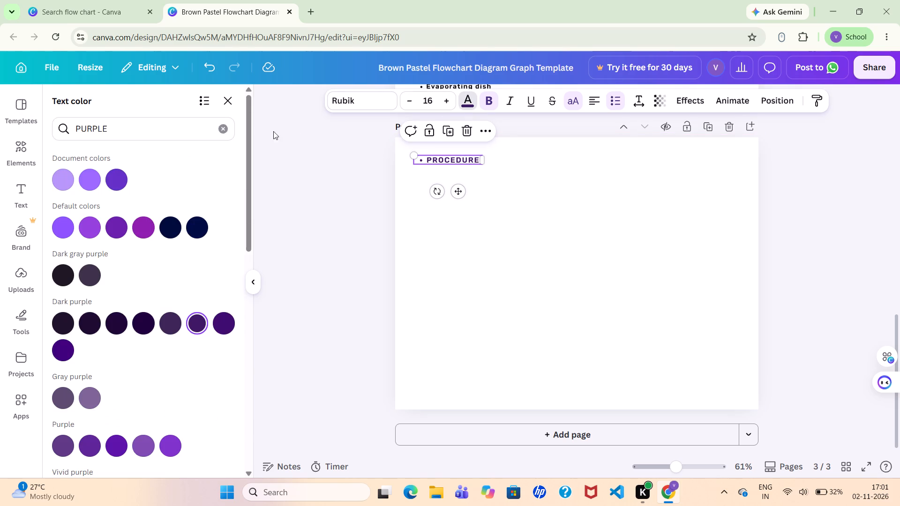
pyautogui.click(225, 127)
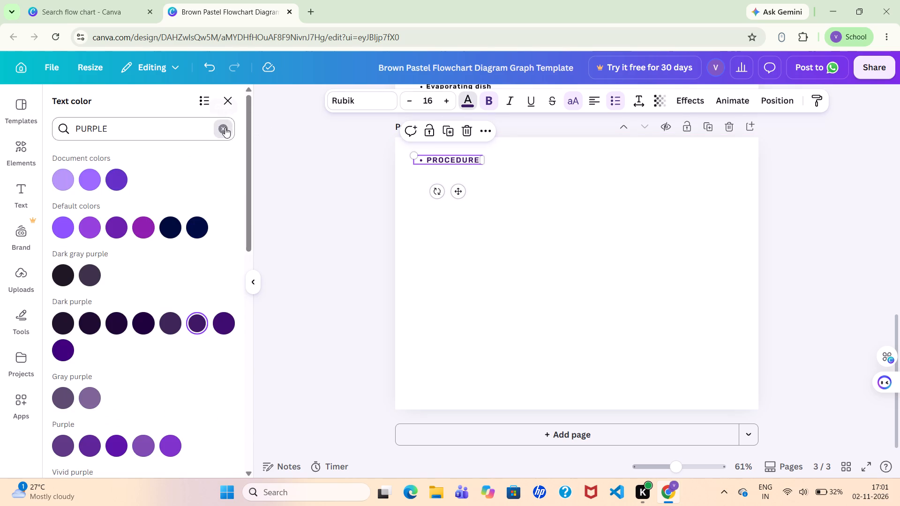
pyautogui.click(221, 187)
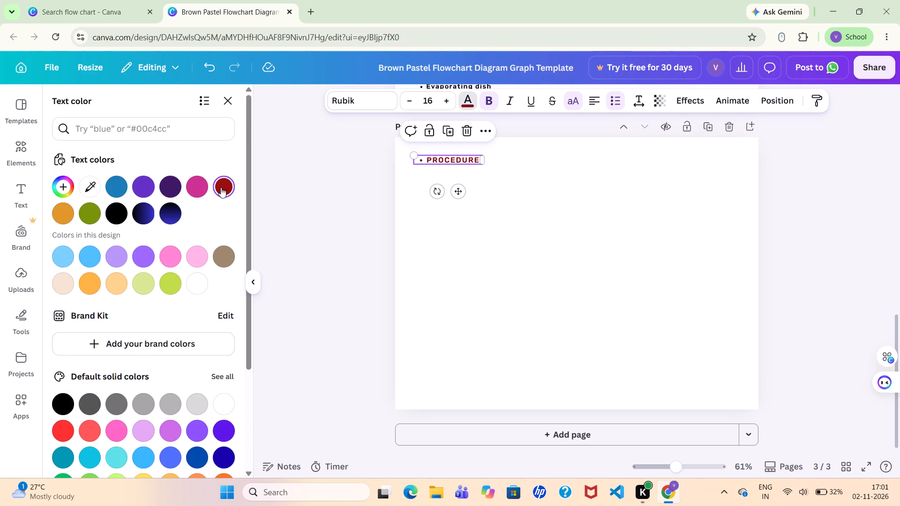
pyautogui.click(484, 223)
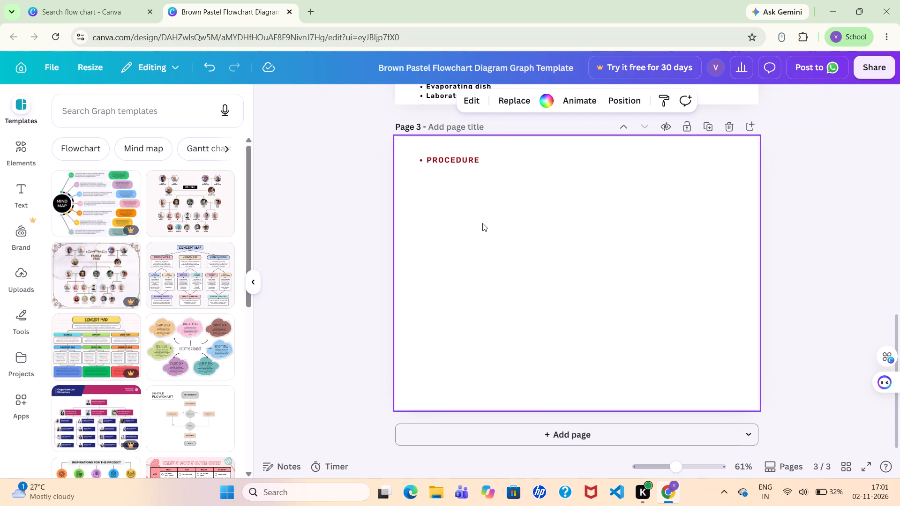
# Add a new text box to page 3 and clear all of its placeholder text.
pyautogui.press('t')
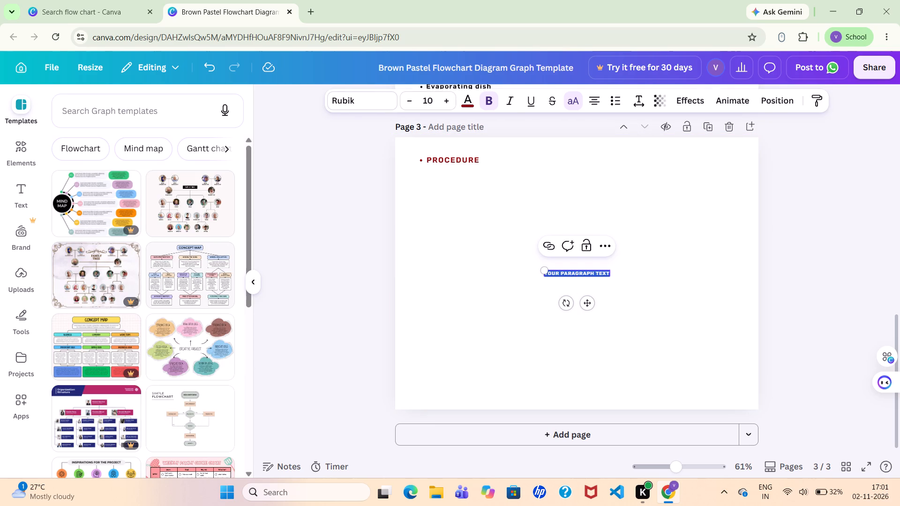
pyautogui.click(578, 272)
pyautogui.press('BackSpace')
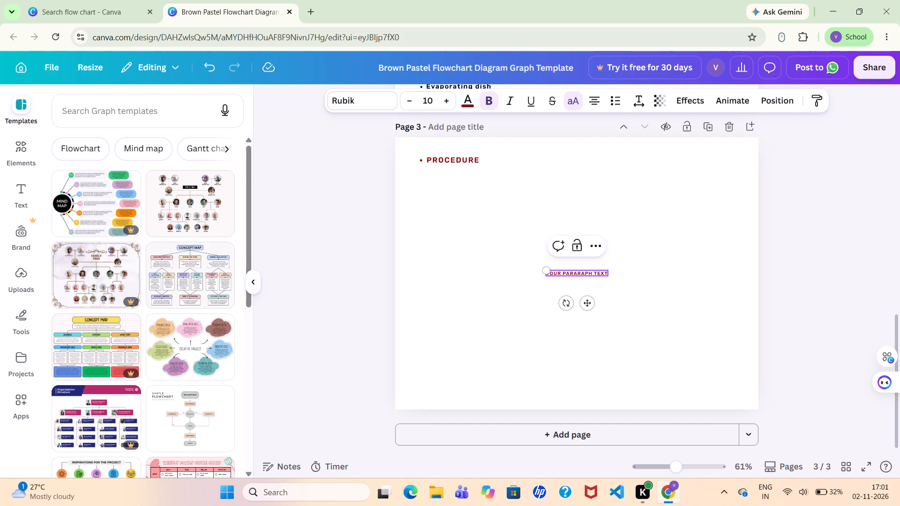
pyautogui.press('Right')
pyautogui.press('Right')
pyautogui.press('Right')
pyautogui.press('Right')
pyautogui.press('Right')
pyautogui.press('Right')
pyautogui.press('Right')
pyautogui.press('Right')
pyautogui.press('Right')
pyautogui.press('BackSpace')
pyautogui.press('BackSpace')
pyautogui.press('BackSpace')
pyautogui.press('BackSpace')
pyautogui.press('BackSpace')
pyautogui.press('BackSpace')
pyautogui.press('BackSpace')
pyautogui.press('BackSpace')
pyautogui.press('BackSpace')
pyautogui.press('BackSpace')
pyautogui.press('BackSpace')
pyautogui.press('BackSpace')
pyautogui.press('BackSpace')
pyautogui.press('BackSpace')
pyautogui.press('BackSpace')
pyautogui.press('BackSpace')
pyautogui.press('BackSpace')
pyautogui.press('BackSpace')
pyautogui.press('BackSpace')
pyautogui.press('BackSpace')
# Format the empty text box as a bulleted list, turn off its uppercase setting and leave the bullet blank.
pyautogui.click(613, 97)
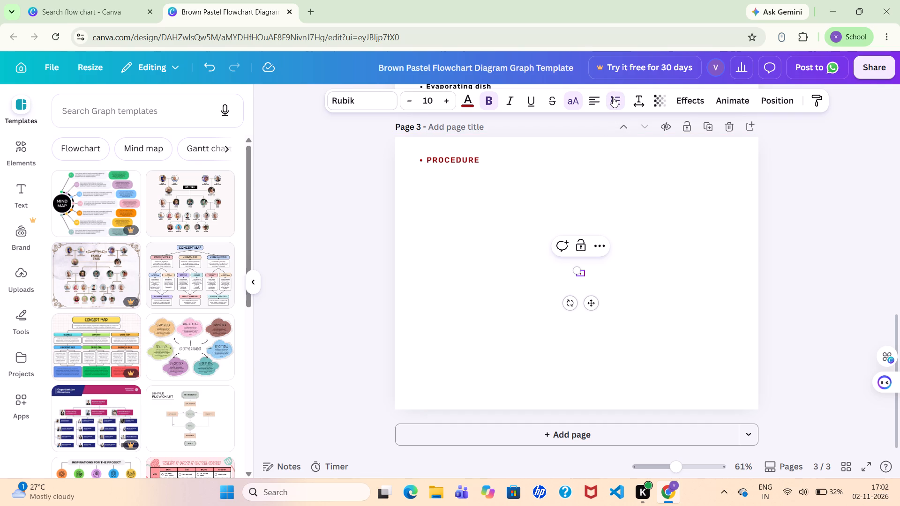
pyautogui.press('s')
pyautogui.press('e')
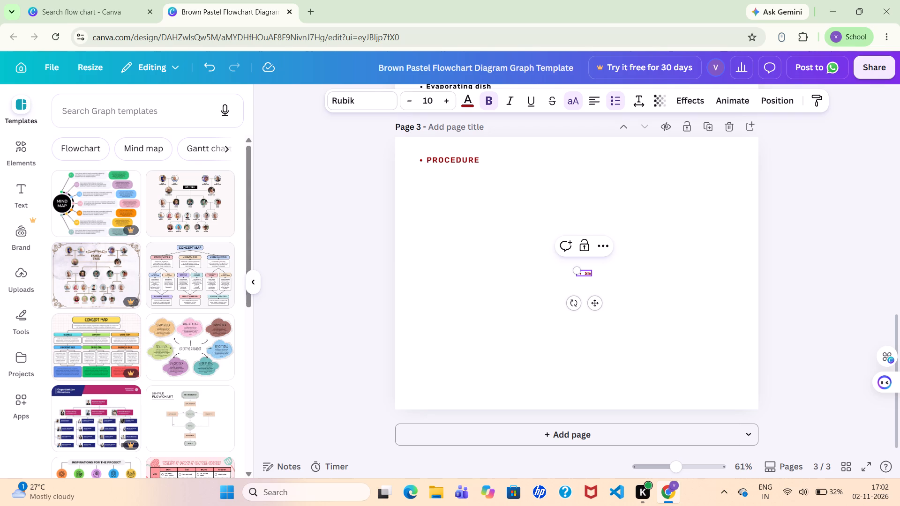
pyautogui.press('BackSpace')
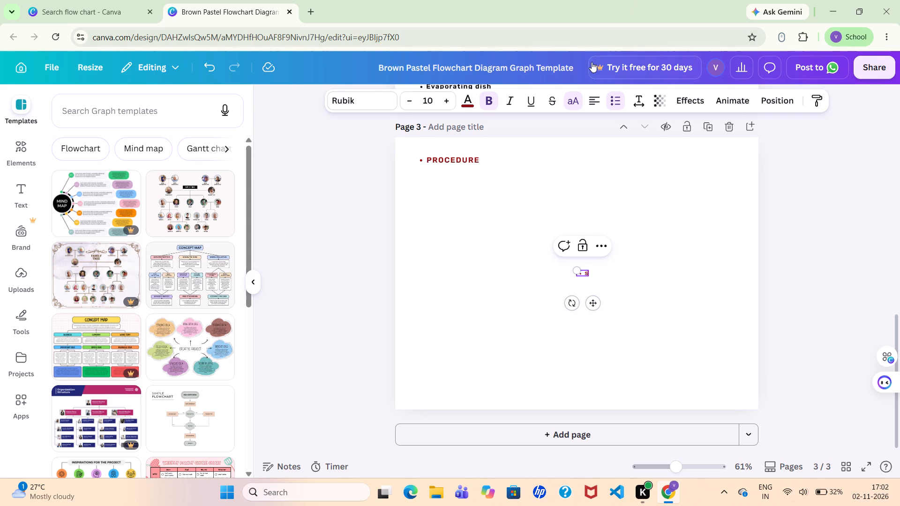
pyautogui.click(570, 106)
pyautogui.click(582, 275)
pyautogui.press('Right')
pyautogui.press('BackSpace')
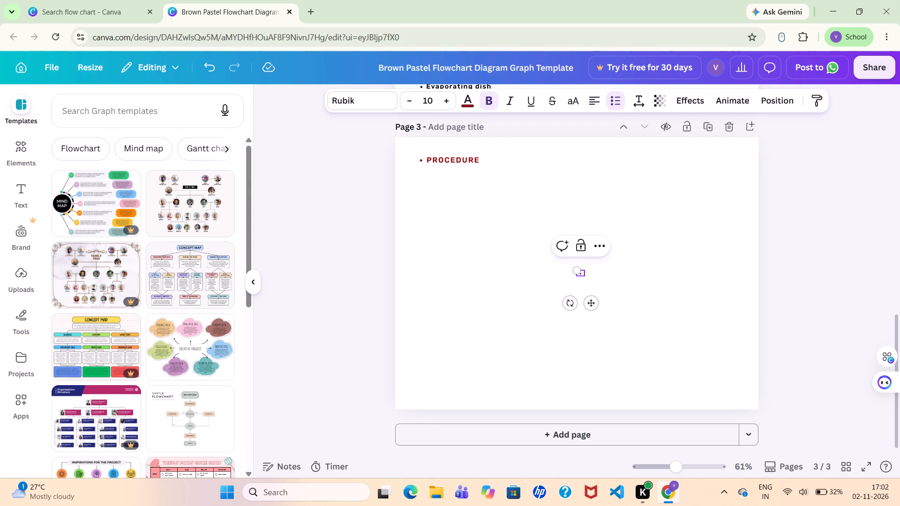
# Enter "Selection of plant material" as the first bullet in the new text box on page 3.
pyautogui.press('s')
pyautogui.write('elective')
pyautogui.press('space')
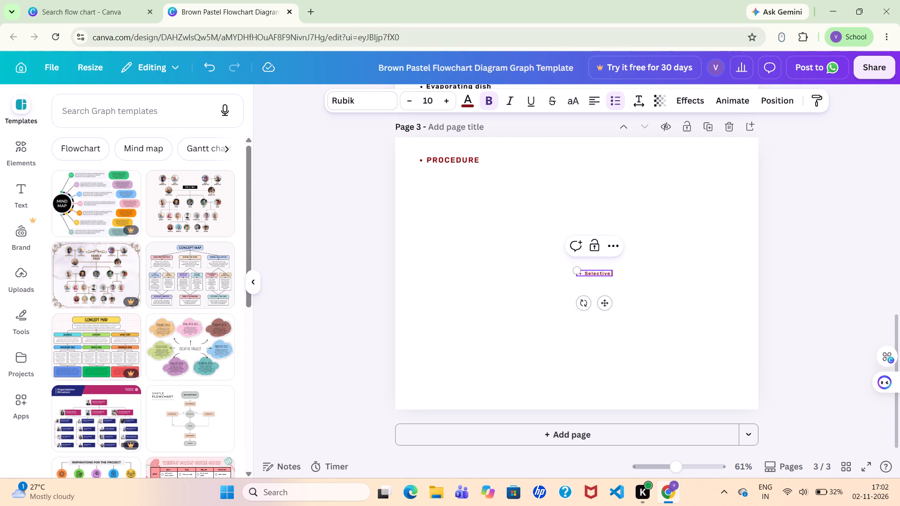
pyautogui.press('BackSpace')
pyautogui.press('BackSpace')
pyautogui.press('BackSpace')
pyautogui.write('on')
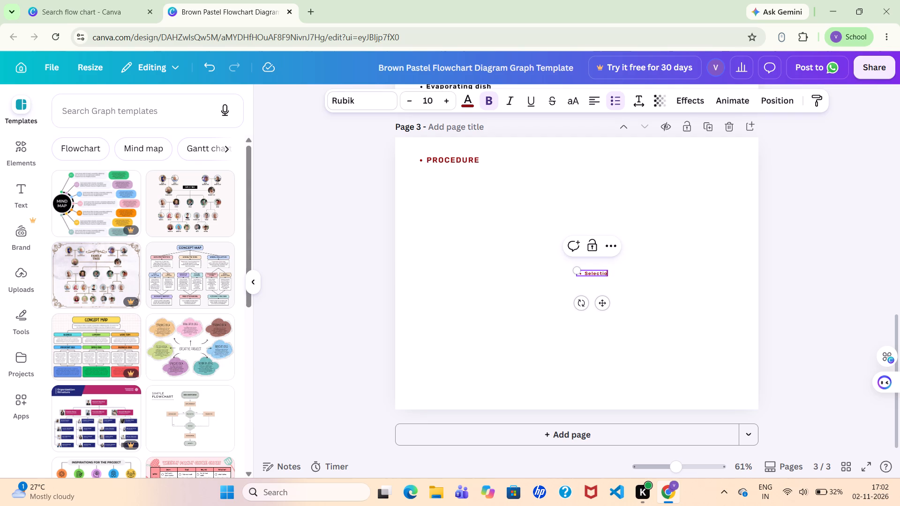
pyautogui.press('space')
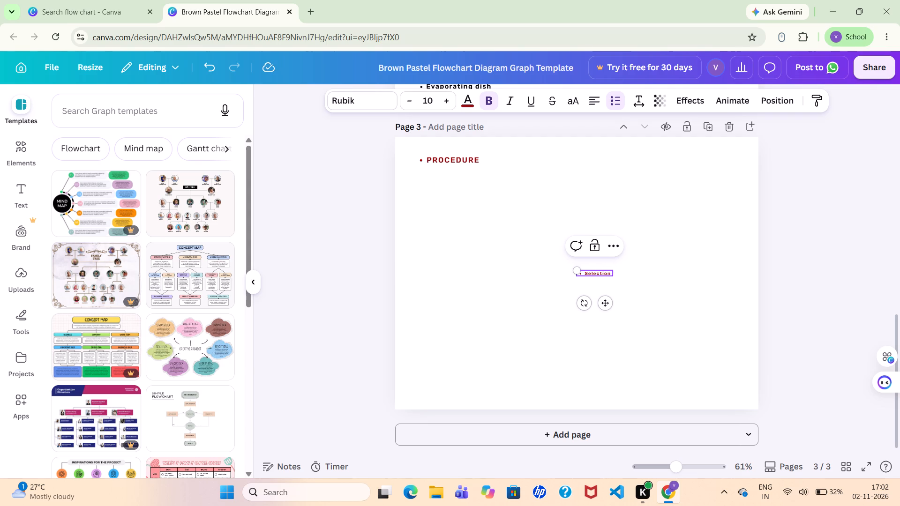
pyautogui.write('of plantm')
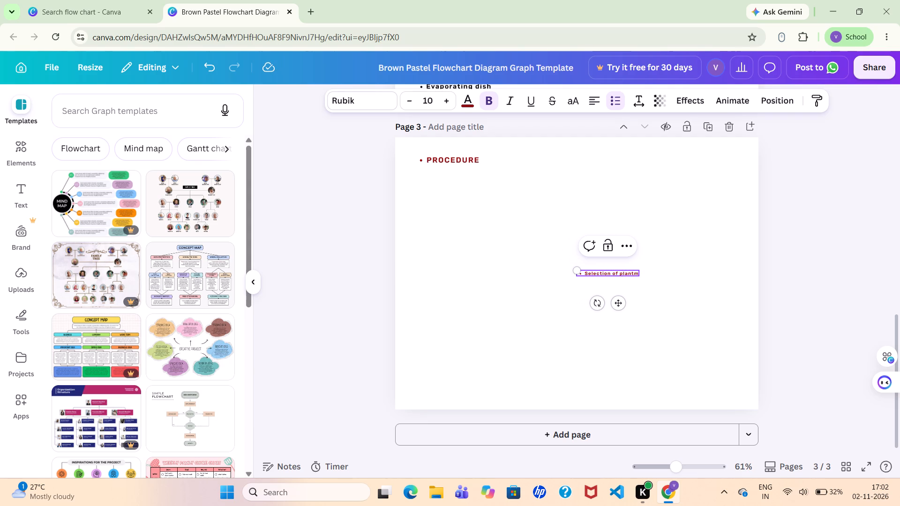
pyautogui.press('BackSpace')
pyautogui.press('space')
pyautogui.write('material')
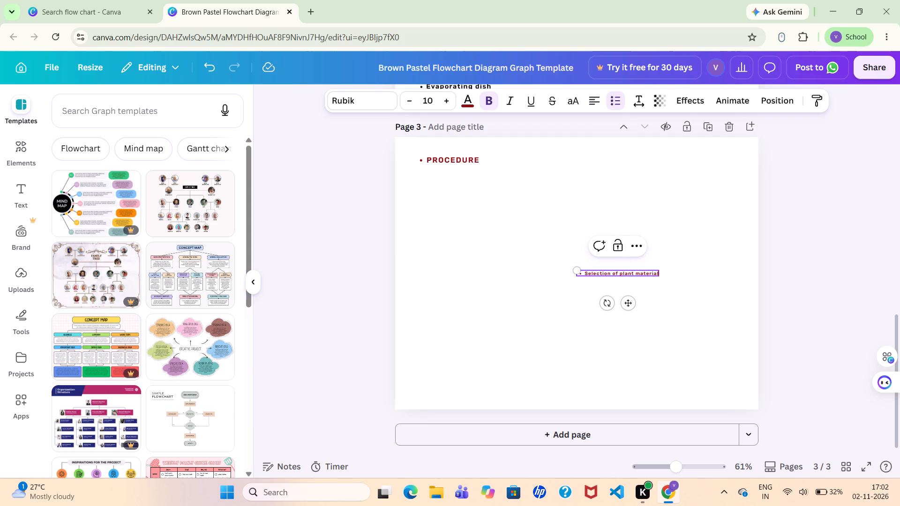
pyautogui.press('space')
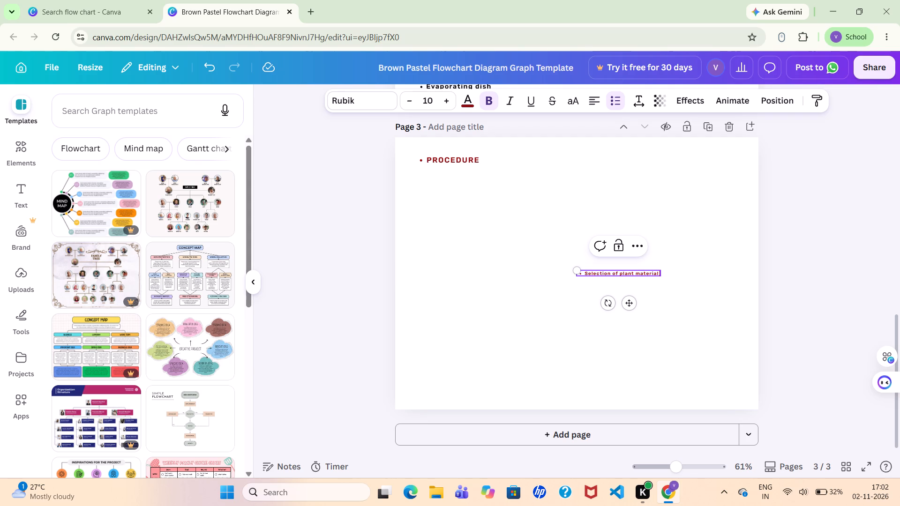
# Set the font size of the "Selection of plant material" bullet to 13.
pyautogui.click(446, 104)
pyautogui.click(446, 104)
pyautogui.click(446, 104)
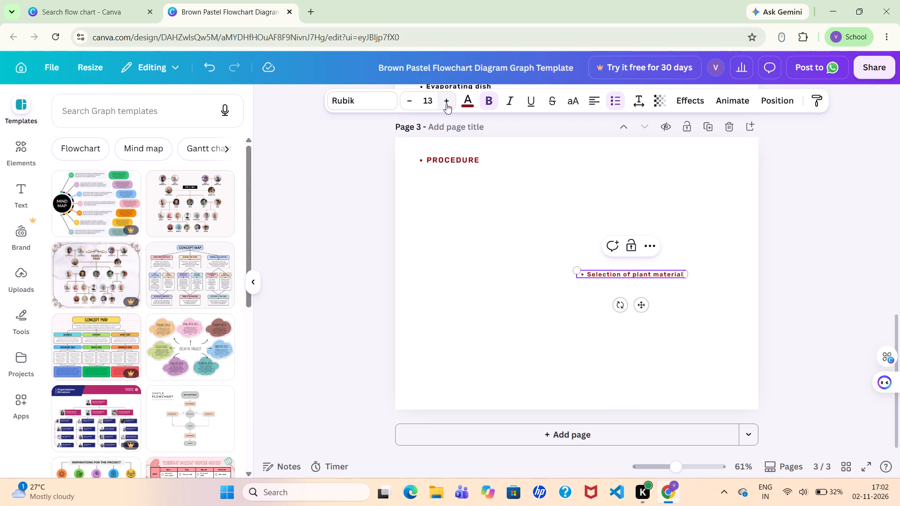
# Append a colon and a space after "Selection of plant material" in the page 3 text box.
pyautogui.click(446, 104)
pyautogui.click(409, 103)
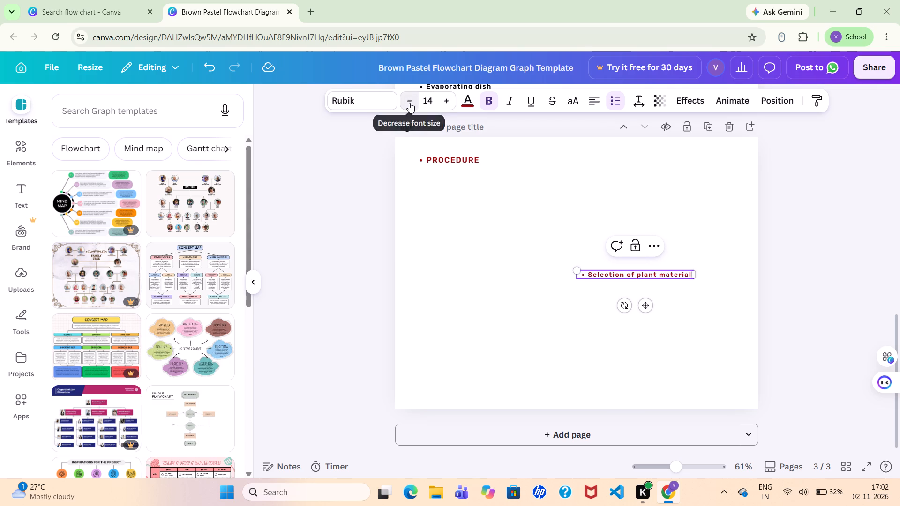
pyautogui.click(680, 274)
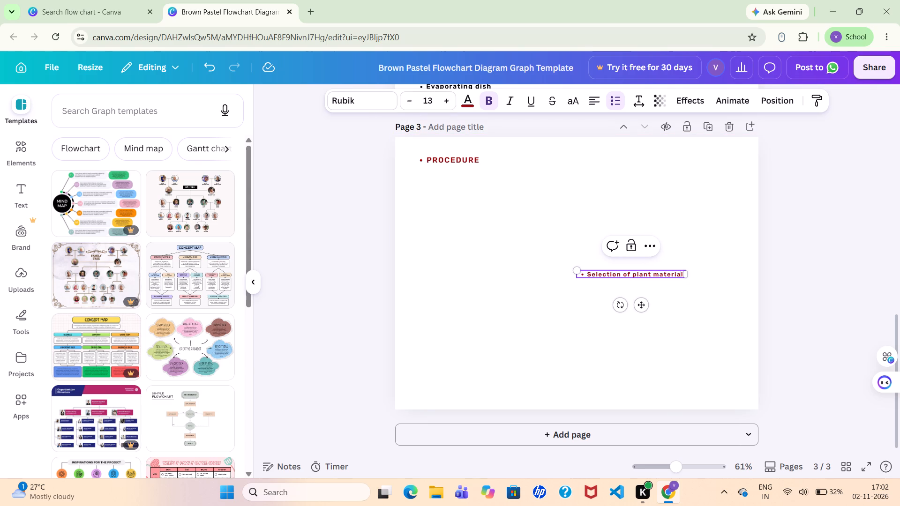
pyautogui.press('Right')
pyautogui.hotkey('shift', ':')
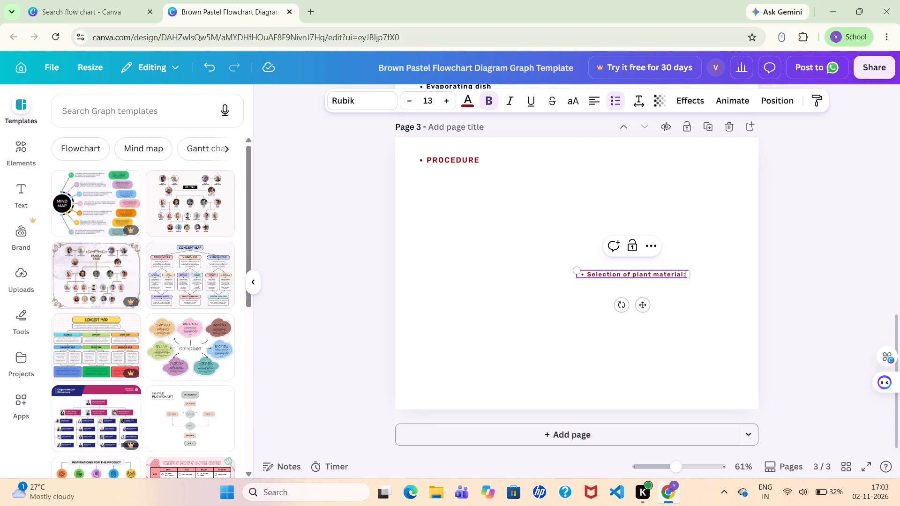
pyautogui.press('BackSpace')
pyautogui.press('space')
pyautogui.hotkey('shift', ':')
pyautogui.press('BackSpace')
pyautogui.press('BackSpace')
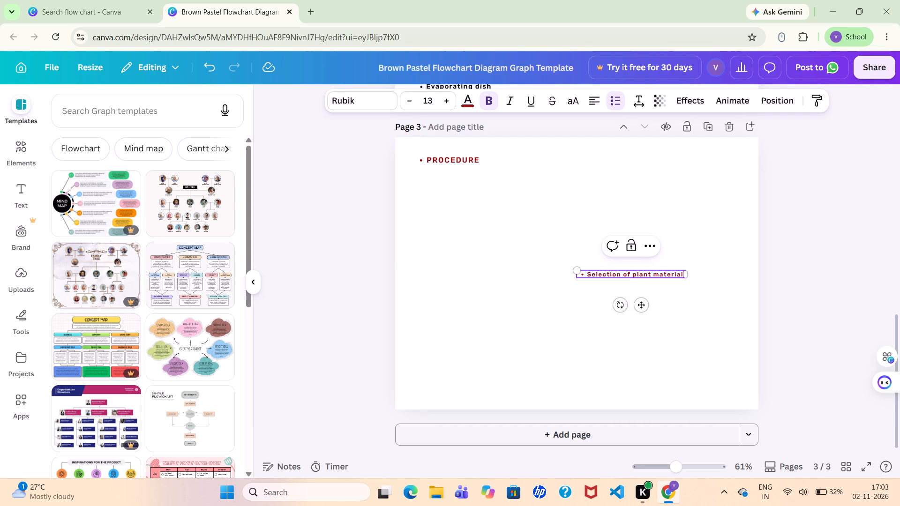
pyautogui.hotkey('shift', ':')
pyautogui.press('space')
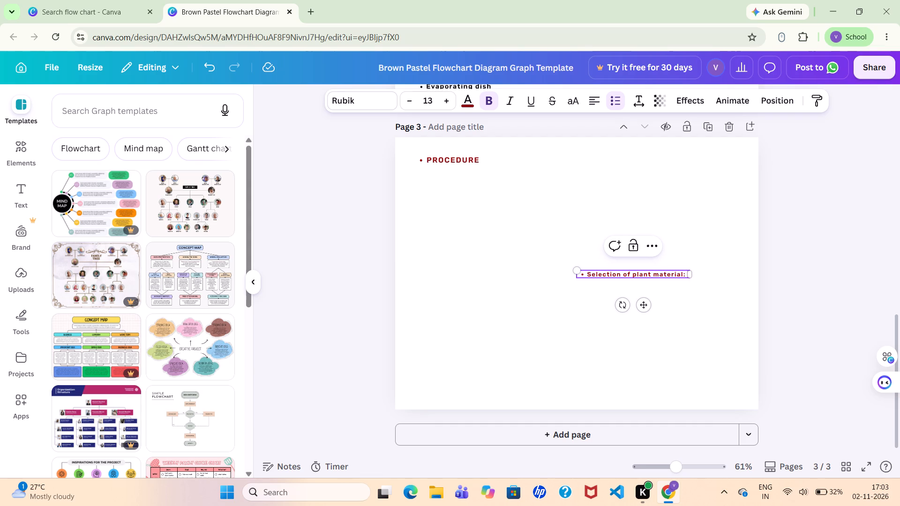
# Continue the plant material selection item with "Tea leaves are selected as the natural source of caffein".
pyautogui.press('t')
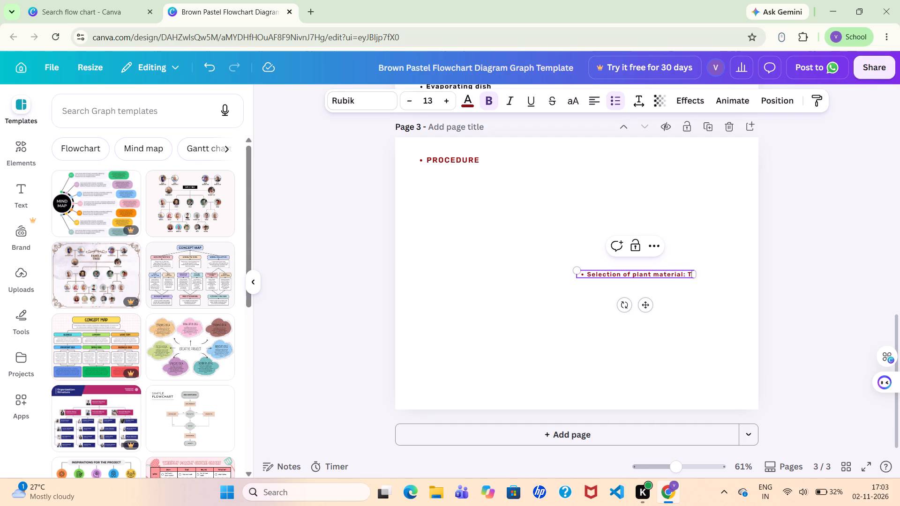
pyautogui.write('a')
pyautogui.press('space')
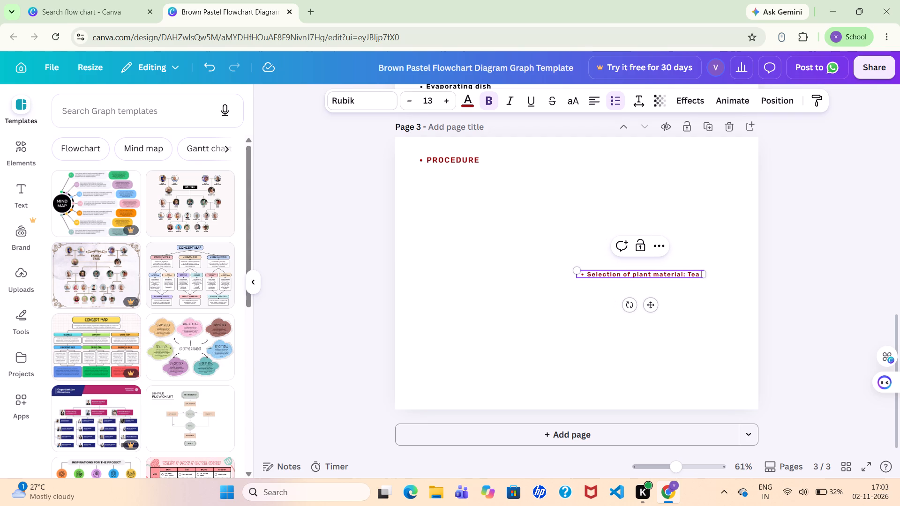
pyautogui.write('leaves')
pyautogui.press('space')
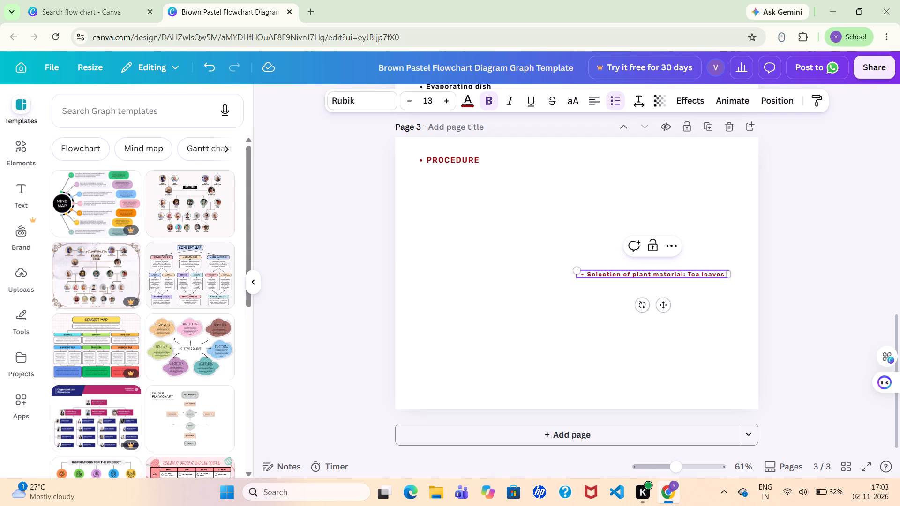
pyautogui.write('are selected')
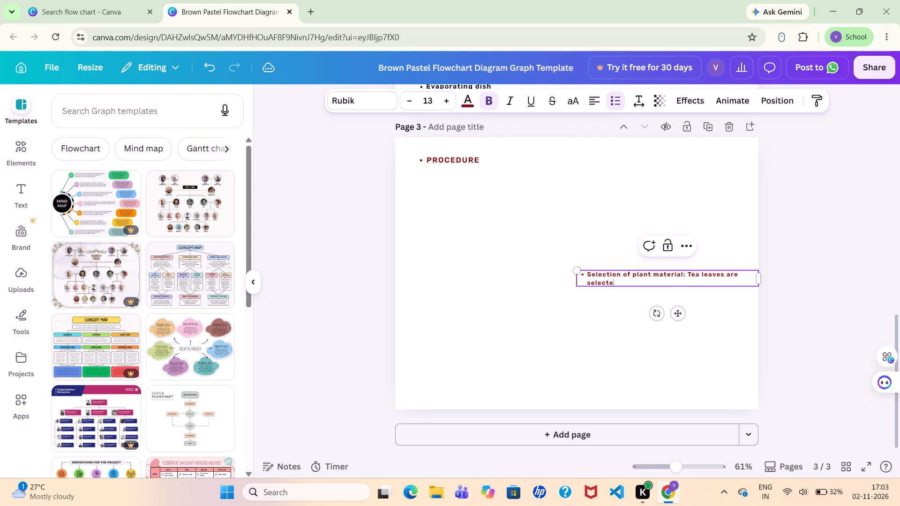
pyautogui.press('space')
pyautogui.write('as the')
pyautogui.press('space')
pyautogui.write('natural')
pyautogui.press('space')
pyautogui.write('source of caff')
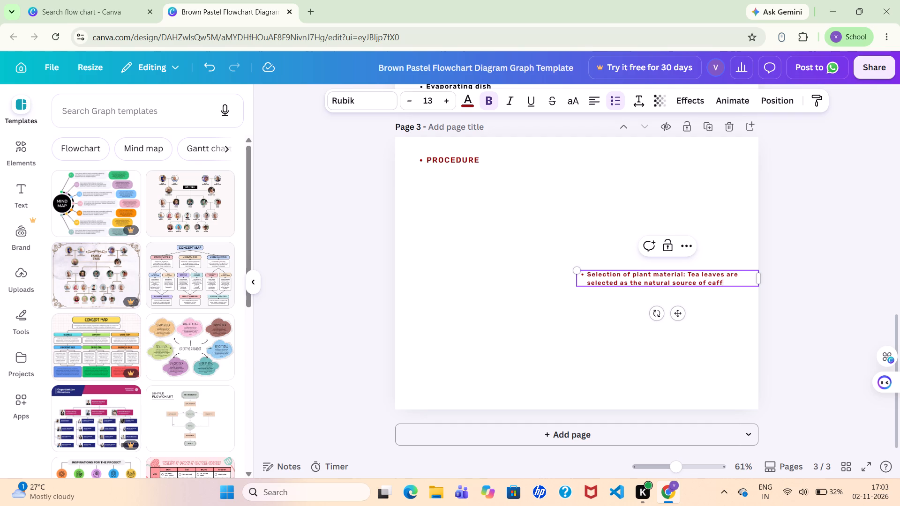
pyautogui.write('ein')
pyautogui.press('space')
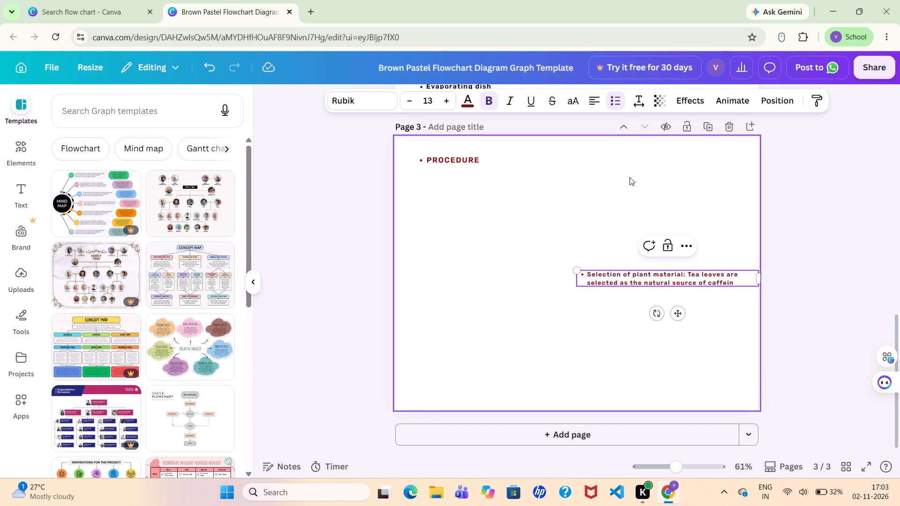
# Change the procedure text box from a bulleted list to a numbered list.
pyautogui.click(614, 100)
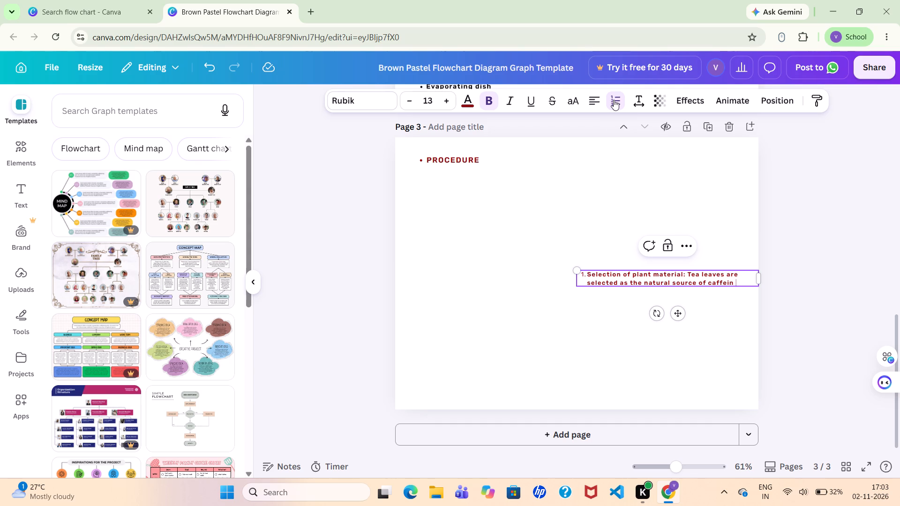
pyautogui.click(614, 100)
pyautogui.click(614, 100)
pyautogui.click(614, 100)
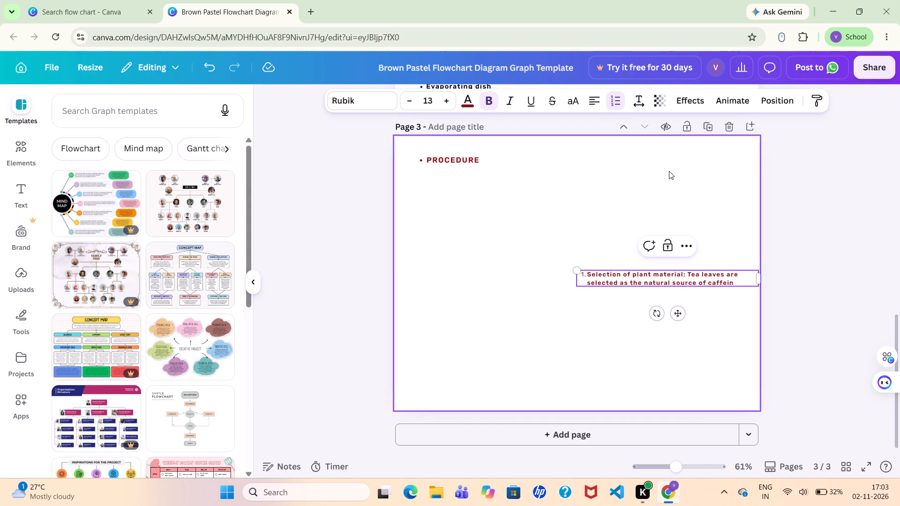
# Complete the first item's last word as "caffeine." and start a second numbered item.
pyautogui.press('e')
pyautogui.press('BackSpace')
pyautogui.press('BackSpace')
pyautogui.press('e')
pyautogui.press('.')
pyautogui.press('Return')
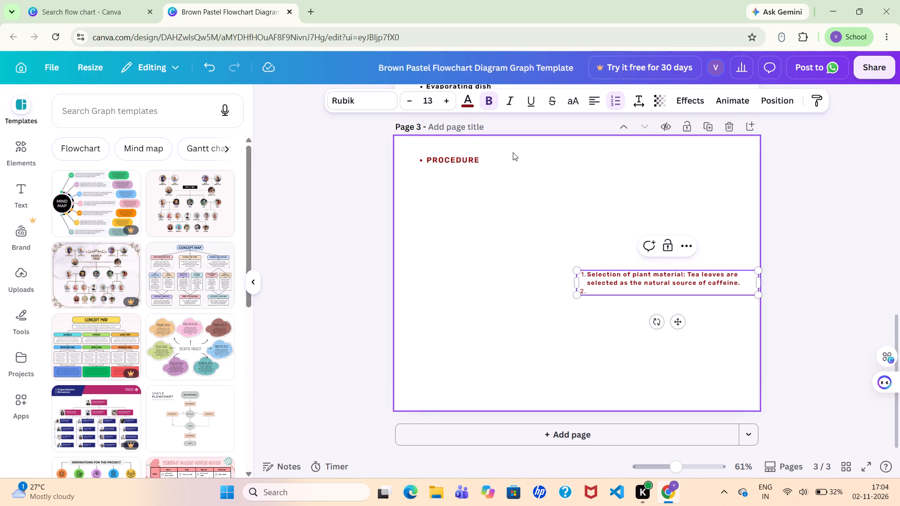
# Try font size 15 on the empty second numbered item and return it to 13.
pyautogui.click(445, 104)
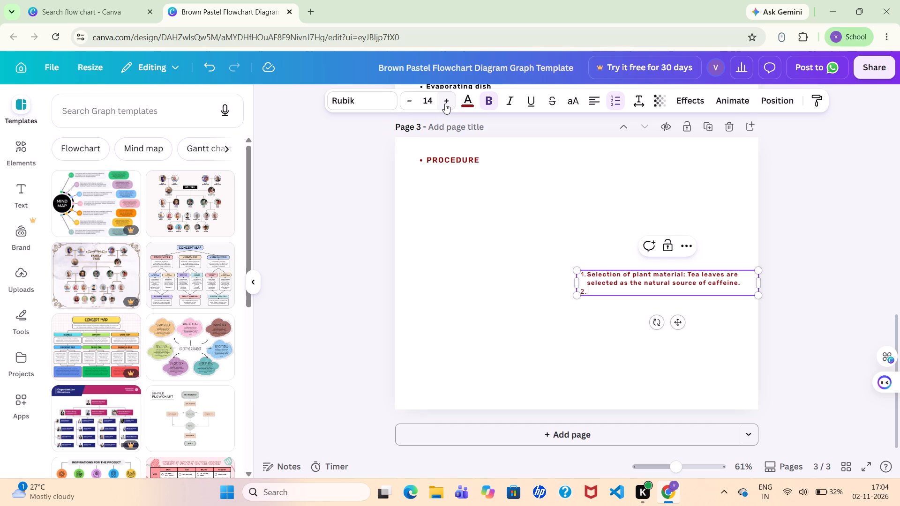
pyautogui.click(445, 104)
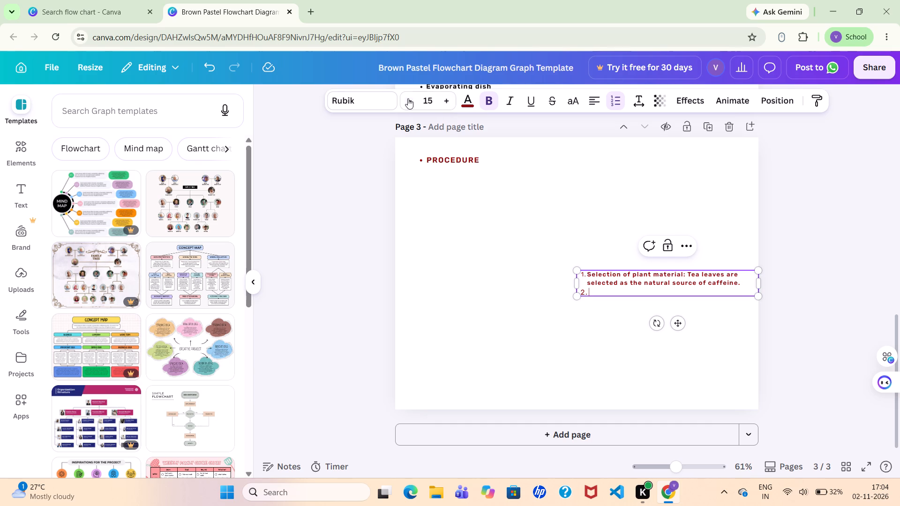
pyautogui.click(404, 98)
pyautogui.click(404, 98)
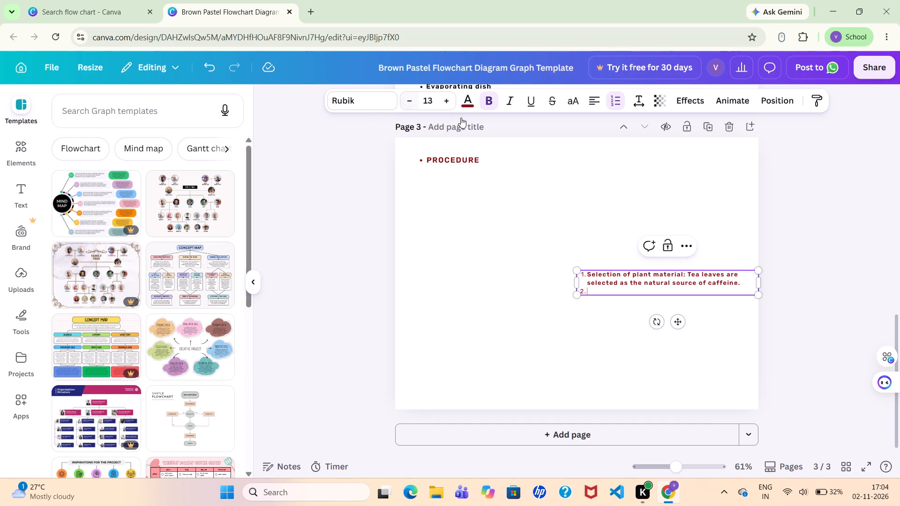
# Enter "Preparation of plant materials:" as the start of the second numbered item.
pyautogui.click(591, 287)
pyautogui.press('p')
pyautogui.write('re')
pyautogui.write('paration')
pyautogui.press('space')
pyautogui.write('of plant matr')
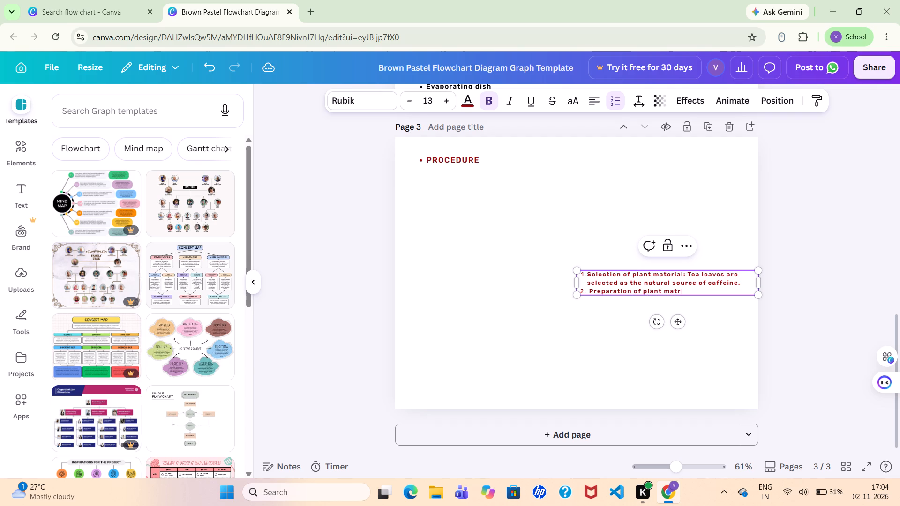
pyautogui.press('BackSpace')
pyautogui.write('erials')
pyautogui.write(':')
pyautogui.press('space')
# Continue the second item with "The tea leaves are cleaned and powdered to prepare them for extraction".
pyautogui.press('t')
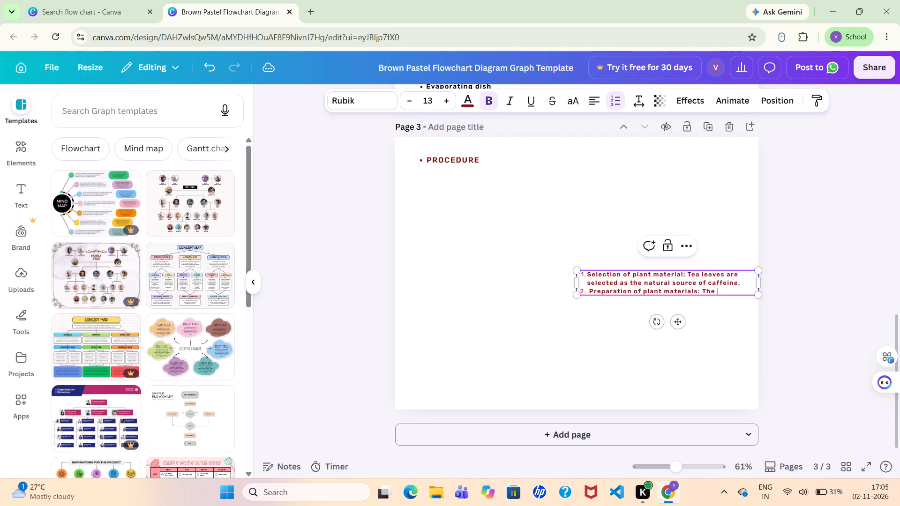
pyautogui.write('tea leaves are cleaned')
pyautogui.press('space')
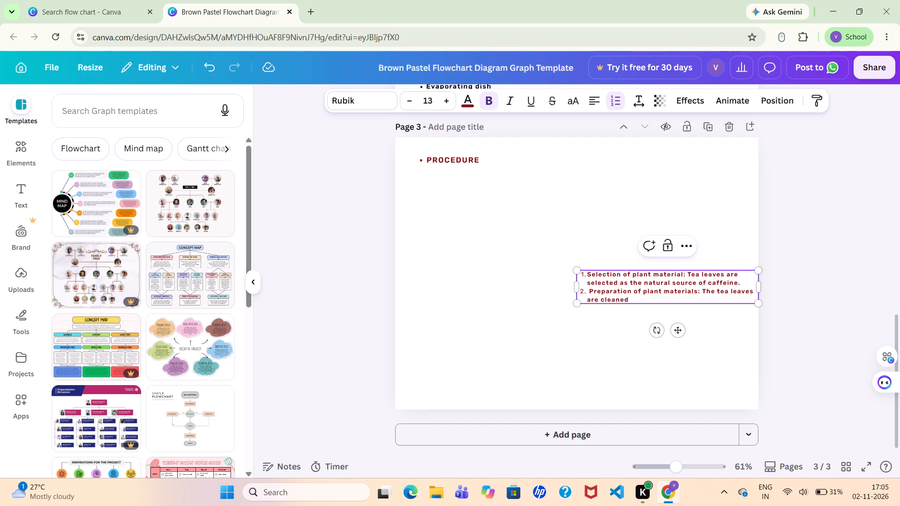
pyautogui.write('and')
pyautogui.press('space')
pyautogui.write('po')
pyautogui.press('w')
pyautogui.write('dered')
pyautogui.press('space')
pyautogui.write('to')
pyautogui.press('space')
pyautogui.press('p')
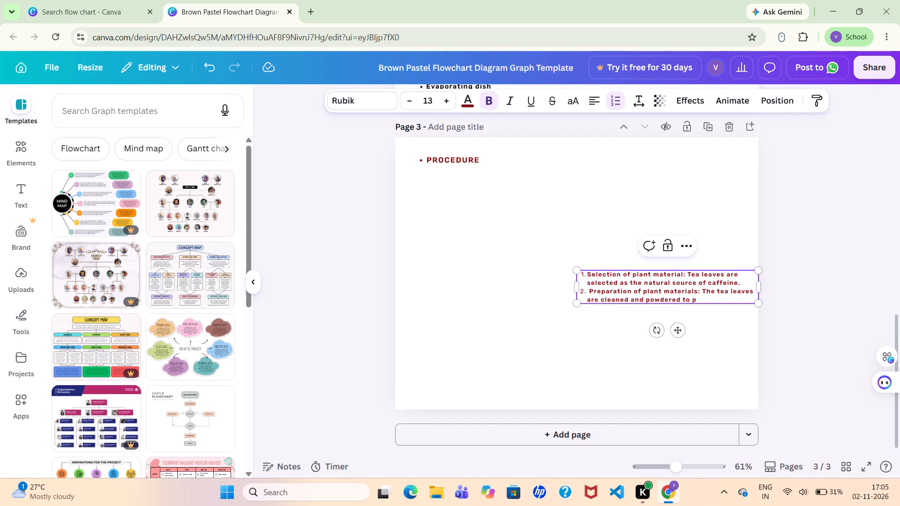
pyautogui.write('repare them for extraction')
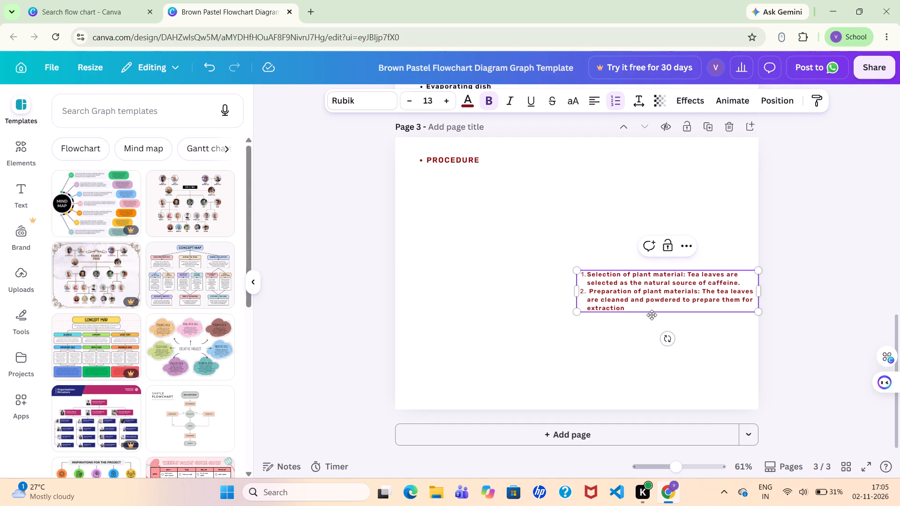
# Move the numbered list directly beneath the PROCEDURE heading on page 3.
pyautogui.moveTo(652, 315); pyautogui.dragTo(502, 236)
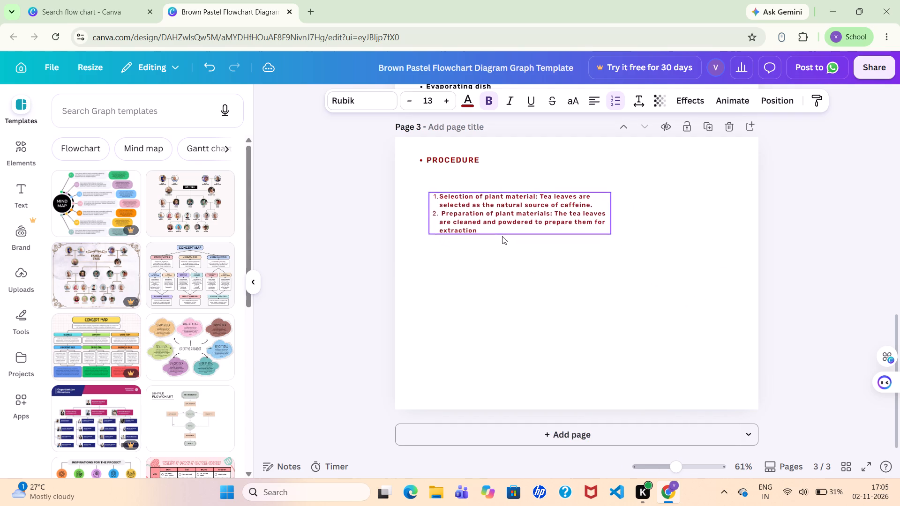
pyautogui.moveTo(502, 236); pyautogui.dragTo(497, 221)
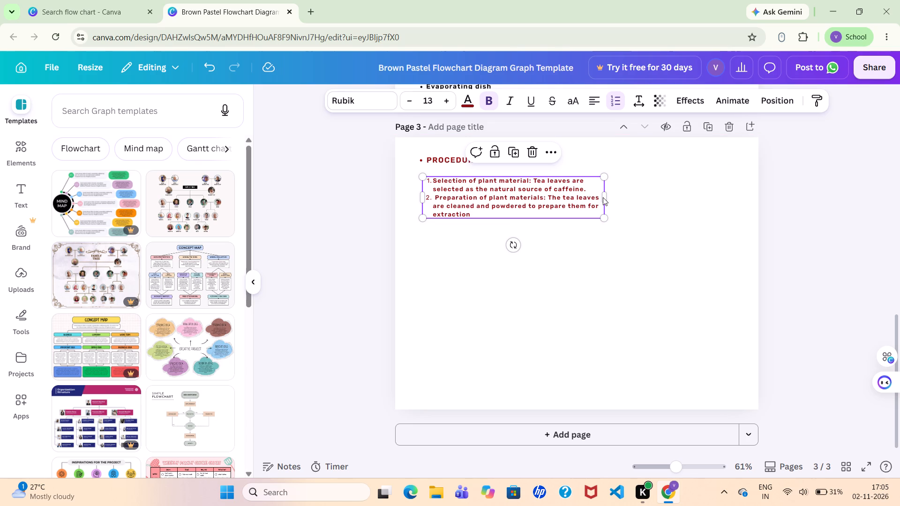
# Widen the numbered list's text box toward the page's right edge until the first item fits on one line.
pyautogui.moveTo(607, 198); pyautogui.dragTo(694, 189)
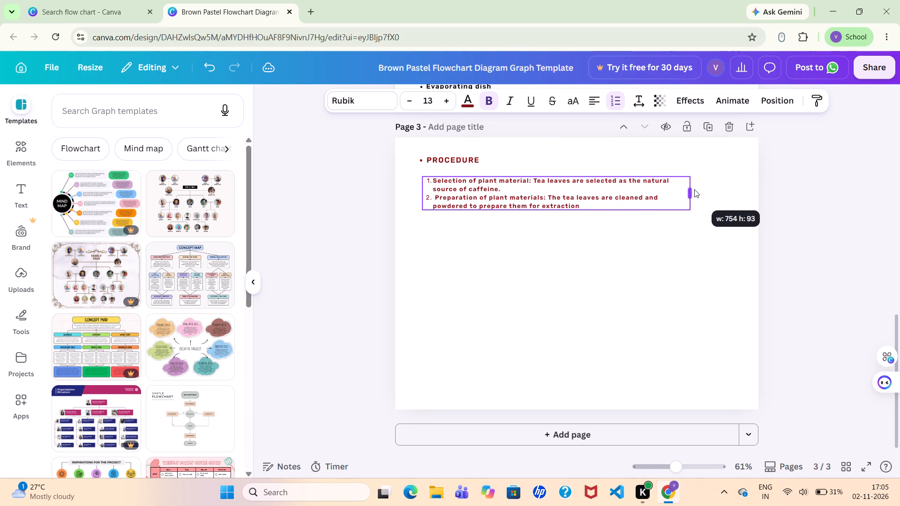
pyautogui.moveTo(694, 189); pyautogui.dragTo(730, 185)
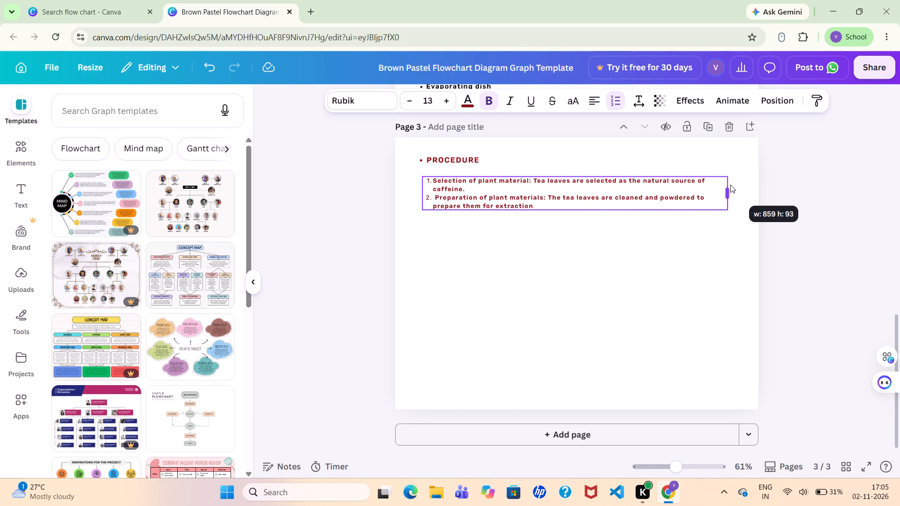
pyautogui.moveTo(730, 185); pyautogui.dragTo(742, 185)
pyautogui.moveTo(742, 185); pyautogui.dragTo(748, 184)
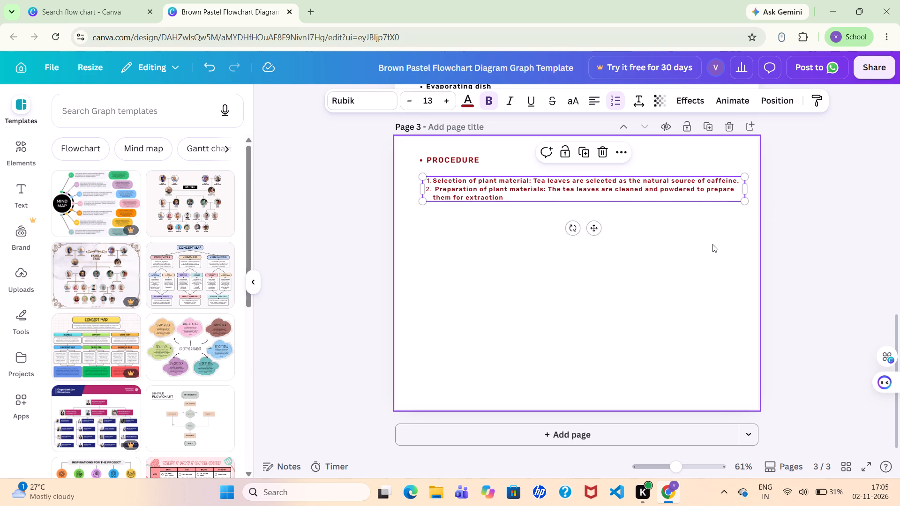
pyautogui.click(712, 244)
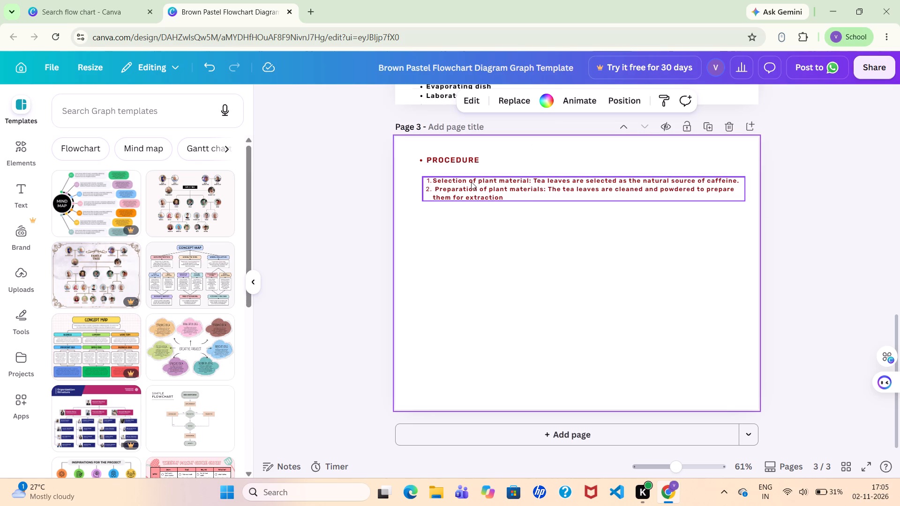
# Nudge the numbered list slightly left and up so its numbers line up with the PROCEDURE heading's bullet.
pyautogui.click(435, 160)
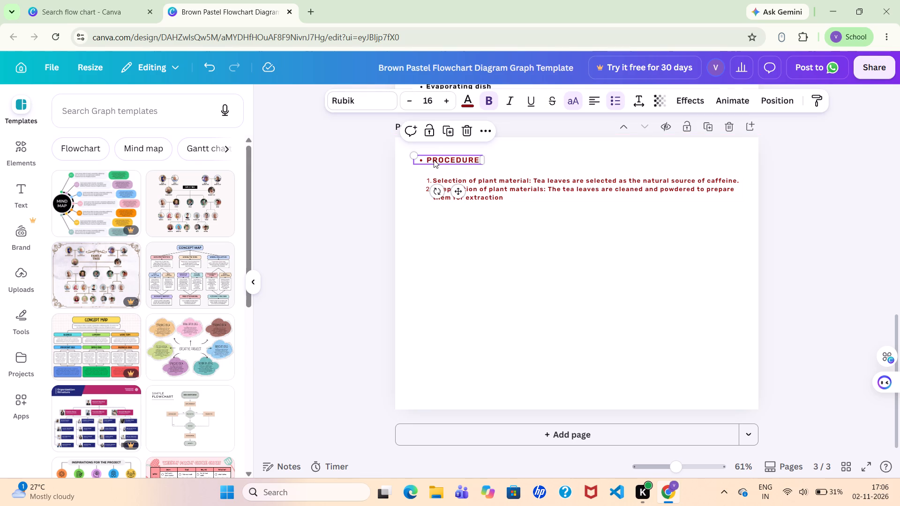
pyautogui.moveTo(472, 219); pyautogui.dragTo(473, 230)
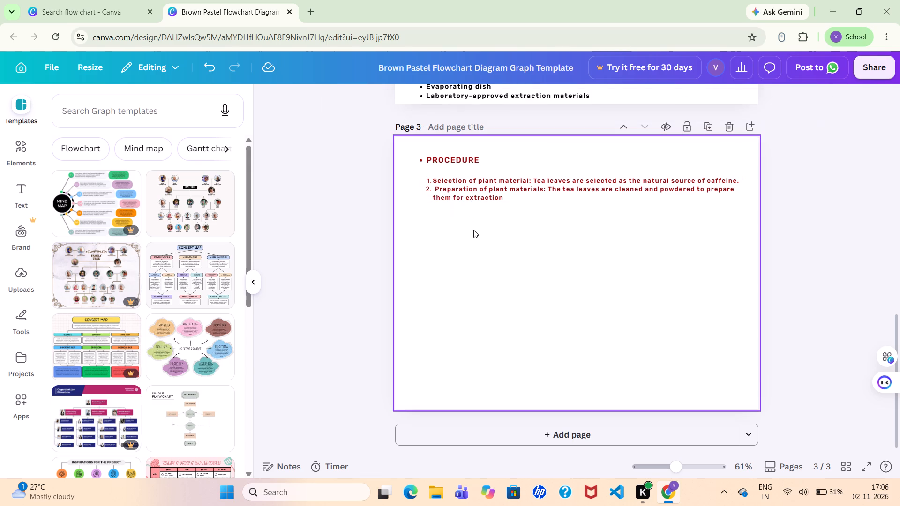
pyautogui.click(473, 230)
pyautogui.moveTo(466, 182); pyautogui.dragTo(462, 179)
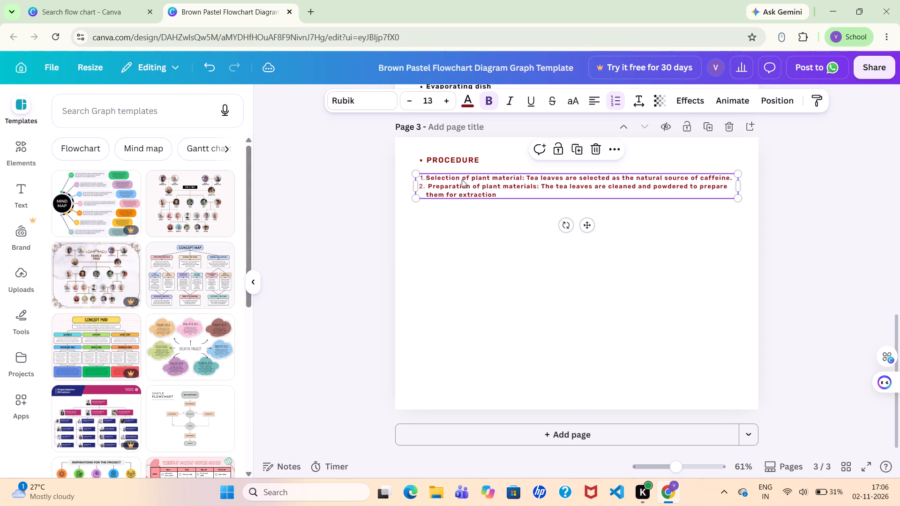
pyautogui.click(502, 223)
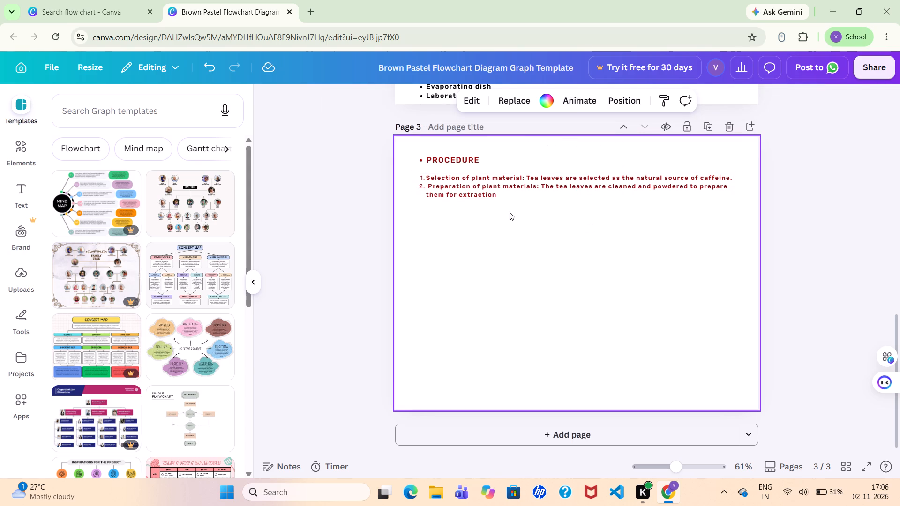
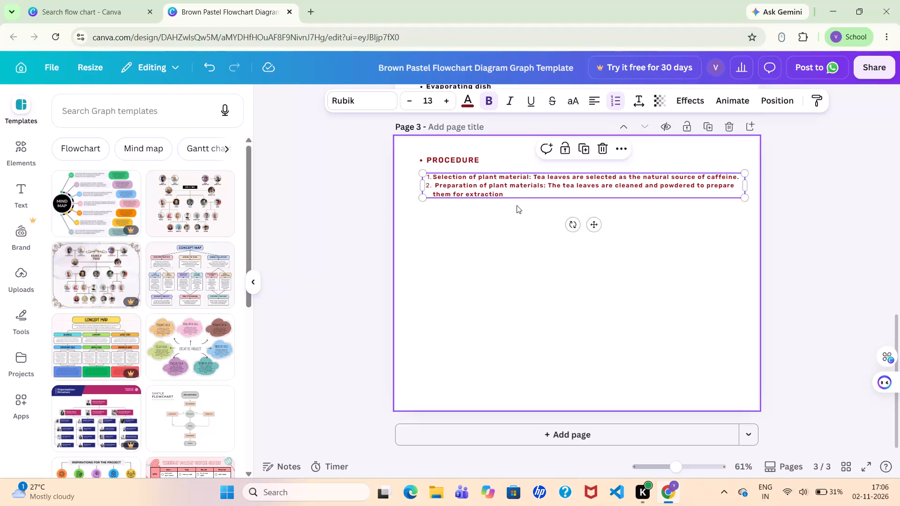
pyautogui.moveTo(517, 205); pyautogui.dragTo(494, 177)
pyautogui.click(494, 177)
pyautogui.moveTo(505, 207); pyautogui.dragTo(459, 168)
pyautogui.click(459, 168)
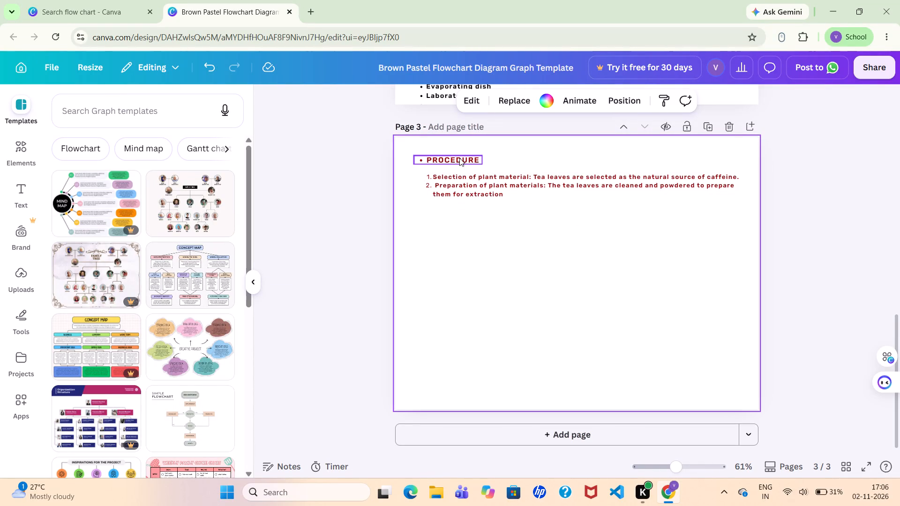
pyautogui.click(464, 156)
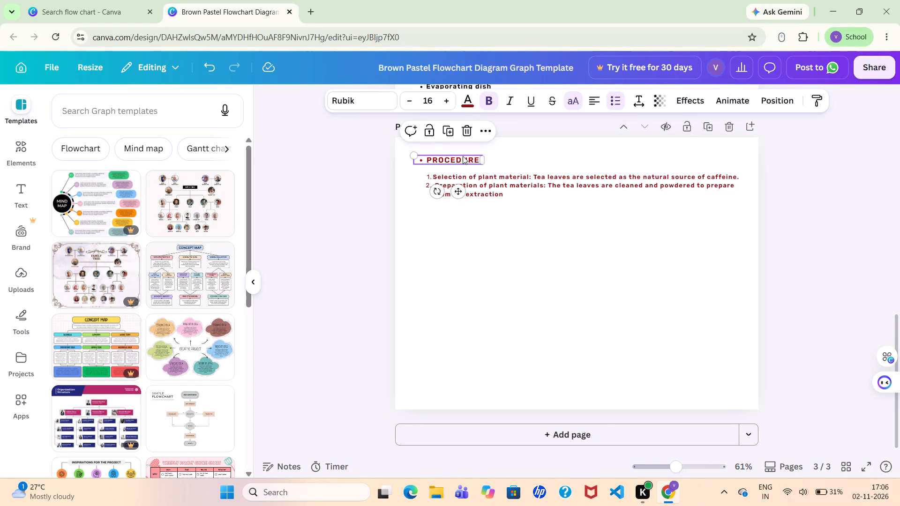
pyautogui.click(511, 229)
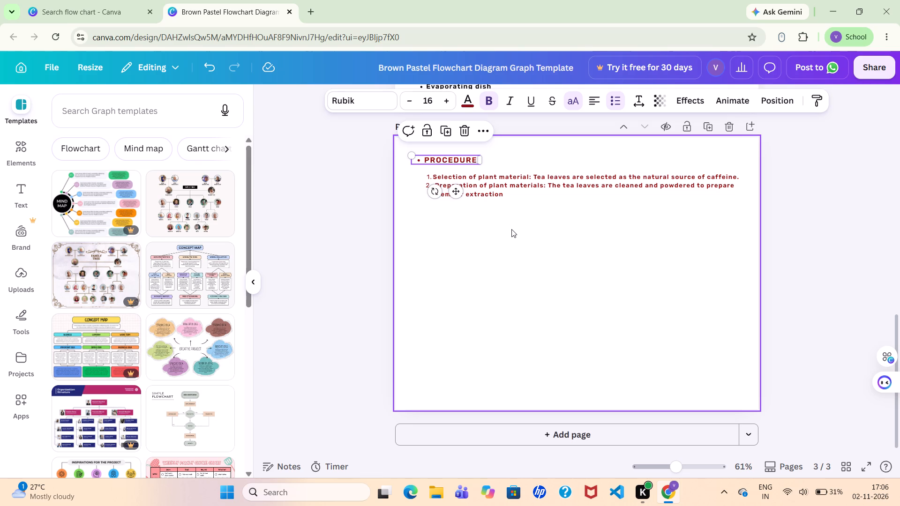
# Add a third item to the numbered procedure list reading "Extraction : Caffeine is extracted from tea leaves".
pyautogui.click(503, 182)
pyautogui.click(505, 191)
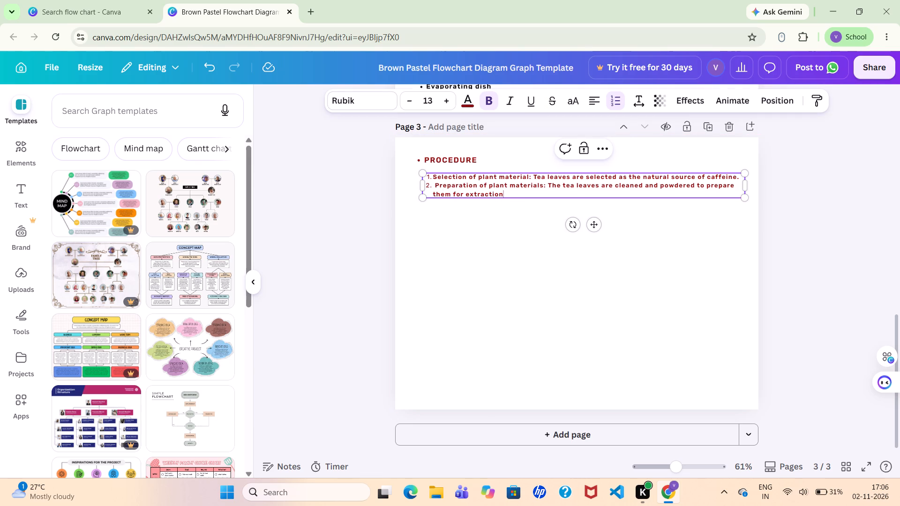
pyautogui.press('Return')
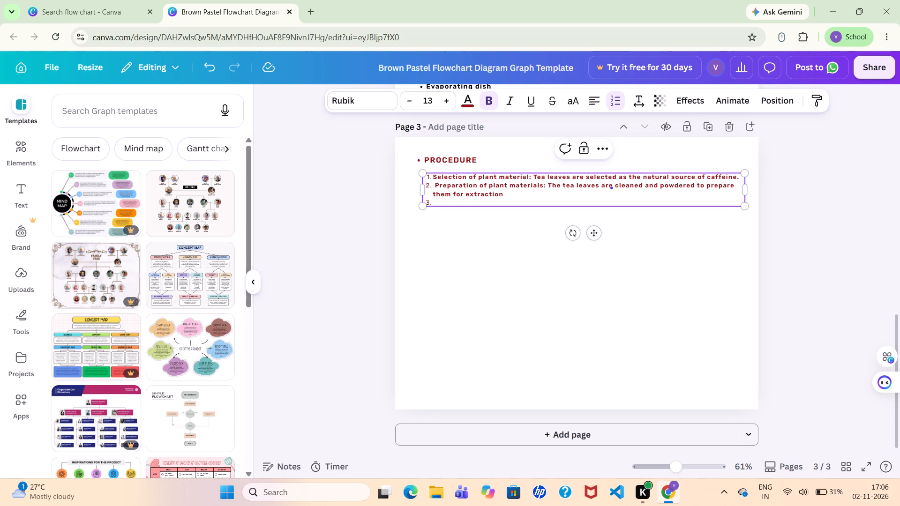
pyautogui.press('e')
pyautogui.write('xtraction')
pyautogui.press('space')
pyautogui.write(':')
pyautogui.press('space')
pyautogui.press('c')
pyautogui.write('affeine is extracted')
pyautogui.press('space')
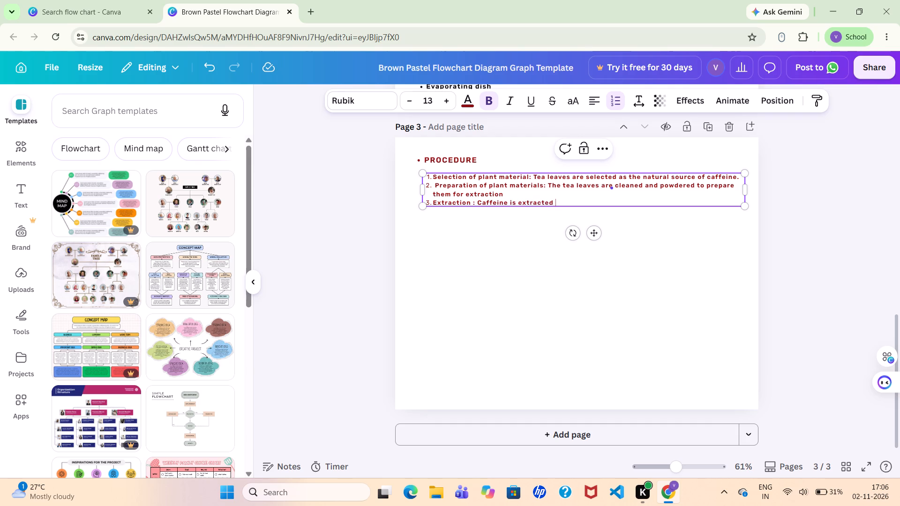
pyautogui.write('from')
pyautogui.press('space')
pyautogui.write('tea leaves')
# Complete the third item with "using a suitable laboratory method.".
pyautogui.press('space')
pyautogui.write('us')
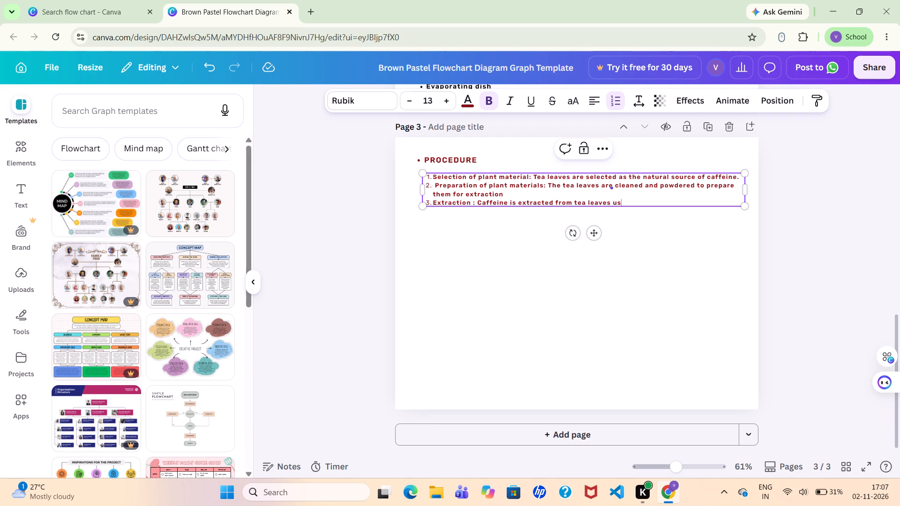
pyautogui.write('ing')
pyautogui.press('space')
pyautogui.write('a')
pyautogui.press('space')
pyautogui.write('suitable')
pyautogui.press('space')
pyautogui.write('laboratory')
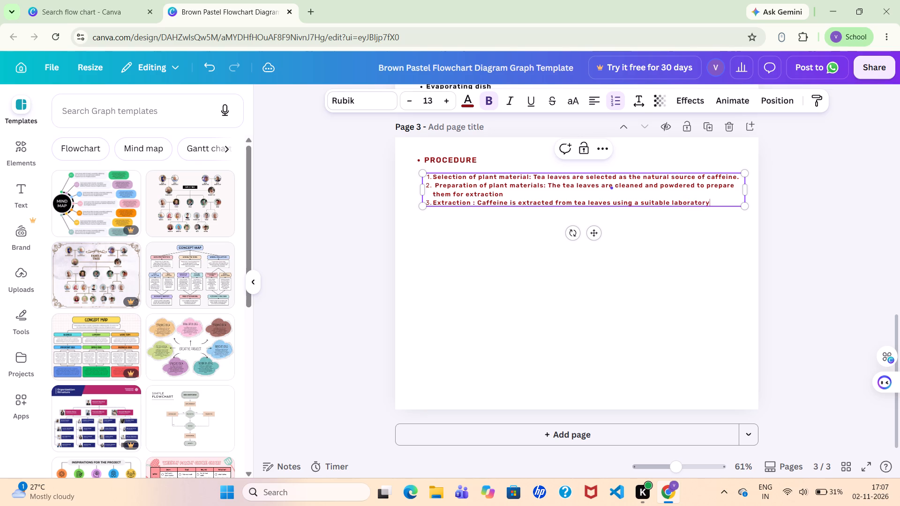
pyautogui.press('space')
pyautogui.write('method')
pyautogui.press('.')
# Add a fourth item to the numbered list reading "Filtration: The extract is filtered".
pyautogui.press('Return')
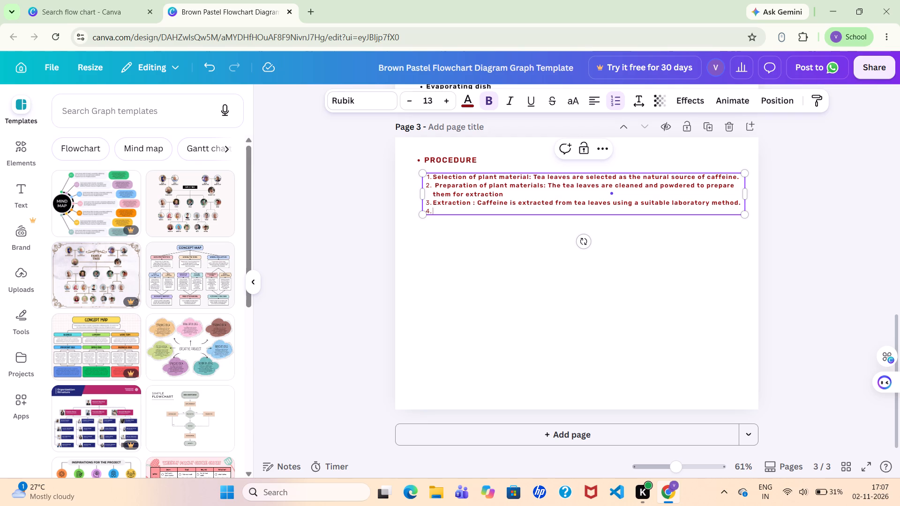
pyautogui.press('f')
pyautogui.write('iltration')
pyautogui.write(':')
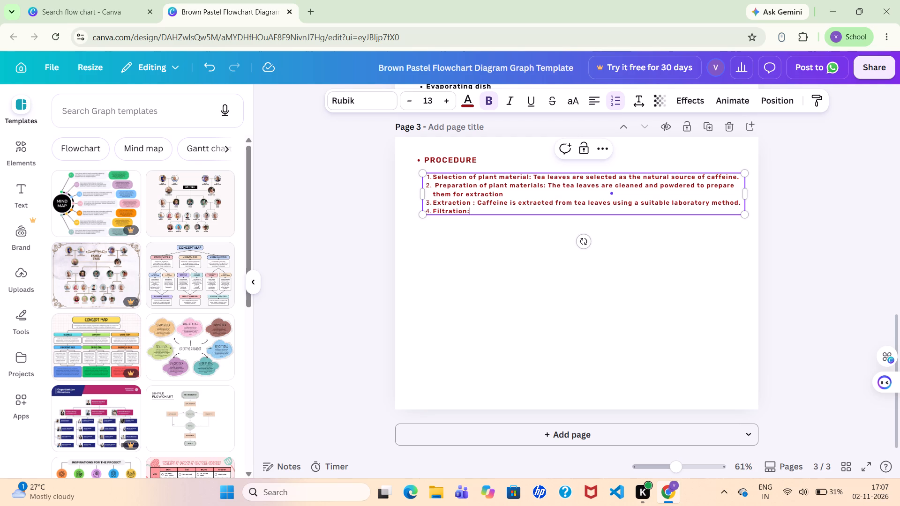
pyautogui.press('space')
pyautogui.press('t')
pyautogui.press('BackSpace')
pyautogui.press('t')
pyautogui.write('he')
pyautogui.press('space')
pyautogui.write('extract')
pyautogui.press('space')
pyautogui.write('is filterd')
pyautogui.press('space')
pyautogui.press('BackSpace')
pyautogui.press('BackSpace')
pyautogui.write('ed')
pyautogui.press('space')
# Continue the fourth item with "to separate the plant particles".
pyautogui.write('to seo')
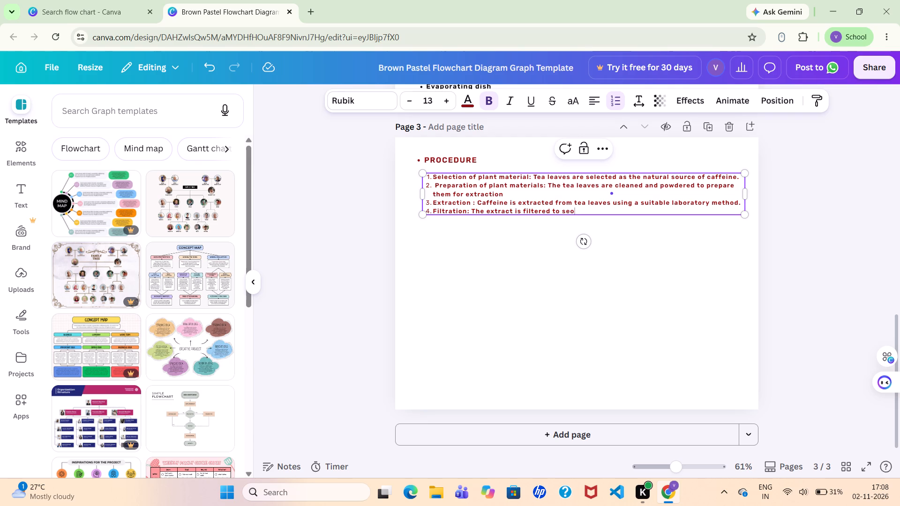
pyautogui.press('BackSpace')
pyautogui.write('pare')
pyautogui.press('BackSpace')
pyautogui.write('ate')
pyautogui.press('space')
pyautogui.write('the')
pyautogui.press('space')
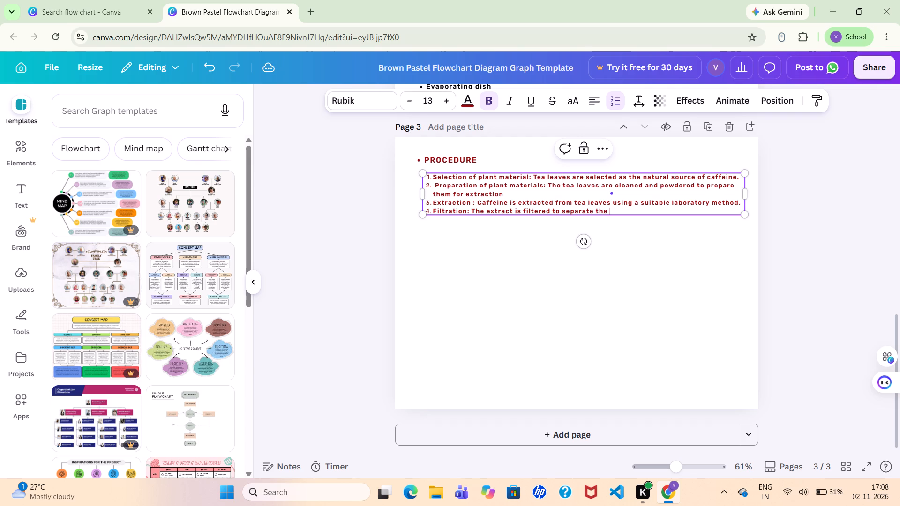
pyautogui.write('plant')
pyautogui.press('space')
pyautogui.write('particles')
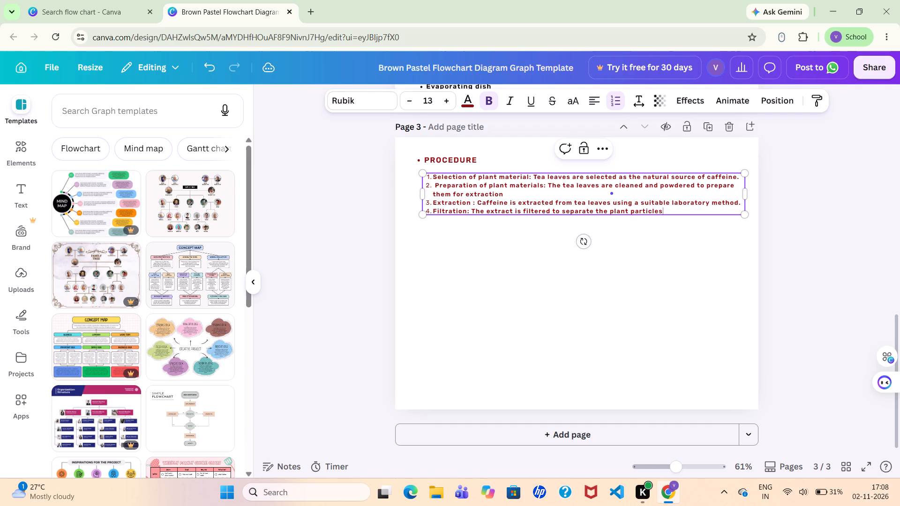
# End the fourth item of the numbered procedure list with a period.
pyautogui.press('.')
# Add a fifth item to the numbered list reading "Separation: Caffeine is".
pyautogui.press('Return')
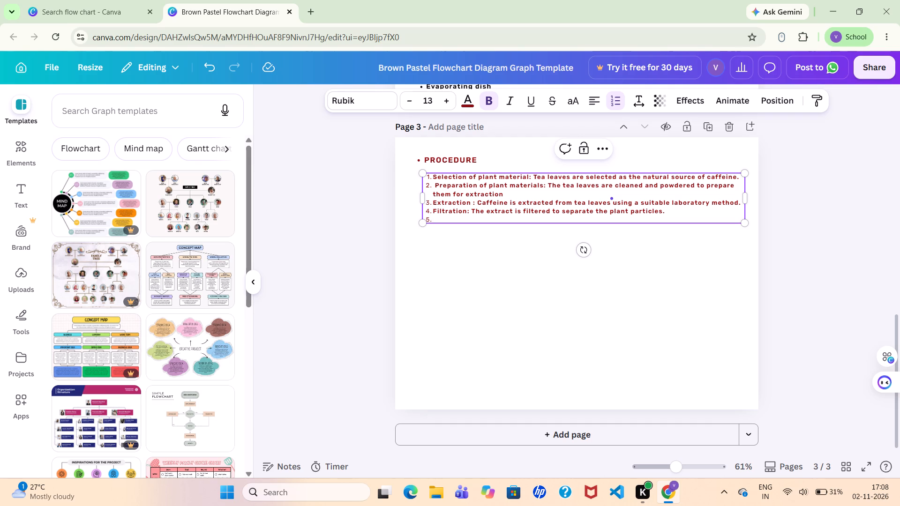
pyautogui.press('s')
pyautogui.write('ep')
pyautogui.write('aration')
pyautogui.write(':')
pyautogui.press('space')
pyautogui.press('c')
pyautogui.write('aff')
pyautogui.write('eine is')
pyautogui.press('space')
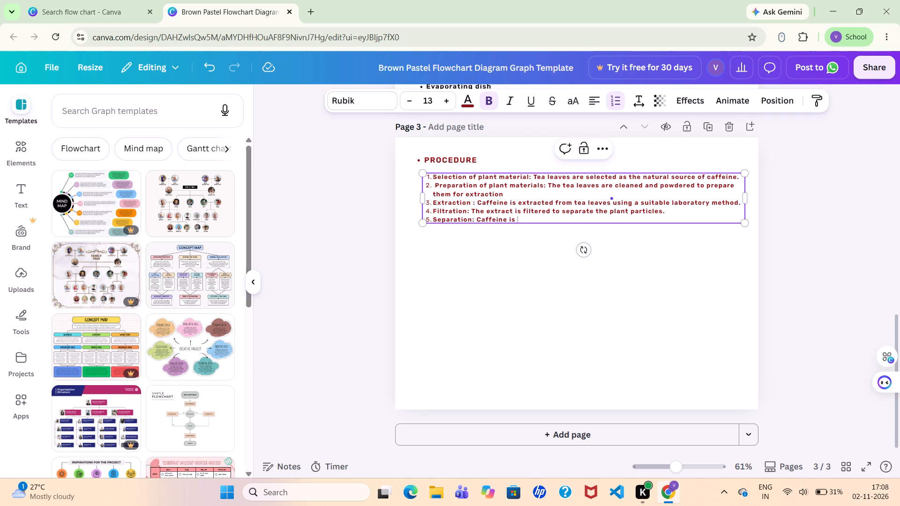
# Complete the fifth item with "separated from other plant constituents." and start a sixth list item.
pyautogui.write('sepa')
pyautogui.write('rated from')
pyautogui.press('space')
pyautogui.write('other pla')
pyautogui.write('nt')
pyautogui.press('space')
pyautogui.write('constituents')
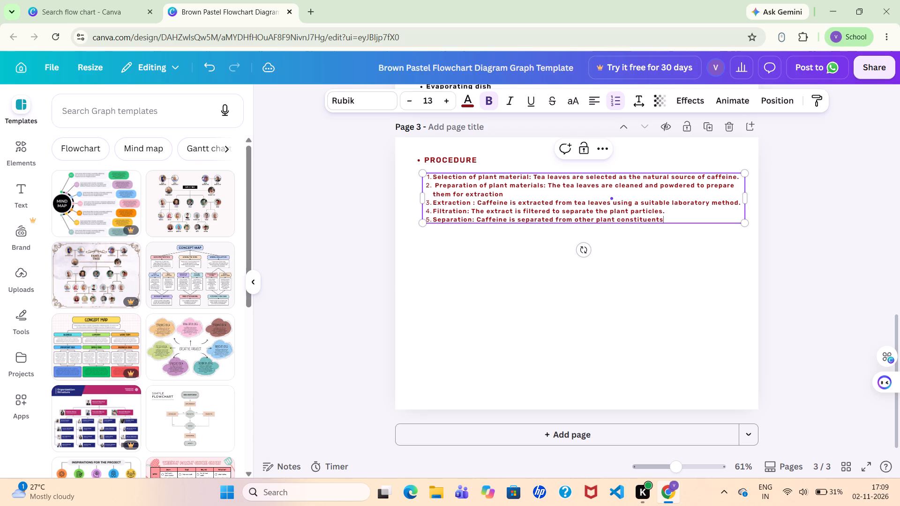
pyautogui.press('.')
pyautogui.press('Return')
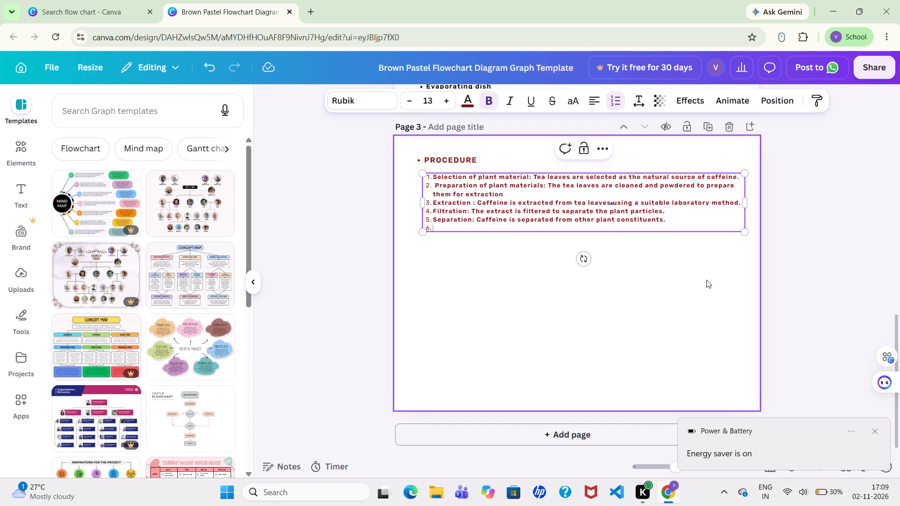
# Dismiss the Power & Battery notification and check the battery in the system quick settings.
pyautogui.click(877, 432)
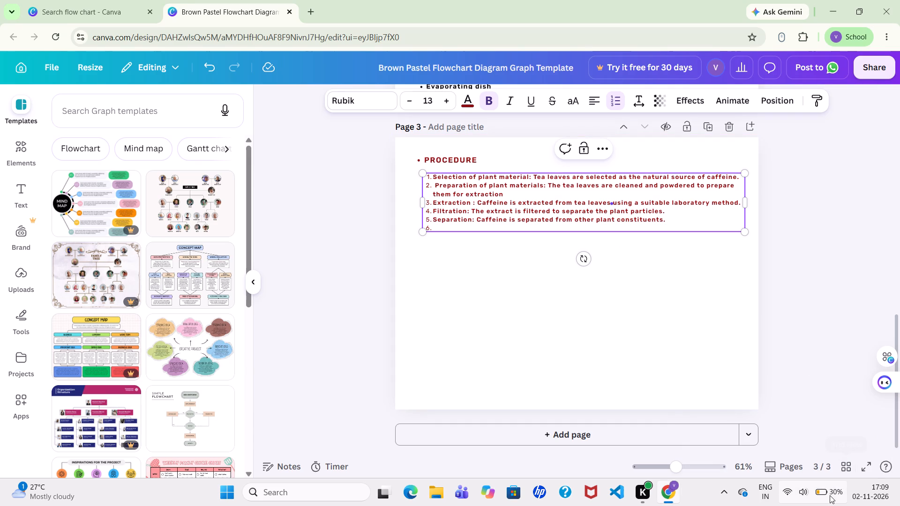
pyautogui.click(823, 491)
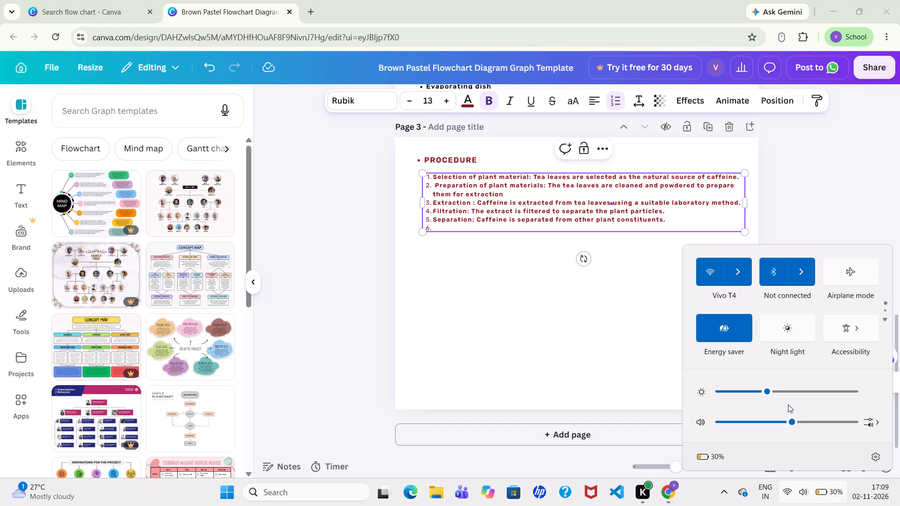
pyautogui.click(650, 354)
# Enter the label "Purification:" in the empty sixth item of the numbered procedure list.
pyautogui.click(496, 220)
pyautogui.click(439, 225)
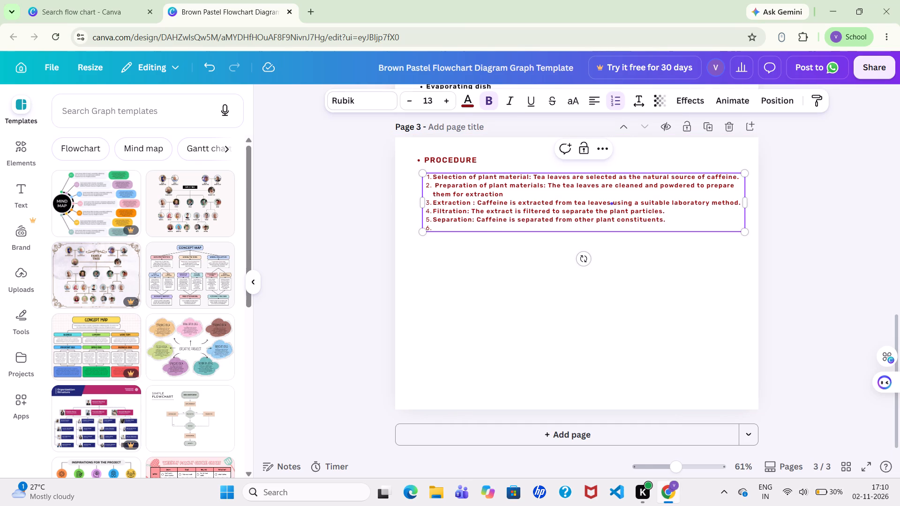
pyautogui.press('p')
pyautogui.write('urificatio')
pyautogui.press('n')
pyautogui.write(':')
pyautogui.press('space')
# Continue the sixth item with "The caffeine-containing extract".
pyautogui.press('t')
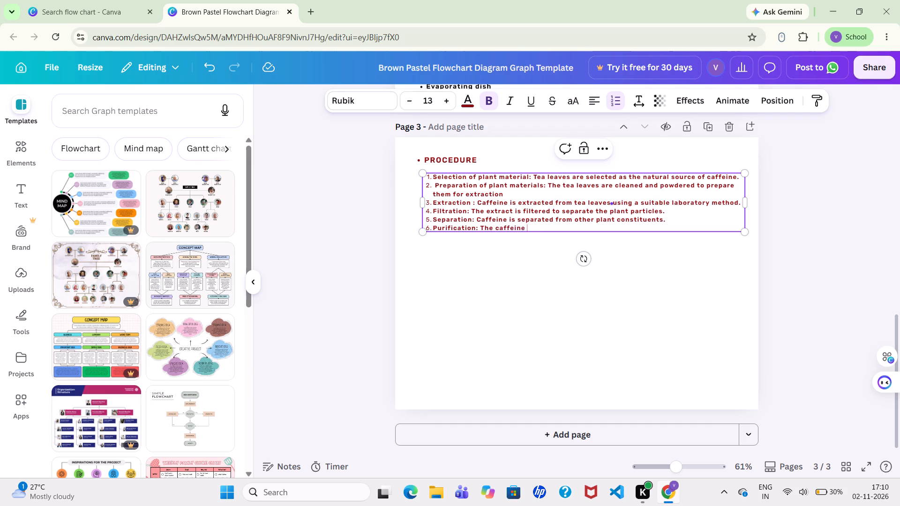
pyautogui.press('-')
pyautogui.press('BackSpace')
pyautogui.press('BackSpace')
pyautogui.press('-')
pyautogui.write('co')
pyautogui.press('m')
pyautogui.press('BackSpace')
pyautogui.write('ntain')
pyautogui.press('i')
pyautogui.write('ng')
pyautogui.press('space')
pyautogui.write('extract')
pyautogui.press('space')
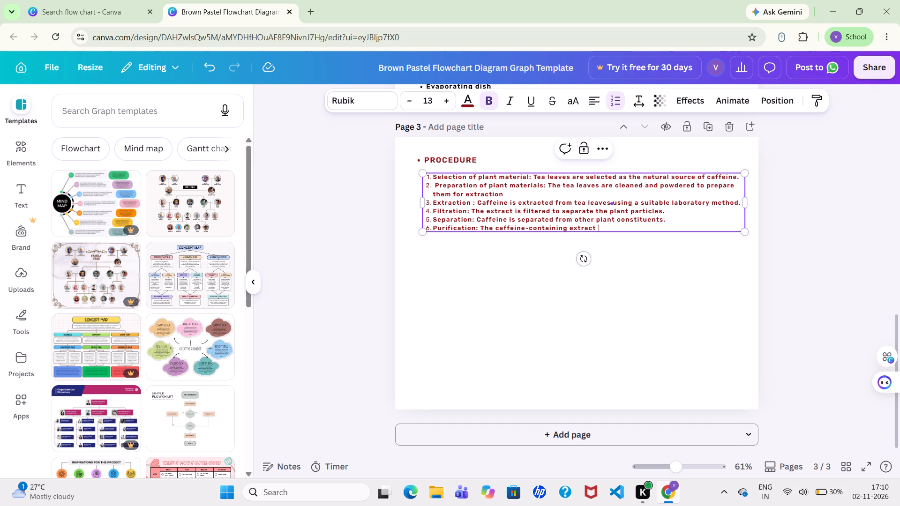
# Complete the sixth item with "is purified to remove unwanted impurities.".
pyautogui.write('is')
pyautogui.press('space')
pyautogui.write('purified to remo')
pyautogui.write('ve')
pyautogui.press('space')
pyautogui.write('unwanted')
pyautogui.press('space')
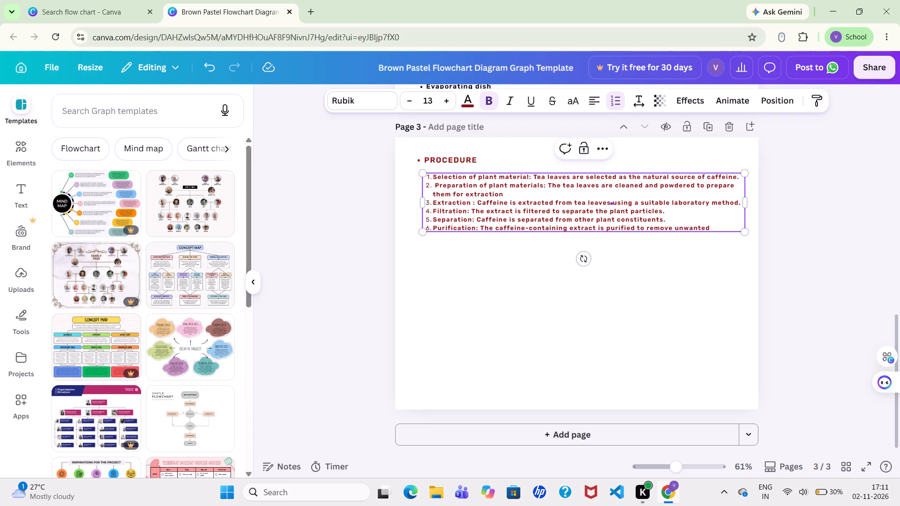
pyautogui.write('imp')
pyautogui.write('urities')
pyautogui.press('.')
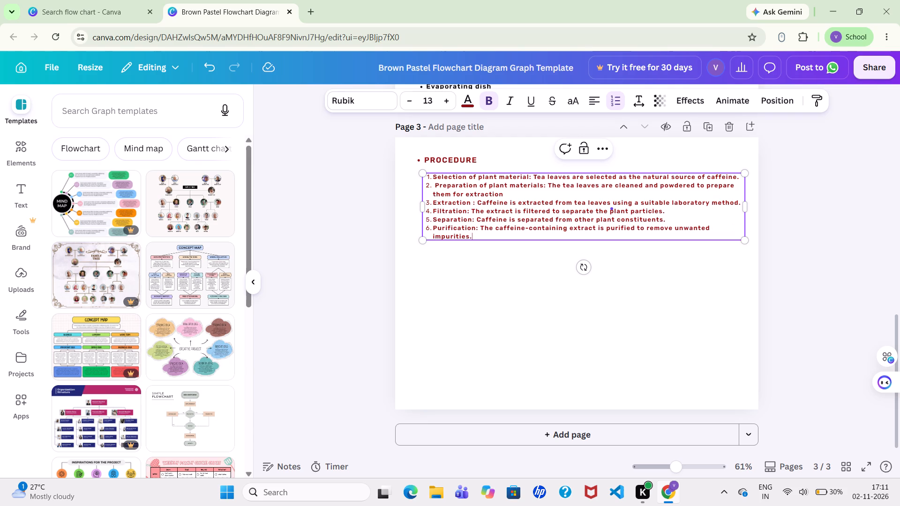
# Add a seventh item to the numbered procedure list with the label "Crystillization:".
pyautogui.press('Return')
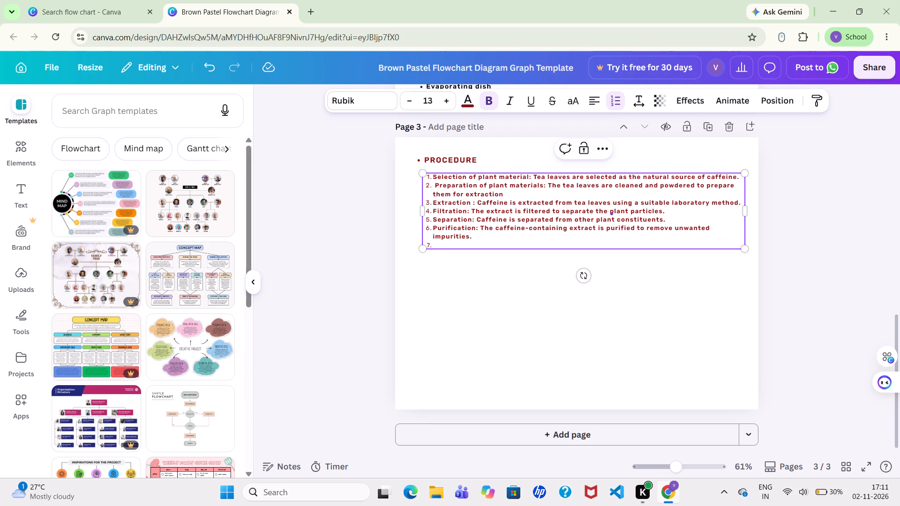
pyautogui.write('CR')
pyautogui.press('=')
pyautogui.press('BackSpace')
pyautogui.press('BackSpace')
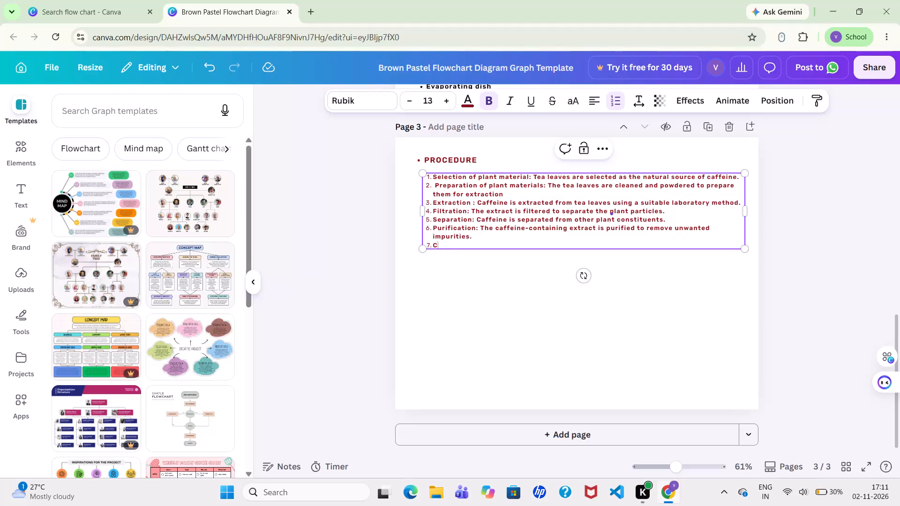
pyautogui.write('rysti')
pyautogui.write('lli')
pyautogui.write('zation')
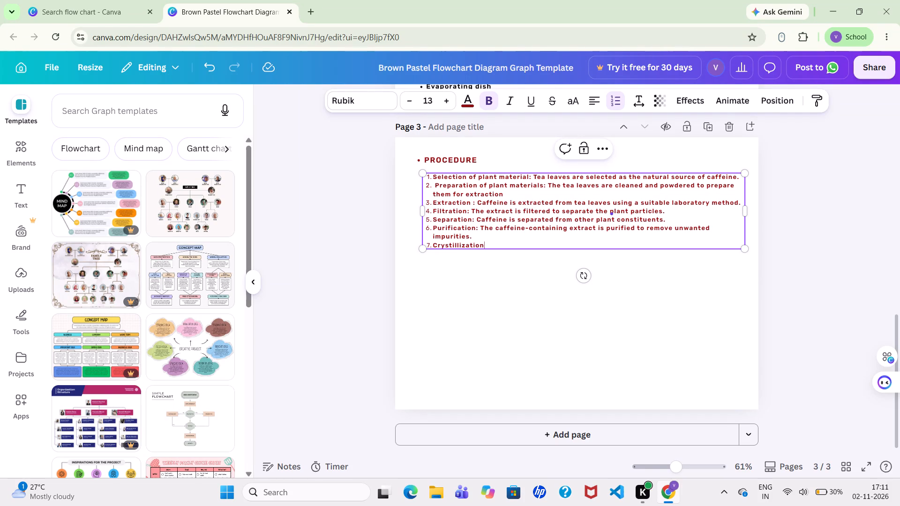
pyautogui.write(':')
pyautogui.press('space')
# Complete the seventh item with "The purified caffiene is obtained in crystalline form.".
pyautogui.press('t')
pyautogui.write('purified')
pyautogui.press('space')
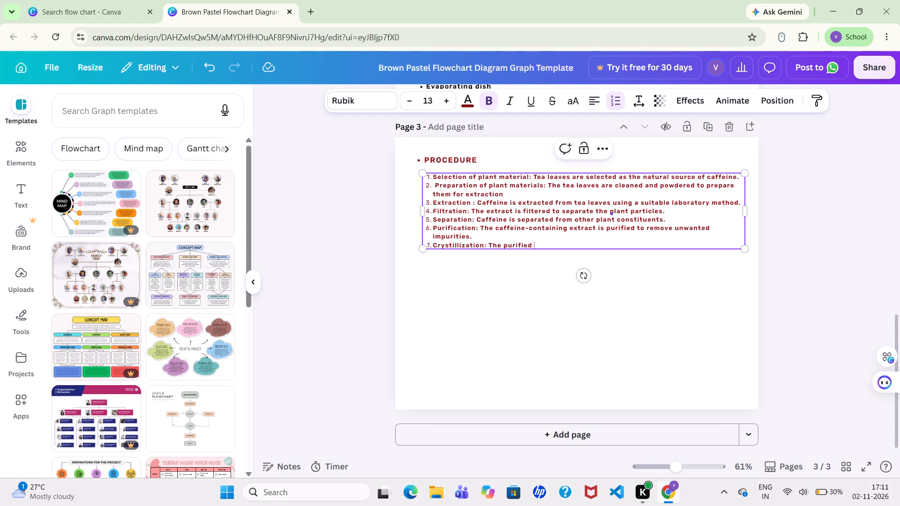
pyautogui.write('caffiene')
pyautogui.press('space')
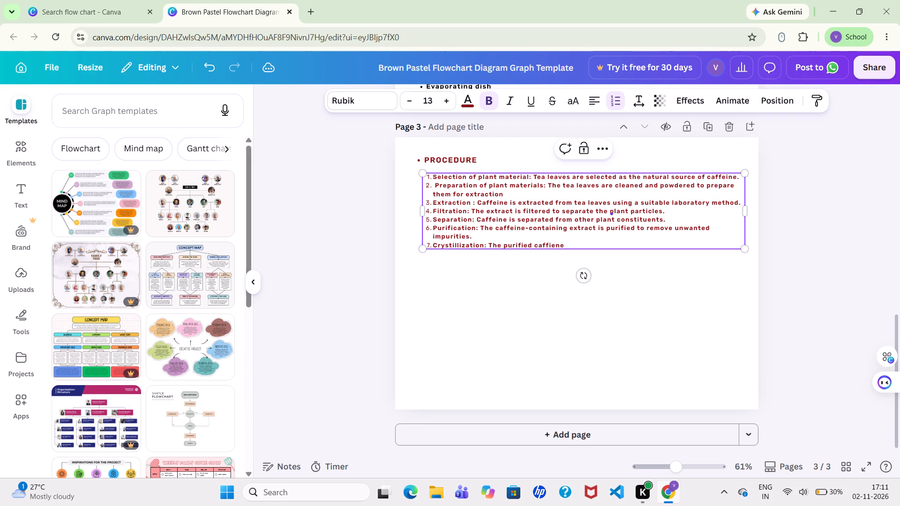
pyautogui.write('is obtained')
pyautogui.press('space')
pyautogui.write('in')
pyautogui.press('space')
pyautogui.write('cry')
pyautogui.write('stalline form')
pyautogui.press('.')
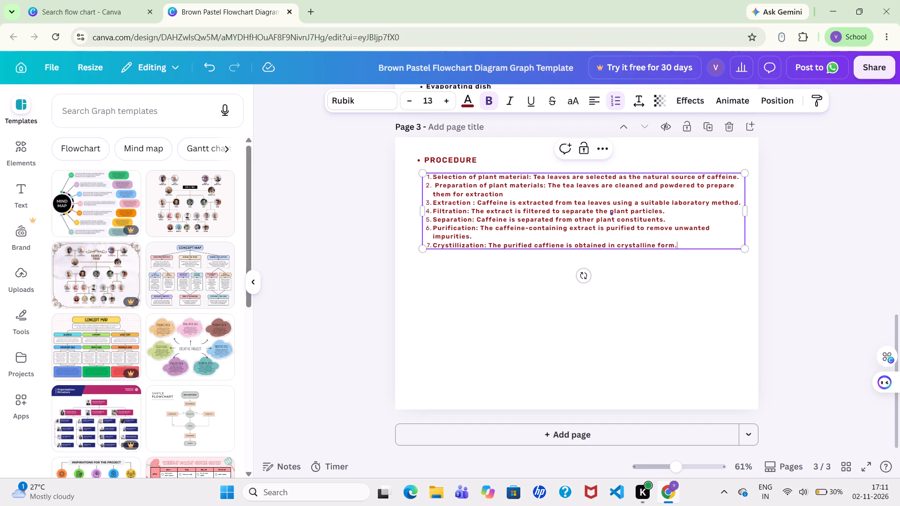
# Add an eighth item to the procedure list with the label "Identification:".
pyautogui.press('Return')
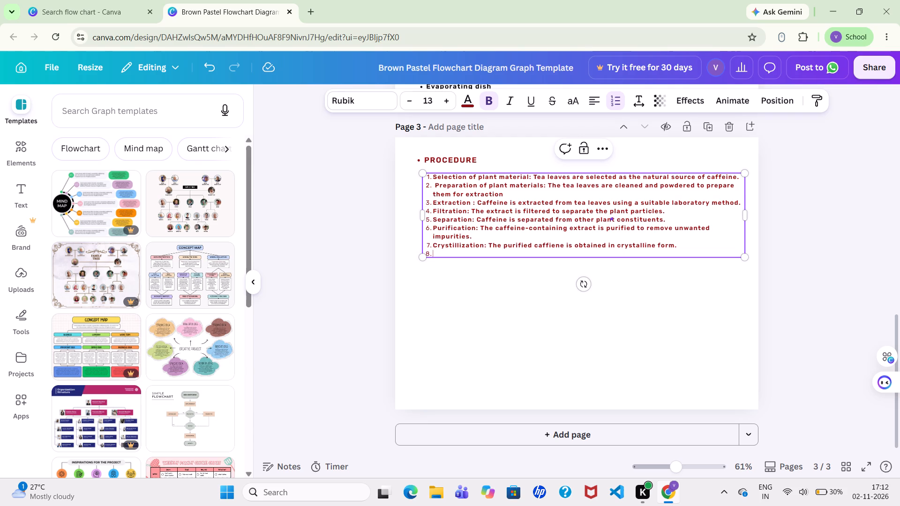
pyautogui.press('i')
pyautogui.write('dentification')
pyautogui.hotkey('shift', '>')
pyautogui.press('BackSpace')
pyautogui.hotkey('shift', ':')
pyautogui.press('space')
# Continue the eighth item with "The isolated compound is examined".
pyautogui.press('t')
pyautogui.write('isolate')
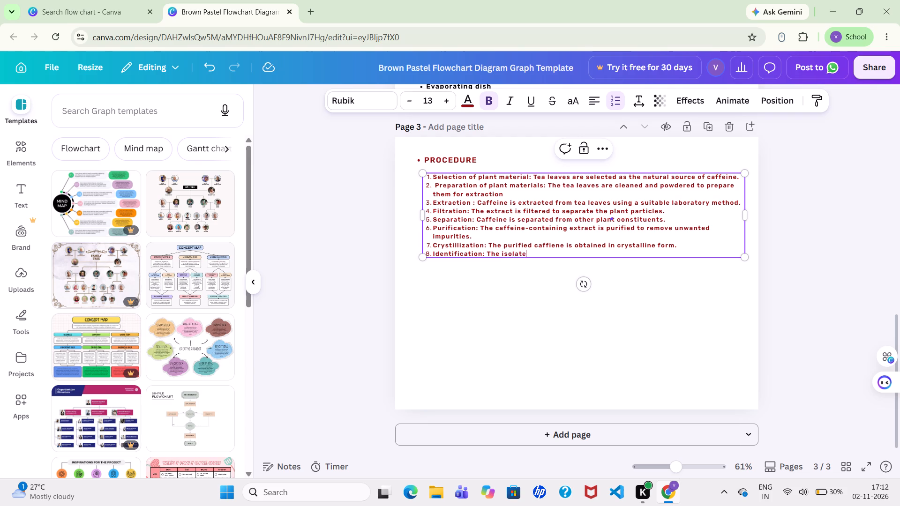
pyautogui.write('d')
pyautogui.press('space')
pyautogui.write('comp')
pyautogui.write('ound is')
pyautogui.press('space')
pyautogui.write('ec')
pyautogui.press('BackSpace')
pyautogui.write('xa')
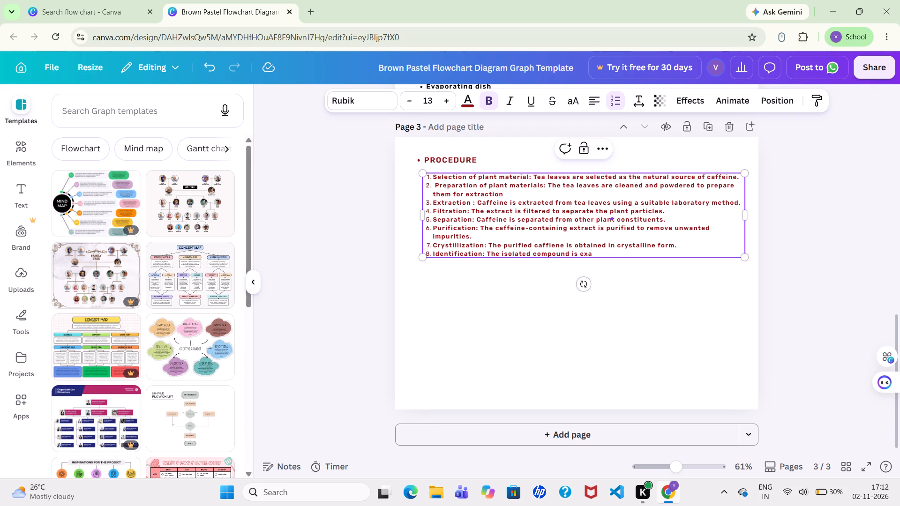
pyautogui.write('minr')
pyautogui.press('BackSpace')
pyautogui.write('ed')
pyautogui.press('space')
# Complete the eighth item with "using suitable identification tests.".
pyautogui.write('usu')
pyautogui.press('BackSpace')
pyautogui.write('ing')
pyautogui.press('space')
pyautogui.write('suitable')
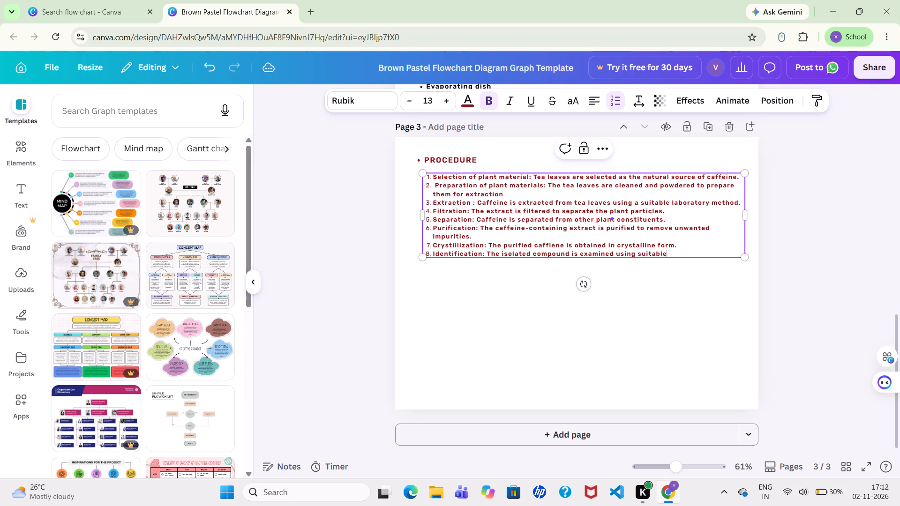
pyautogui.press('space')
pyautogui.write('identification')
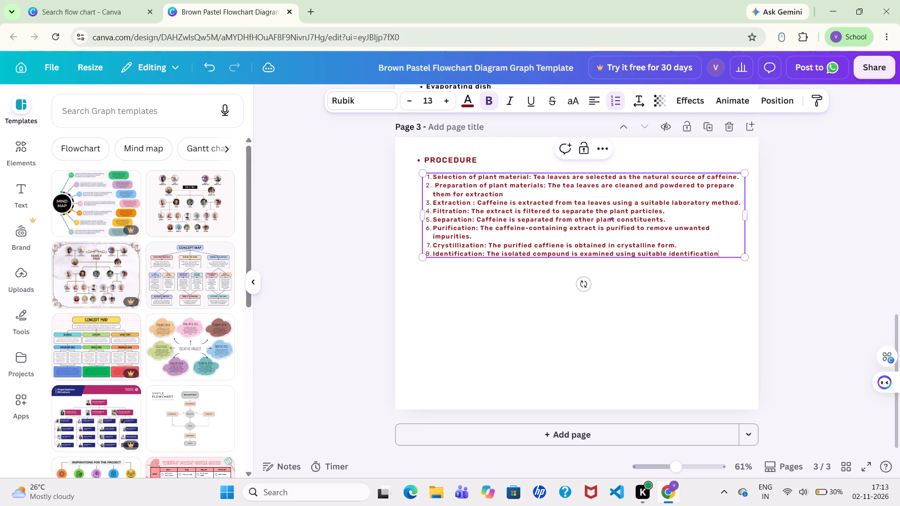
pyautogui.press('space')
pyautogui.write('tests')
pyautogui.press('.')
# Narrow the procedure list's text box slightly from its right edge so the longer items wrap.
pyautogui.moveTo(748, 216); pyautogui.dragTo(743, 217)
pyautogui.moveTo(743, 217); pyautogui.dragTo(736, 220)
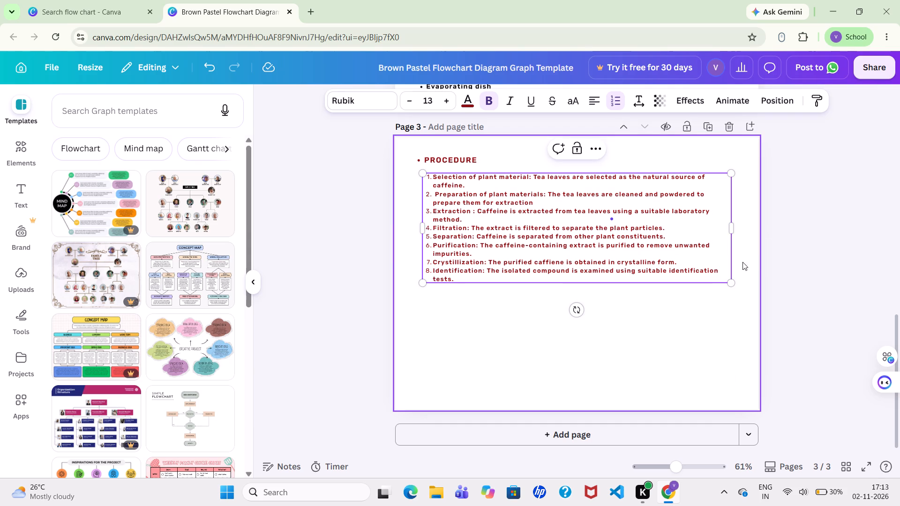
# Set the numbered procedure list's font size to 14.
pyautogui.click(698, 309)
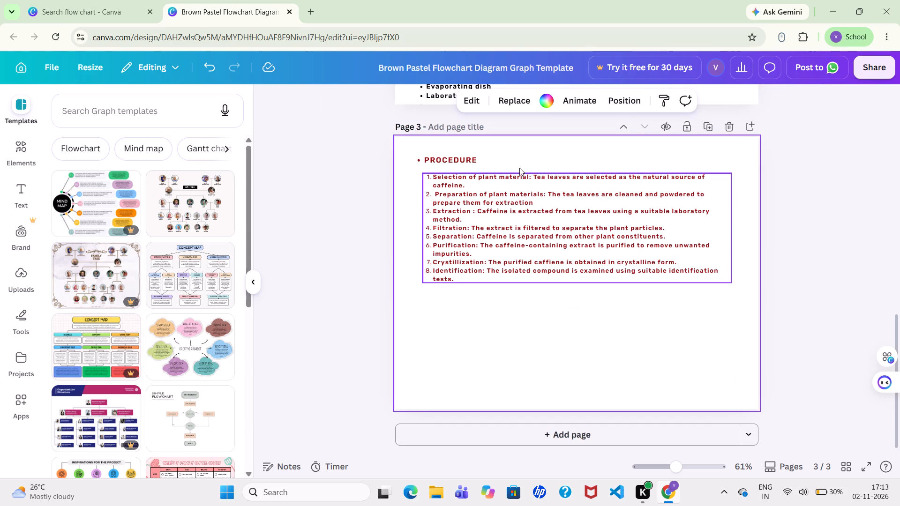
pyautogui.click(535, 199)
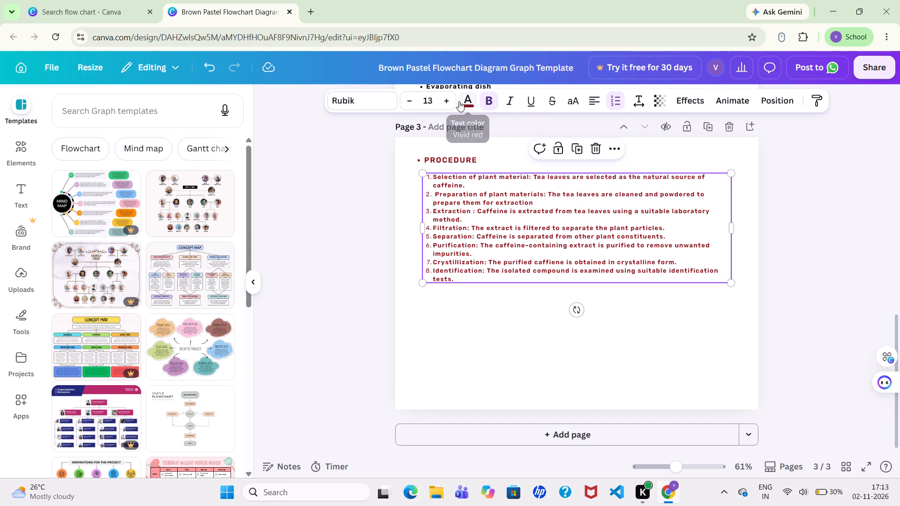
pyautogui.click(449, 101)
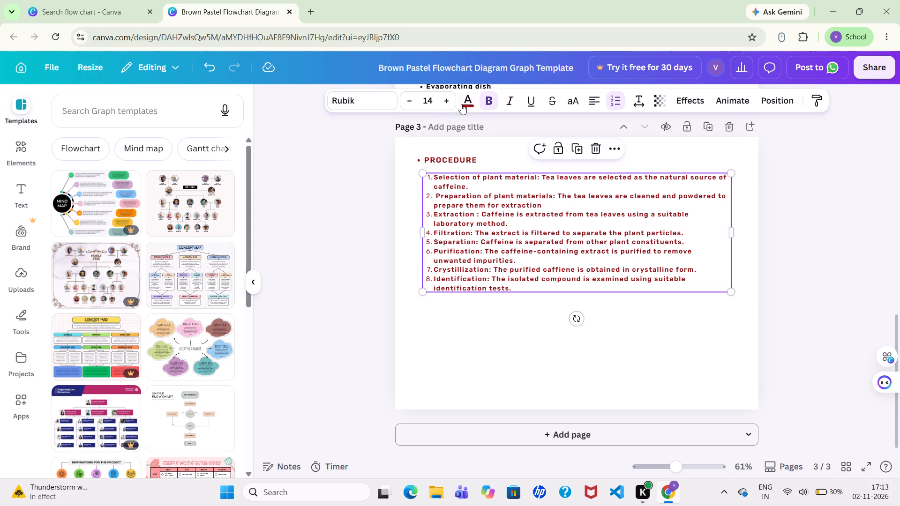
pyautogui.click(450, 102)
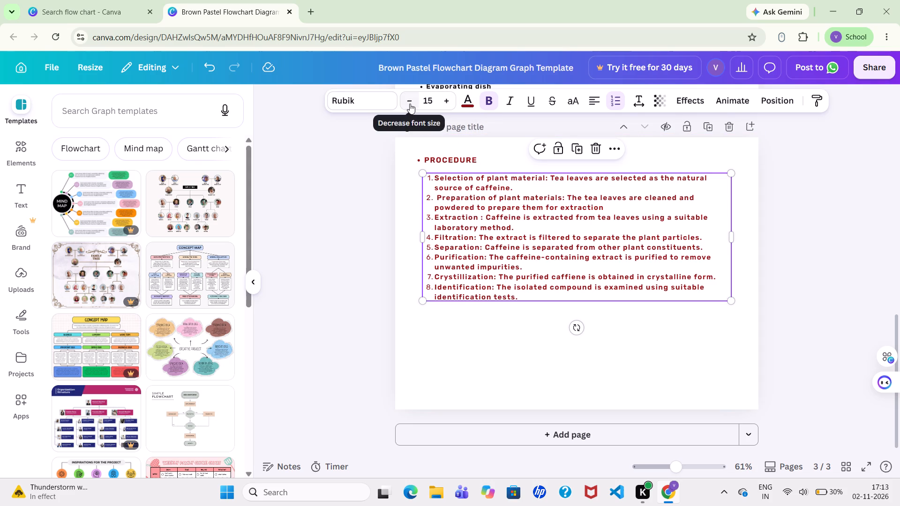
pyautogui.click(410, 104)
# Set the PROCEDURE heading's font size to 18.
pyautogui.click(469, 157)
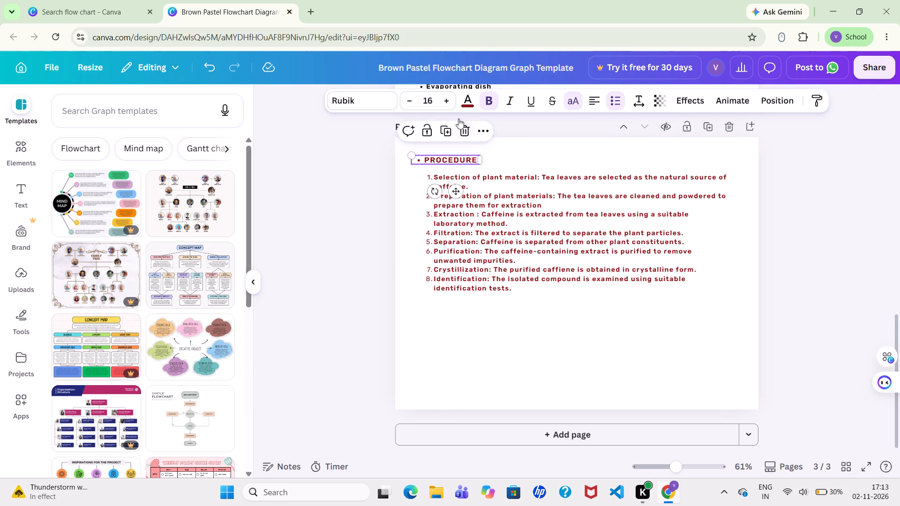
pyautogui.click(448, 104)
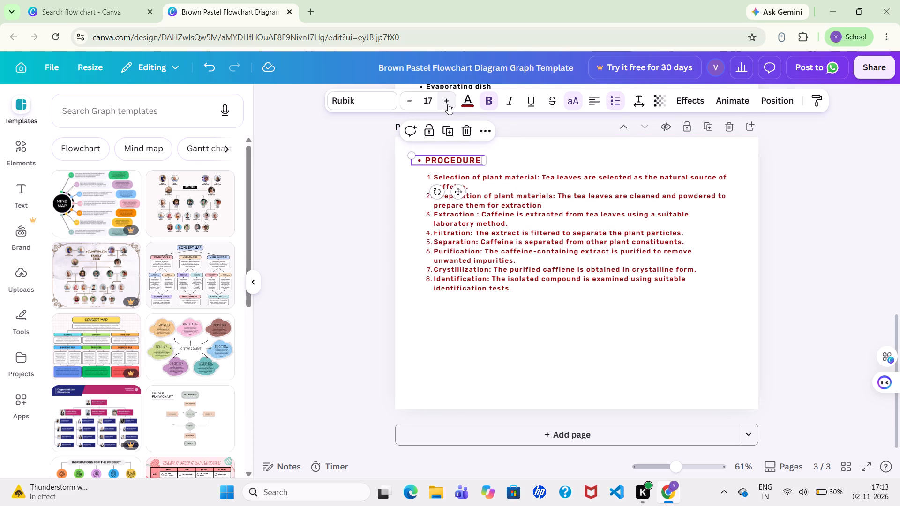
pyautogui.click(448, 104)
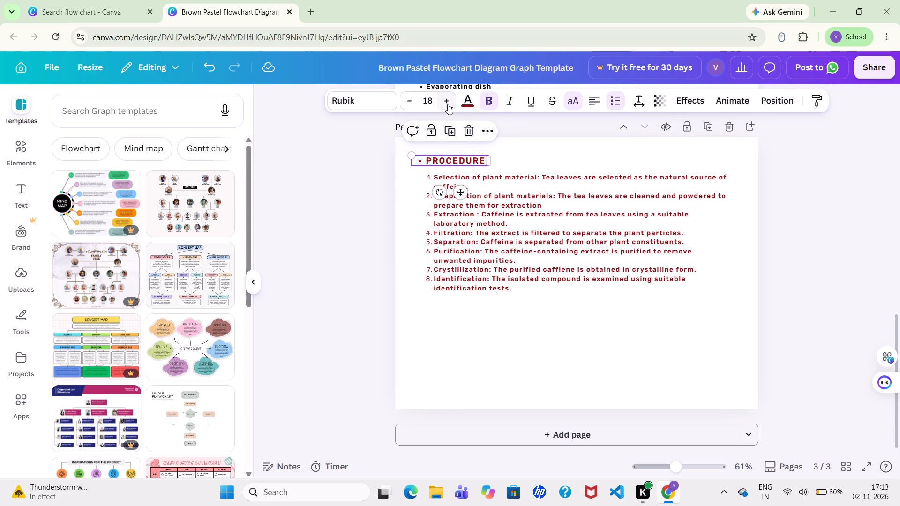
pyautogui.click(533, 148)
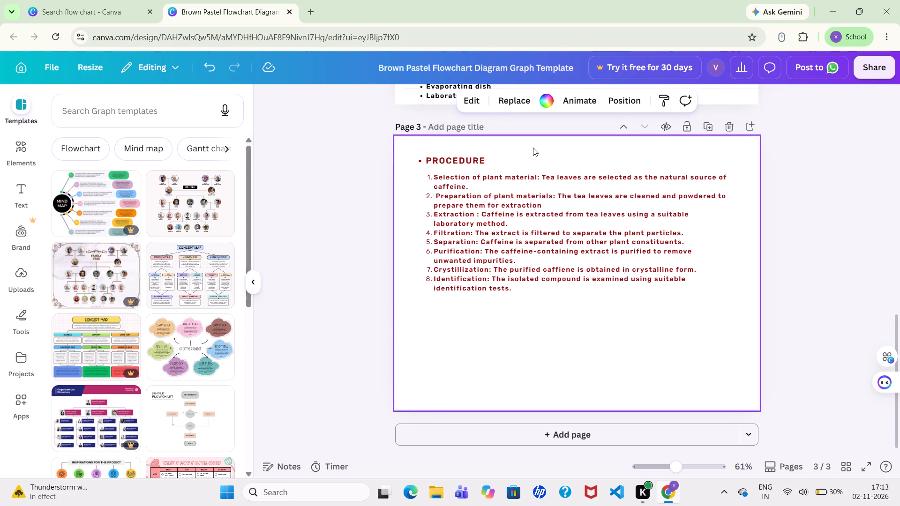
# Change the text color of the numbered procedure list to black.
pyautogui.click(514, 181)
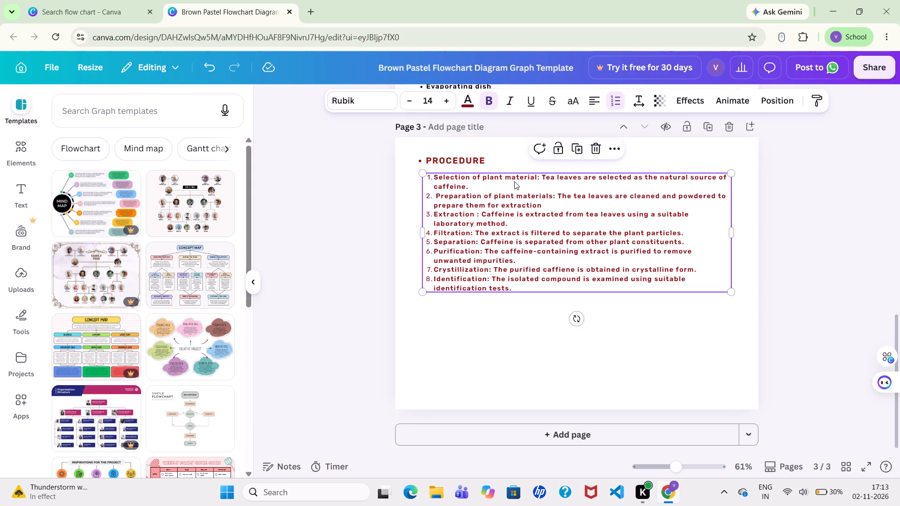
pyautogui.click(469, 105)
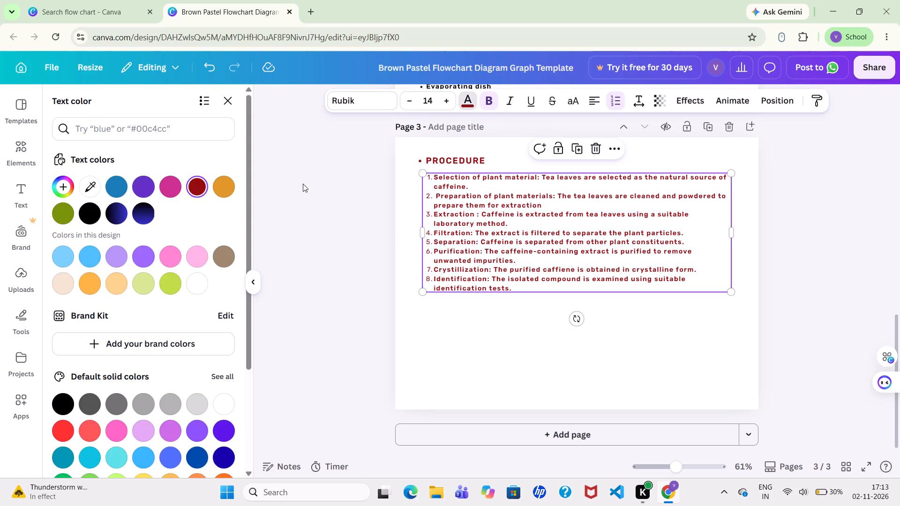
pyautogui.click(83, 216)
pyautogui.click(480, 378)
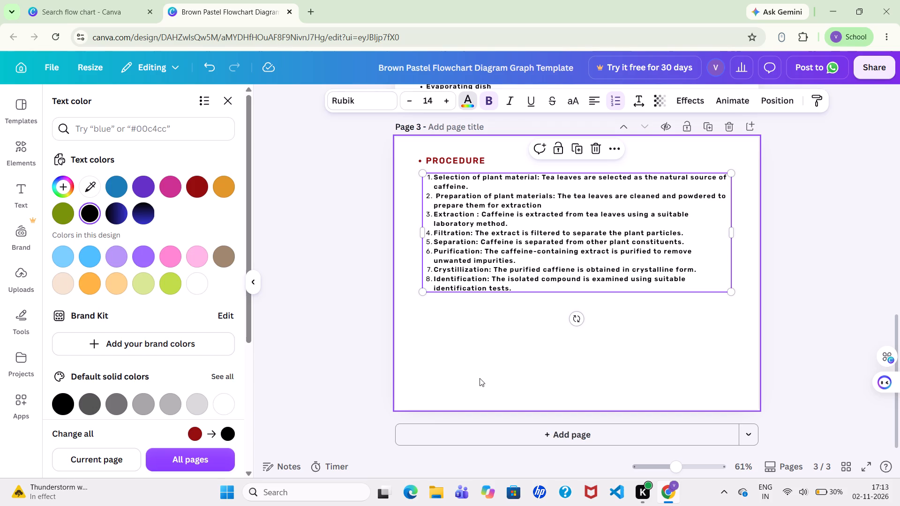
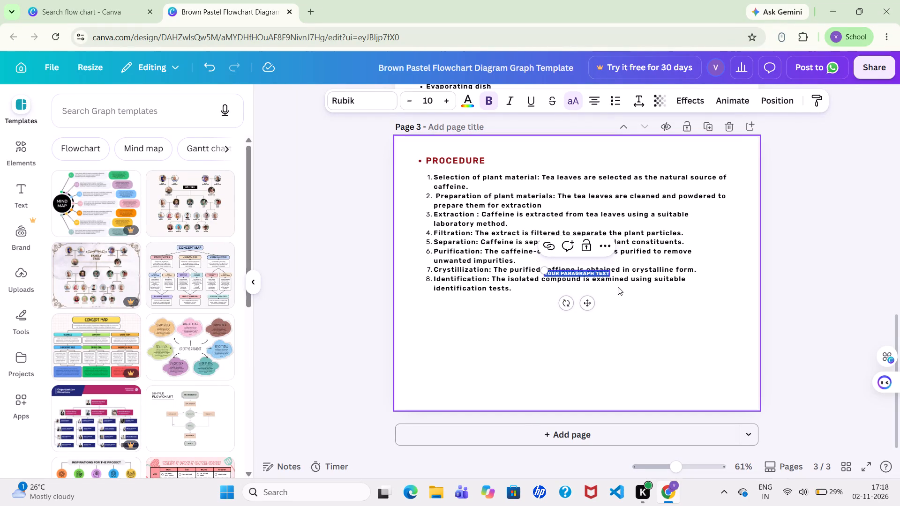
# Move the new placeholder text box to just below the numbered procedure list on page 3.
pyautogui.doubleClick(588, 303)
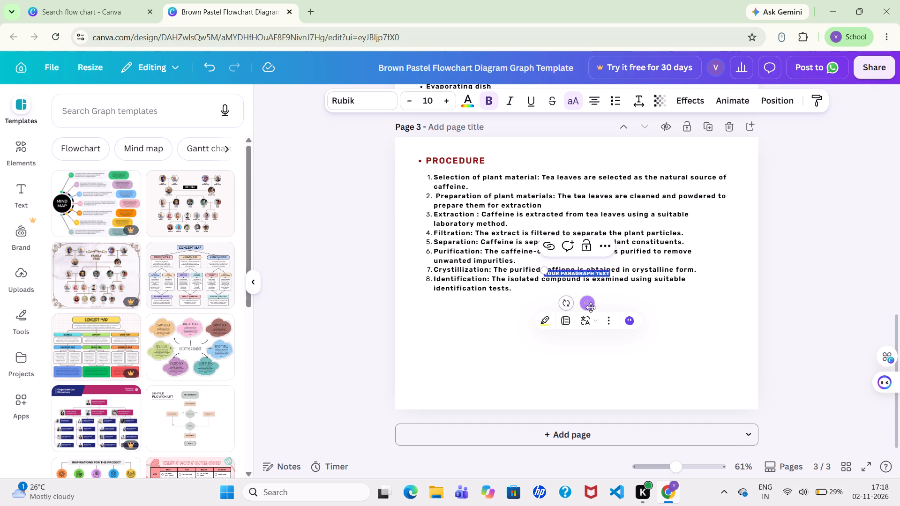
pyautogui.moveTo(590, 304); pyautogui.dragTo(552, 358)
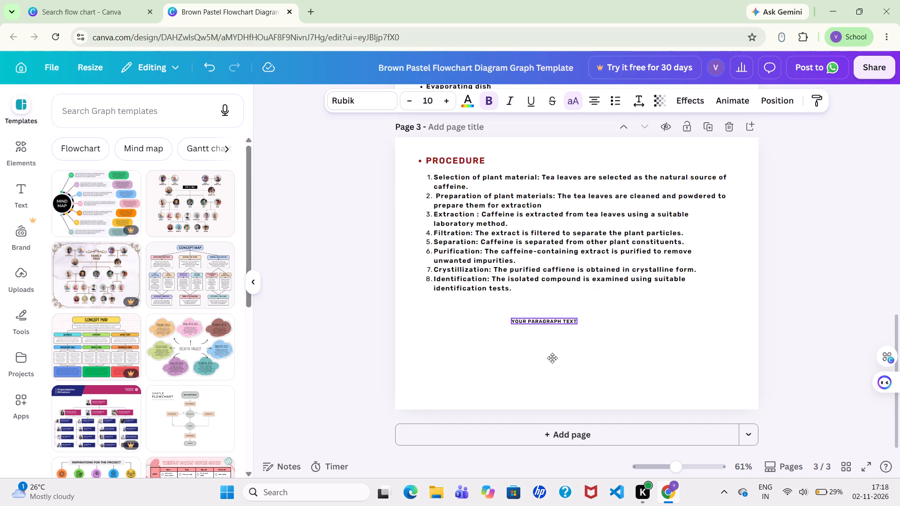
pyautogui.moveTo(552, 358); pyautogui.dragTo(482, 354)
pyautogui.click(482, 354)
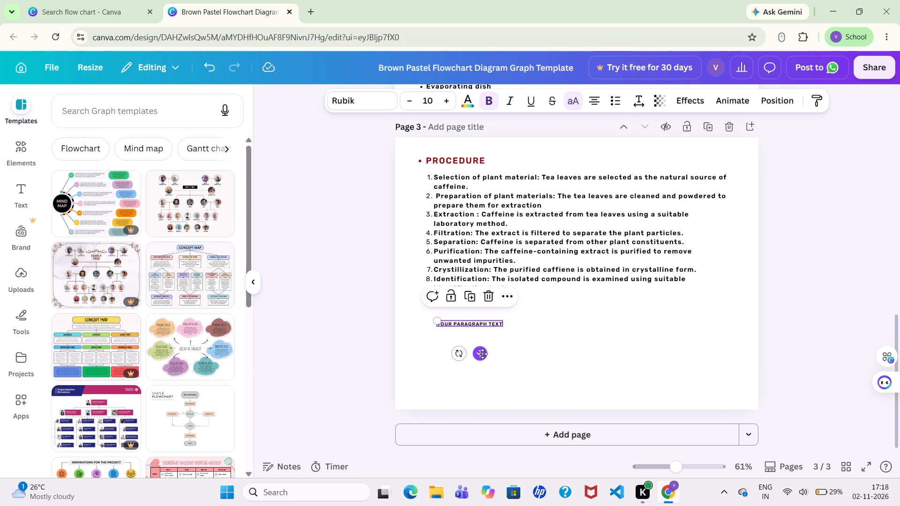
pyautogui.click(482, 353)
pyautogui.moveTo(482, 353); pyautogui.dragTo(475, 334)
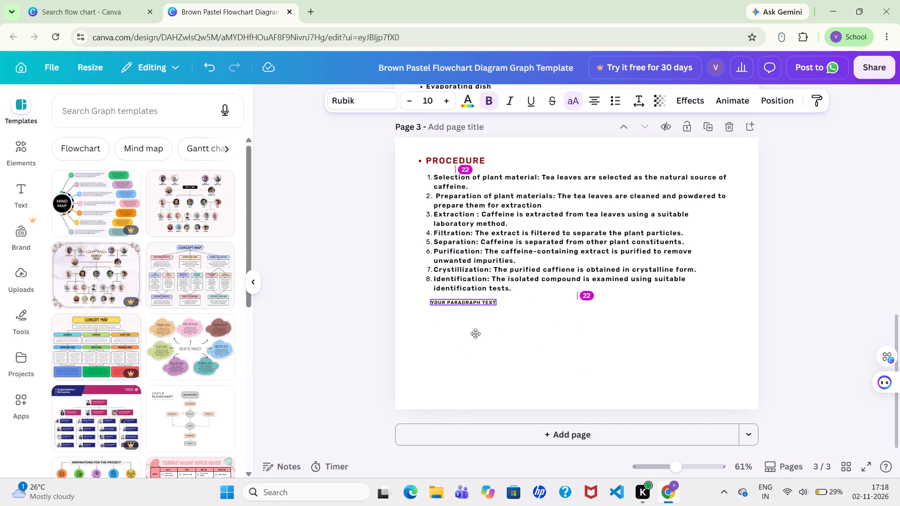
pyautogui.moveTo(475, 334); pyautogui.dragTo(473, 335)
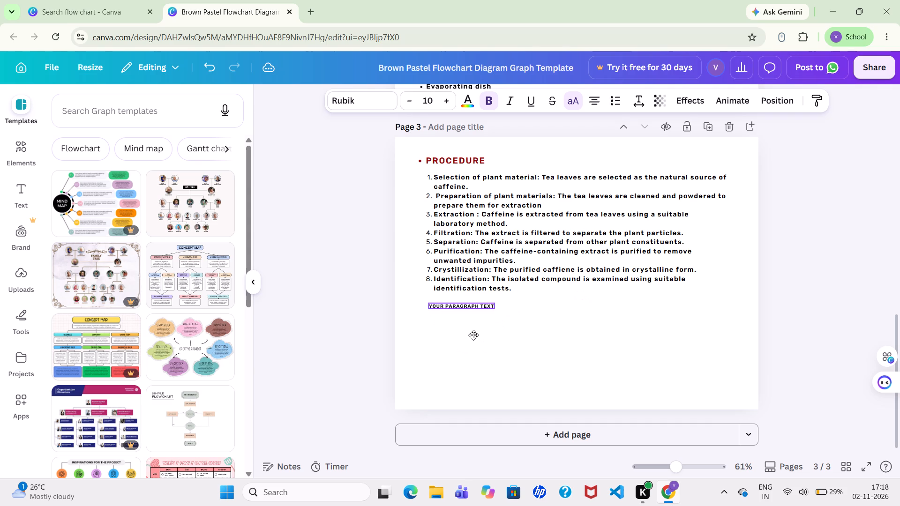
pyautogui.moveTo(473, 335); pyautogui.dragTo(471, 335)
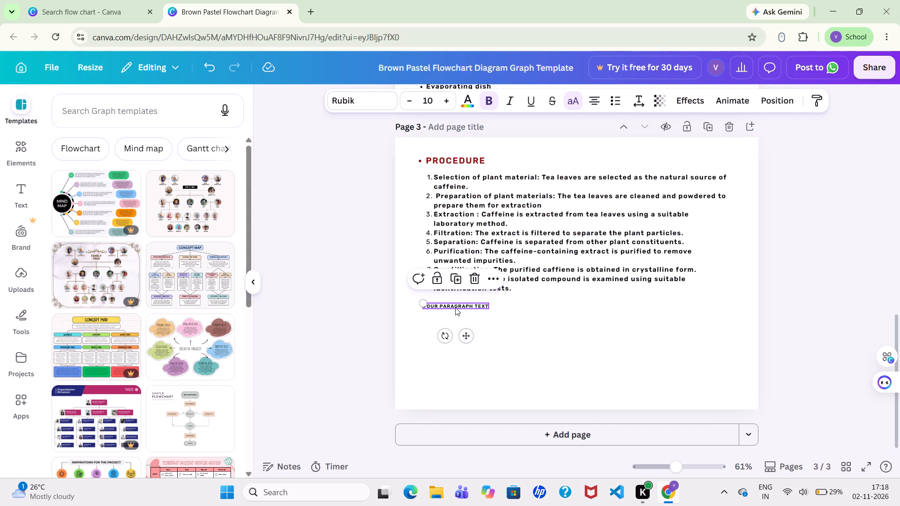
# Replace the placeholder text below the procedure list with the heading OBSERVATION.
pyautogui.doubleClick(486, 305)
pyautogui.press('BackSpace')
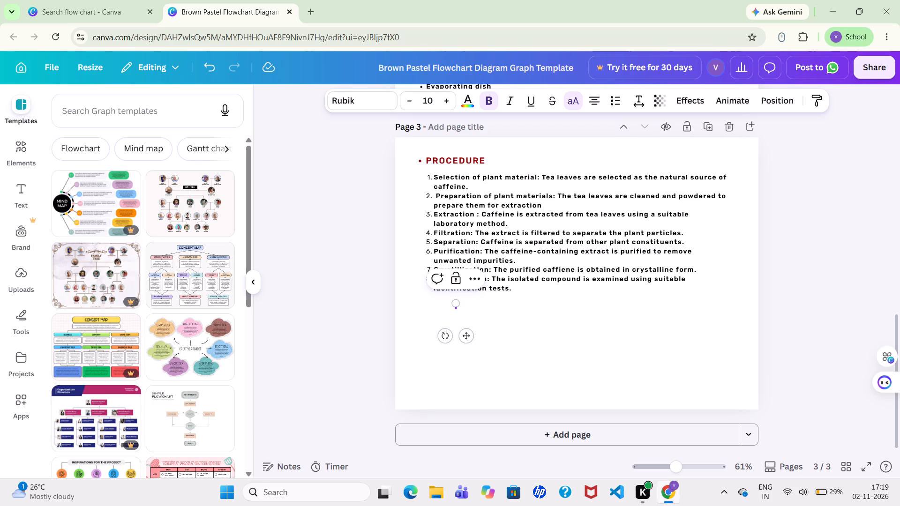
pyautogui.write('observation')
# Set the OBSERVATION heading's font size to 17.
pyautogui.doubleClick(463, 305)
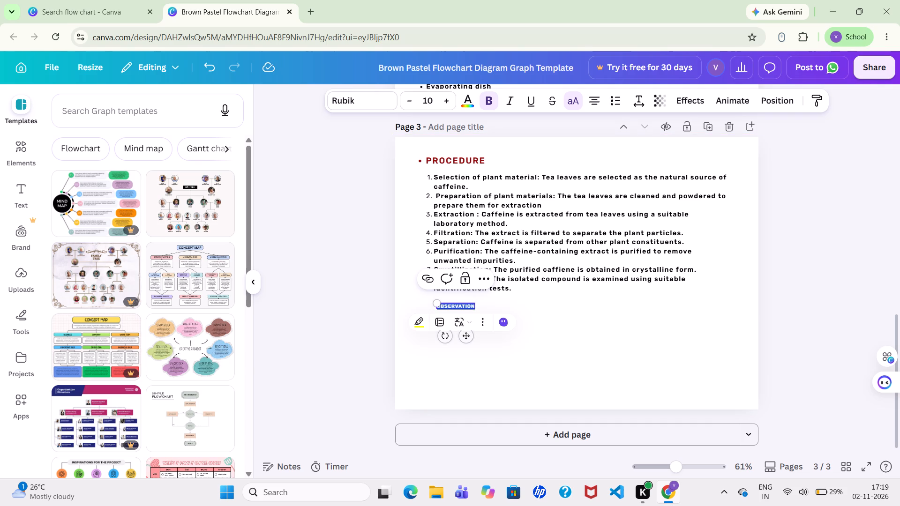
pyautogui.tripleClick(445, 104)
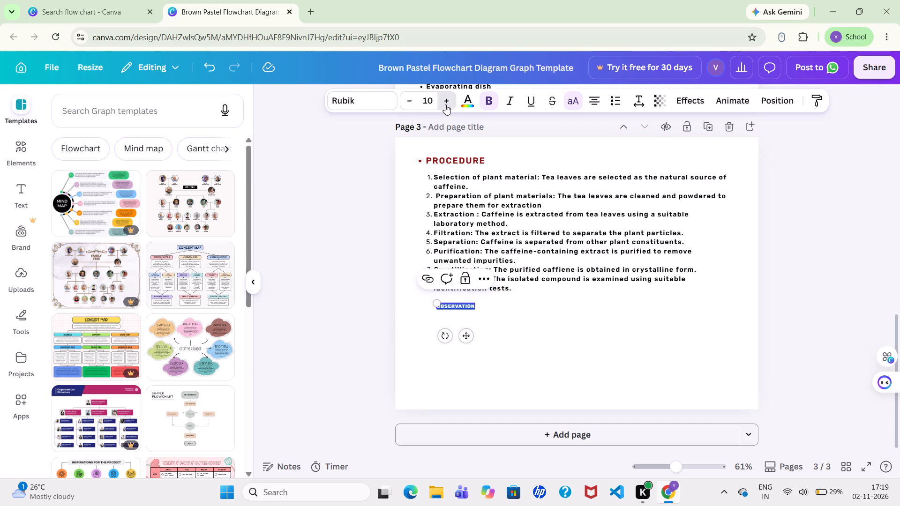
pyautogui.tripleClick(445, 104)
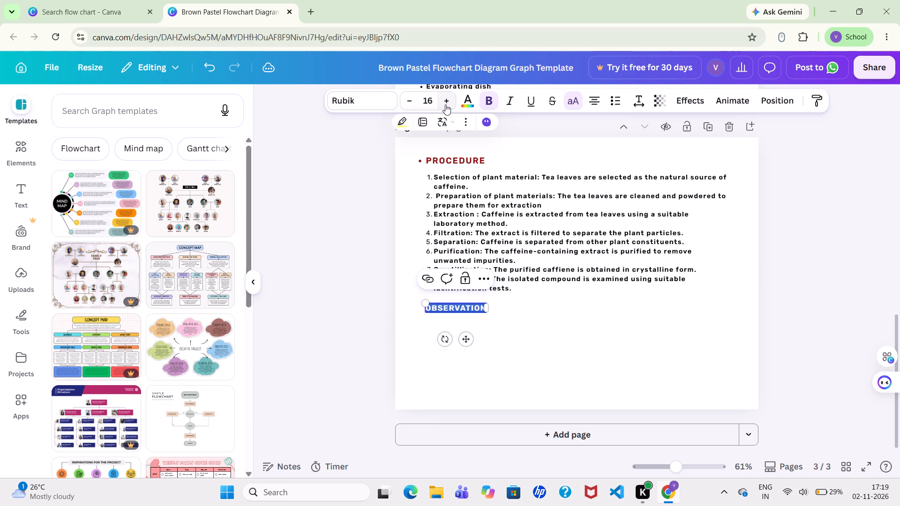
pyautogui.click(445, 104)
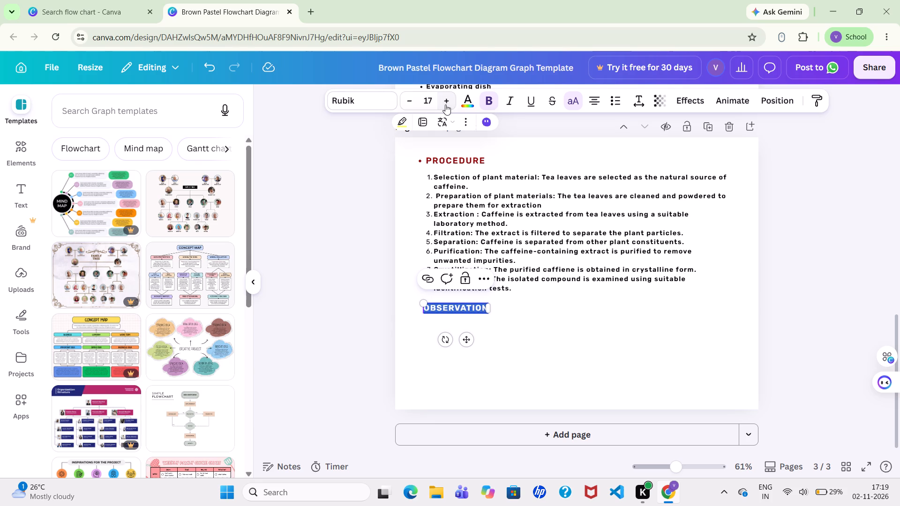
# Color the OBSERVATION heading dark red and format it as a bulleted item.
pyautogui.click(468, 101)
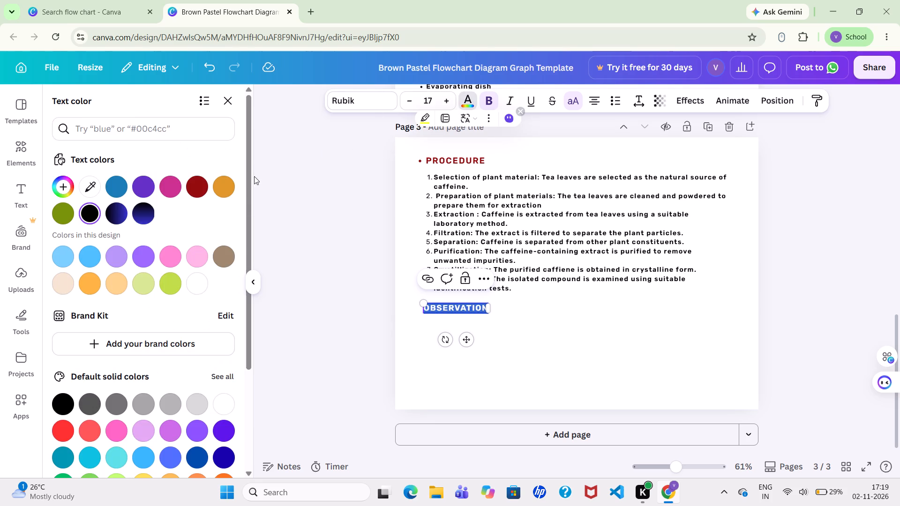
pyautogui.click(201, 183)
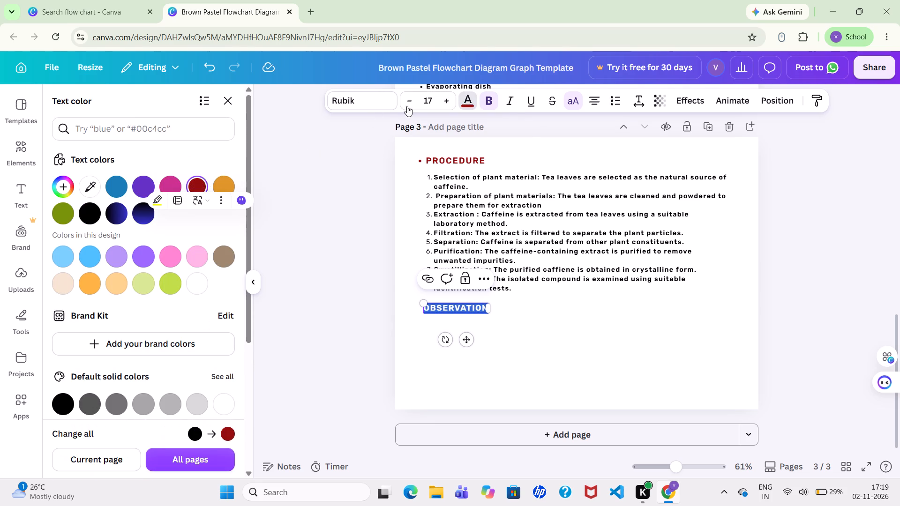
pyautogui.click(613, 103)
pyautogui.click(578, 307)
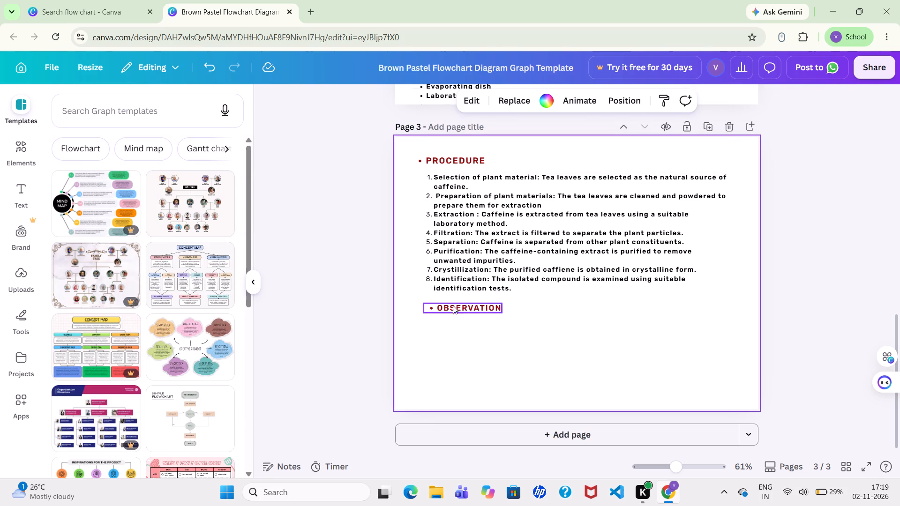
# Move the OBSERVATION heading so its bullet lines up with the PROCEDURE heading's bullet.
pyautogui.moveTo(444, 304); pyautogui.dragTo(435, 303)
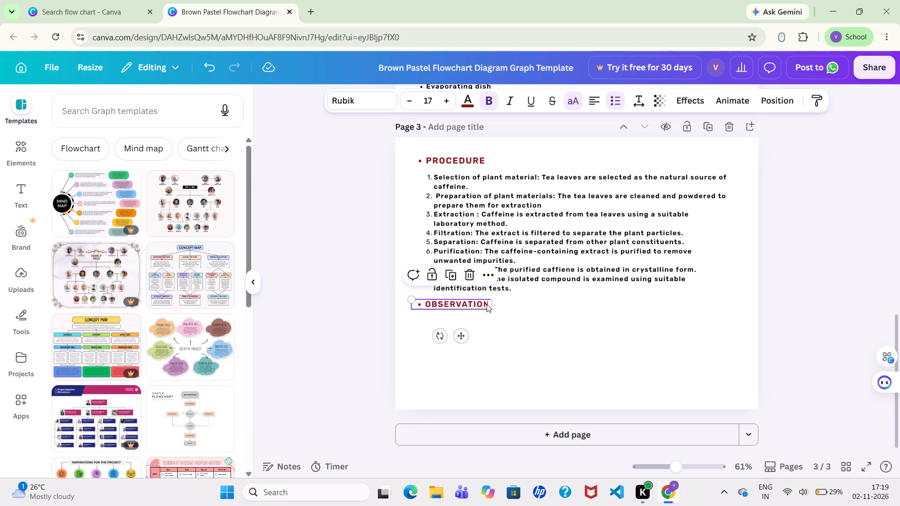
pyautogui.click(540, 301)
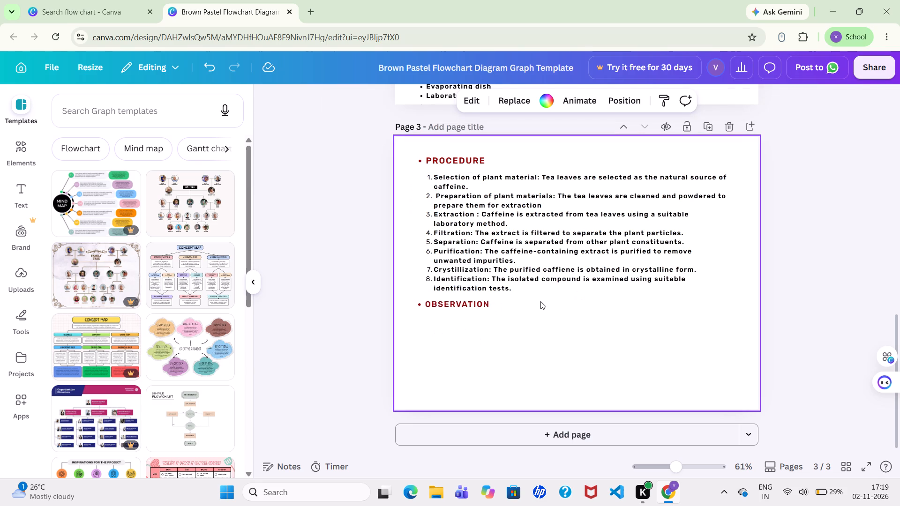
# Add a new text box and place it directly below the OBSERVATION heading.
pyautogui.doubleClick(510, 322)
pyautogui.press('t')
pyautogui.click(591, 303)
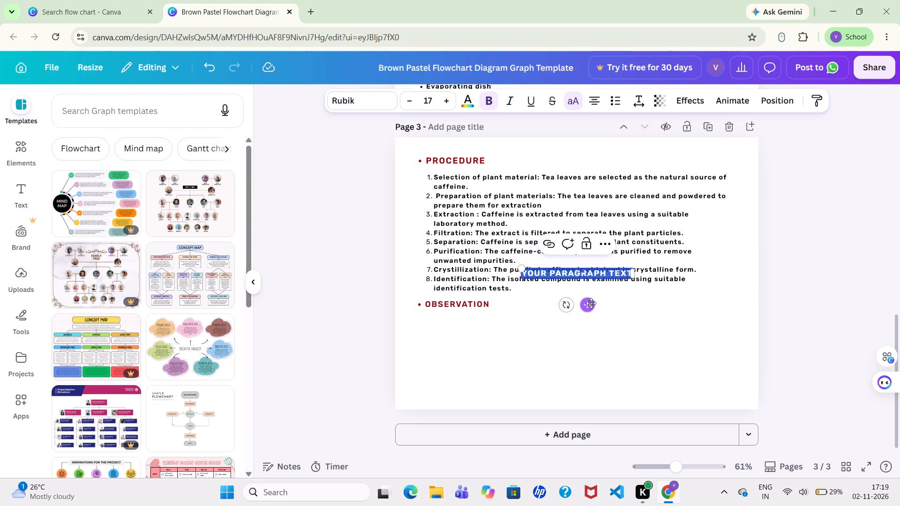
pyautogui.moveTo(591, 303); pyautogui.dragTo(487, 350)
pyautogui.click(487, 350)
pyautogui.click(469, 316)
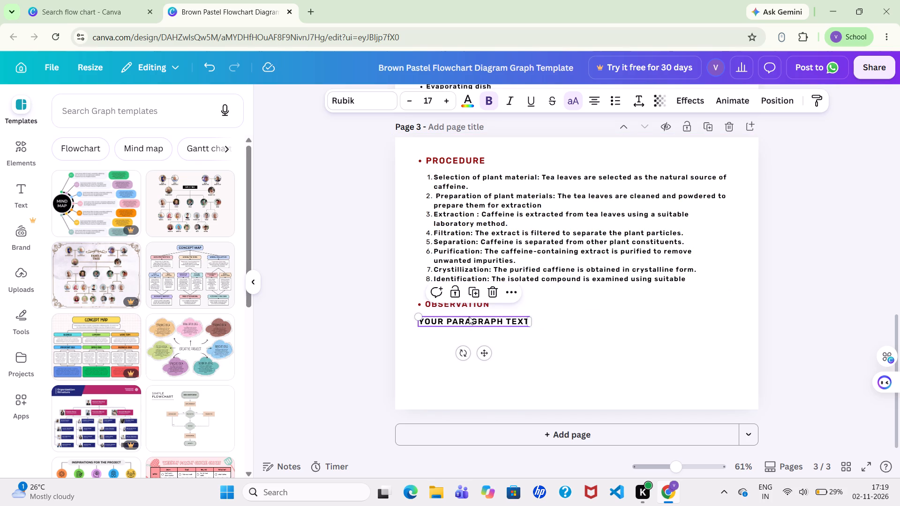
# Delete all the placeholder text in the text box below the OBSERVATION heading.
pyautogui.doubleClick(469, 316)
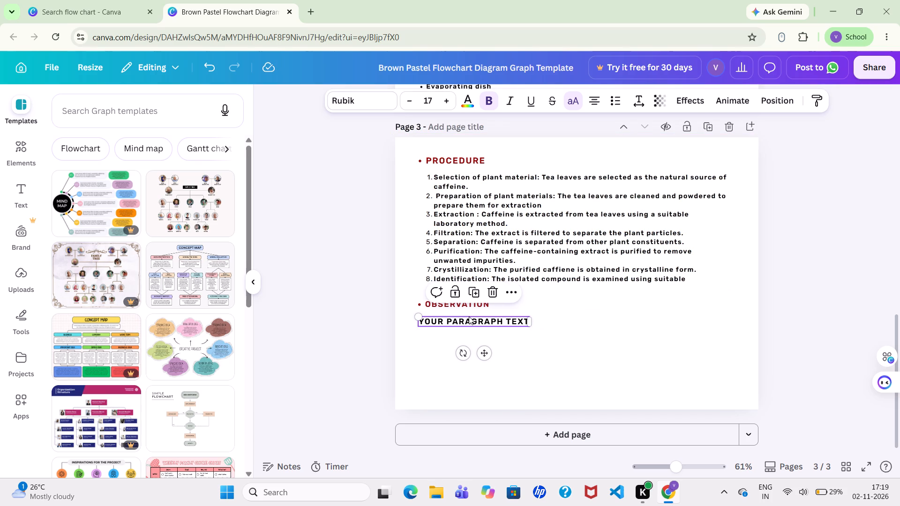
pyautogui.click(469, 316)
pyautogui.doubleClick(469, 320)
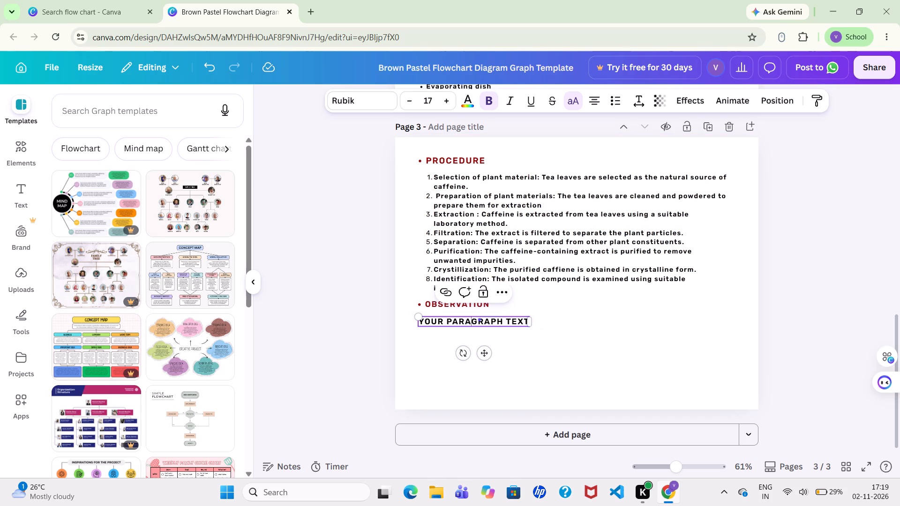
pyautogui.press('BackSpace')
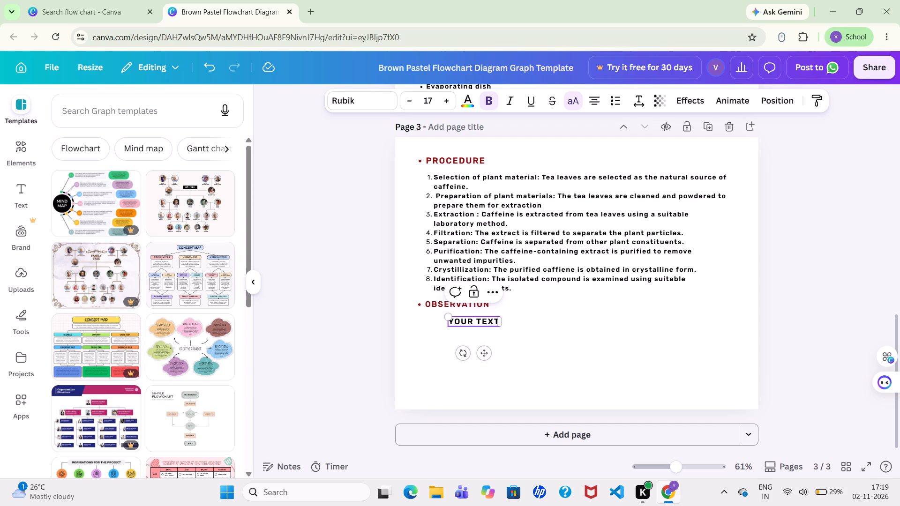
pyautogui.press('BackSpace')
pyautogui.press('BackSpace')
pyautogui.press('BackSpace')
pyautogui.press('BackSpace')
pyautogui.press('BackSpace')
pyautogui.press('BackSpace')
pyautogui.press('BackSpace')
pyautogui.press('Right')
pyautogui.press('Right')
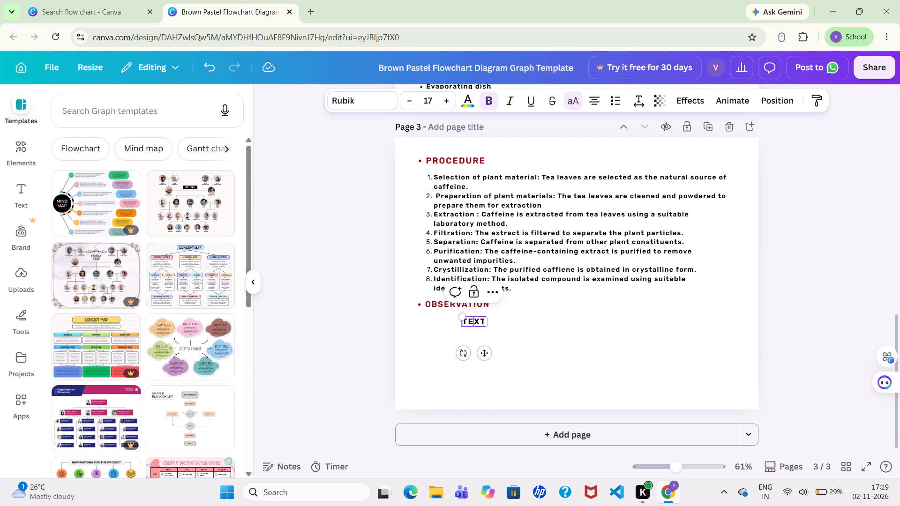
pyautogui.press('Right')
pyautogui.press('Right')
pyautogui.press('BackSpace')
pyautogui.press('BackSpace')
pyautogui.press('BackSpace')
pyautogui.press('BackSpace')
pyautogui.press('BackSpace')
pyautogui.press('BackSpace')
pyautogui.press('BackSpace')
pyautogui.press('BackSpace')
pyautogui.press('BackSpace')
pyautogui.press('BackSpace')
pyautogui.press('BackSpace')
pyautogui.press('BackSpace')
pyautogui.press('BackSpace')
pyautogui.press('BackSpace')
pyautogui.press('BackSpace')
pyautogui.press('BackSpace')
pyautogui.press('BackSpace')
pyautogui.press('BackSpace')
pyautogui.press('BackSpace')
pyautogui.press('BackSpace')
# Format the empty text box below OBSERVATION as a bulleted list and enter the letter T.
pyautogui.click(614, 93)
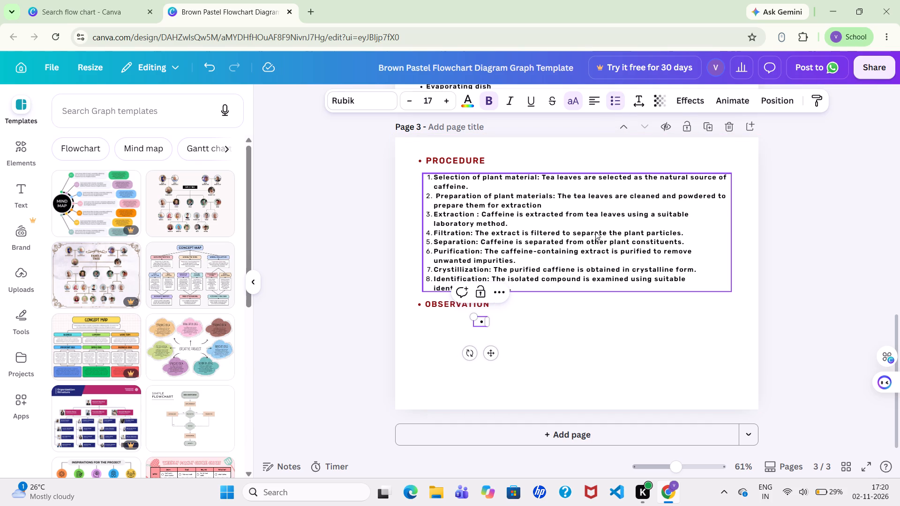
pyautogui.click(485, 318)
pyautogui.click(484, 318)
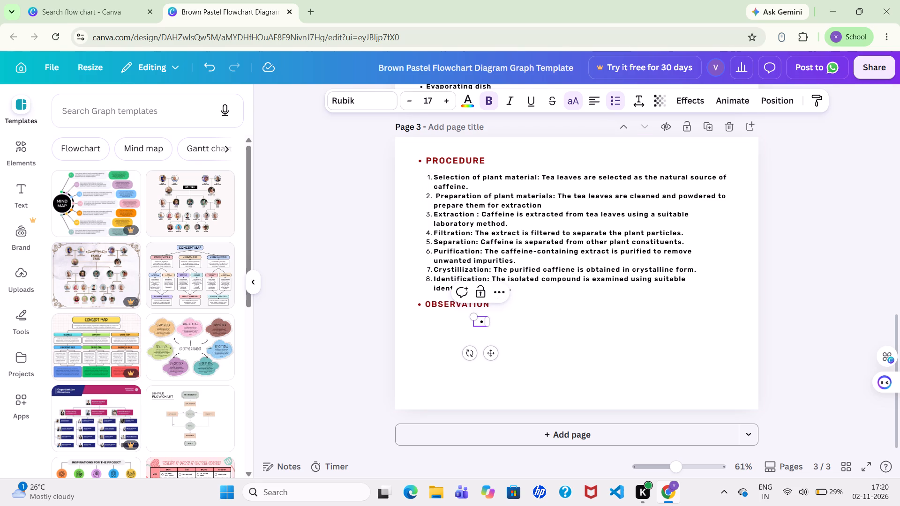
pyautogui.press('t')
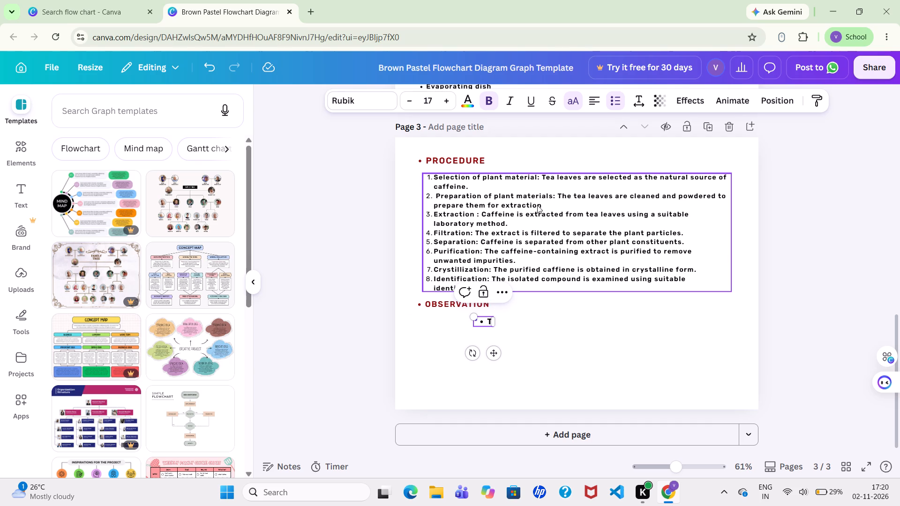
# Turn off the all-uppercase formatting for the text box below the OBSERVATION heading.
pyautogui.click(567, 104)
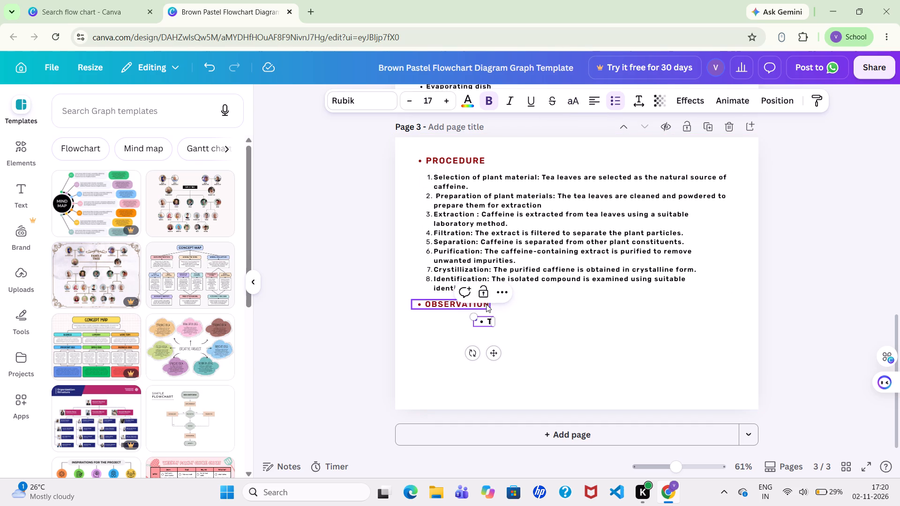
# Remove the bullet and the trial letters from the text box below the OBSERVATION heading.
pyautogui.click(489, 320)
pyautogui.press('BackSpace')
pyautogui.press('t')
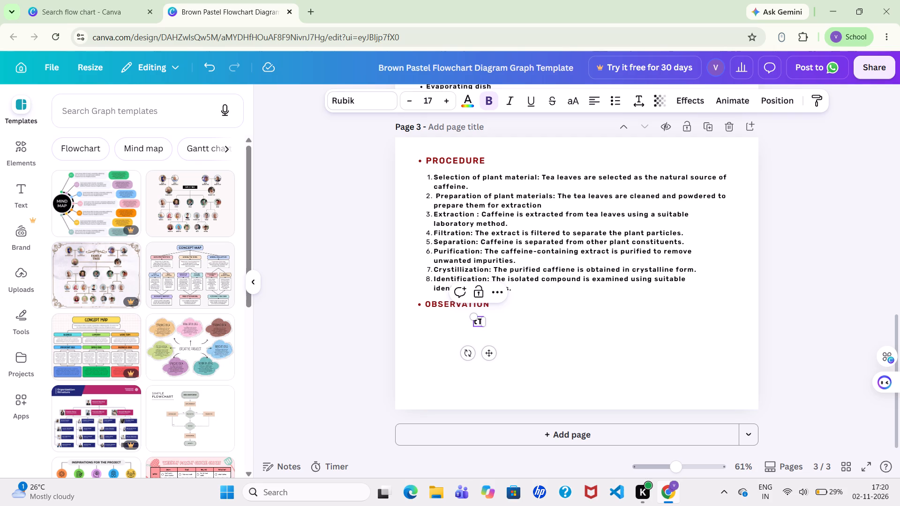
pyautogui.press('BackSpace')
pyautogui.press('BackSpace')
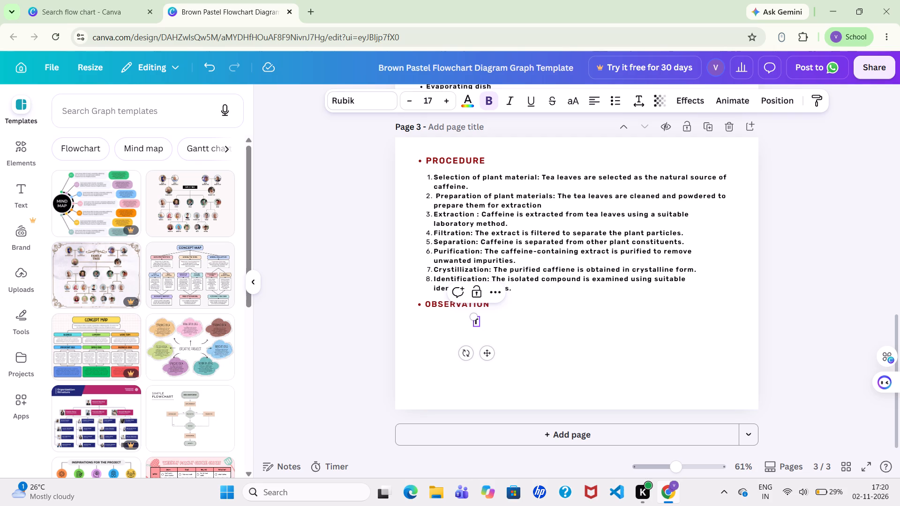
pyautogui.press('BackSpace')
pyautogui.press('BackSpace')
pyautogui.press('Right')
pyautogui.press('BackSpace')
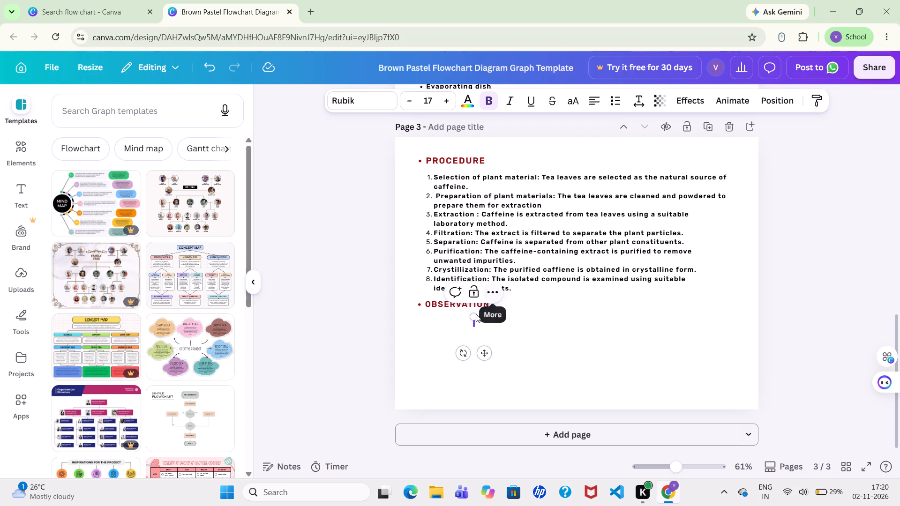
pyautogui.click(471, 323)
# Enter the word Tea in the empty text box below the OBSERVATION heading.
pyautogui.press('t')
pyautogui.press('e')
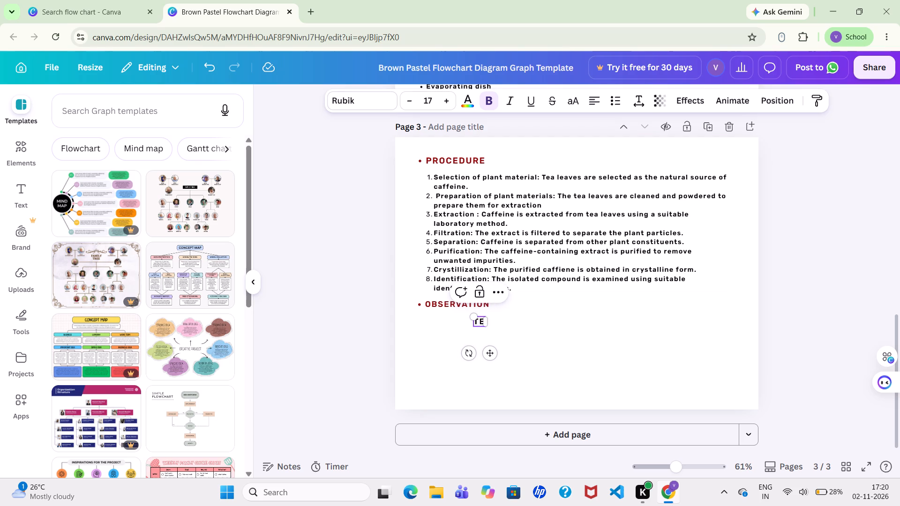
pyautogui.press('BackSpace')
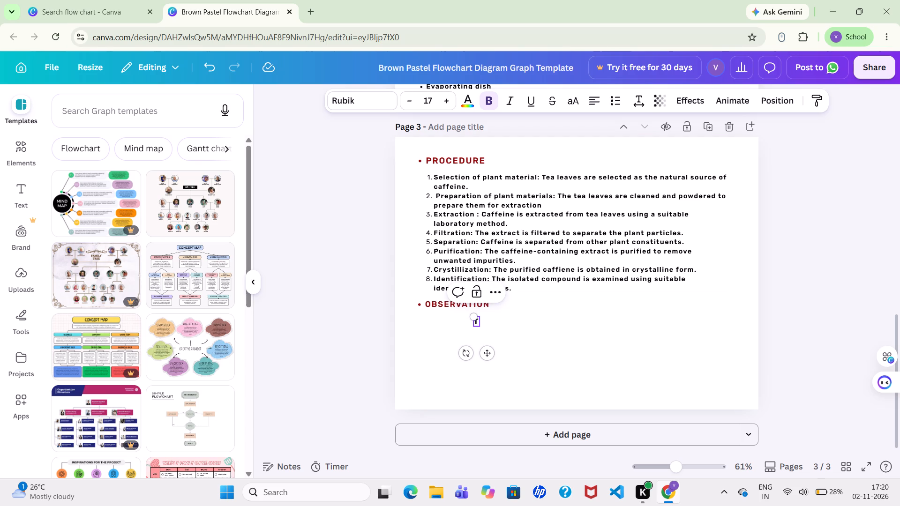
pyautogui.write('ea')
pyautogui.press('space')
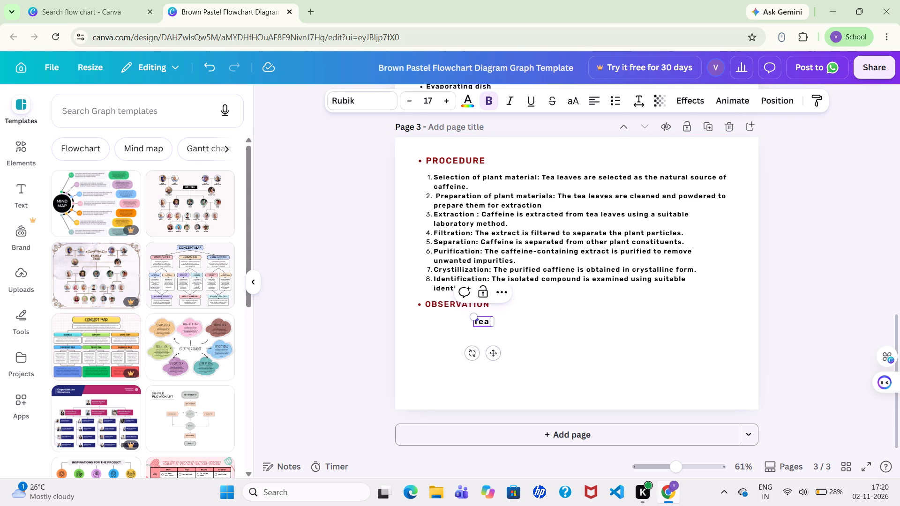
# Set the font size of the word Tea below the OBSERVATION heading to 13.
pyautogui.doubleClick(481, 320)
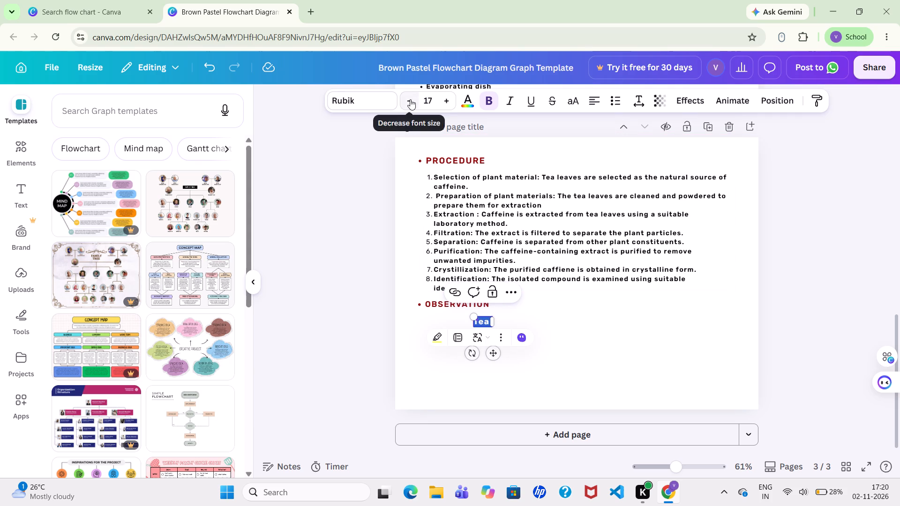
pyautogui.doubleClick(409, 99)
pyautogui.click(409, 99)
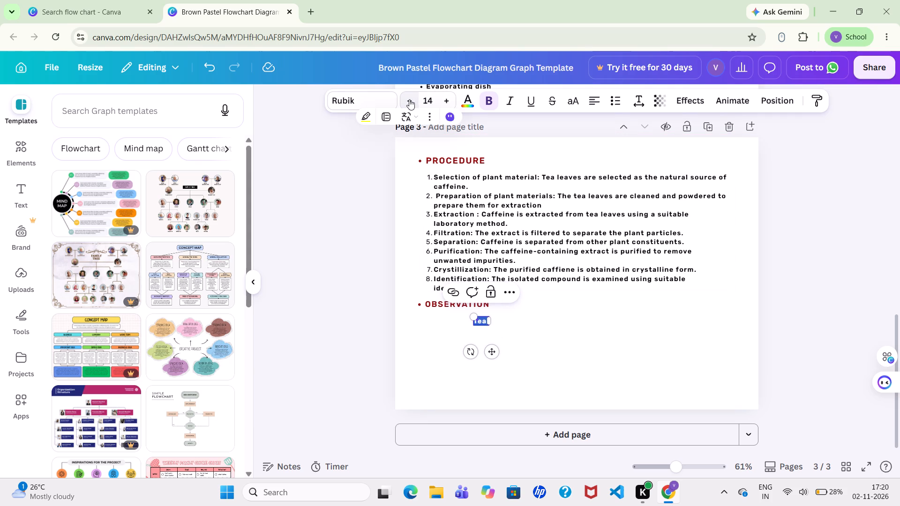
pyautogui.click(409, 99)
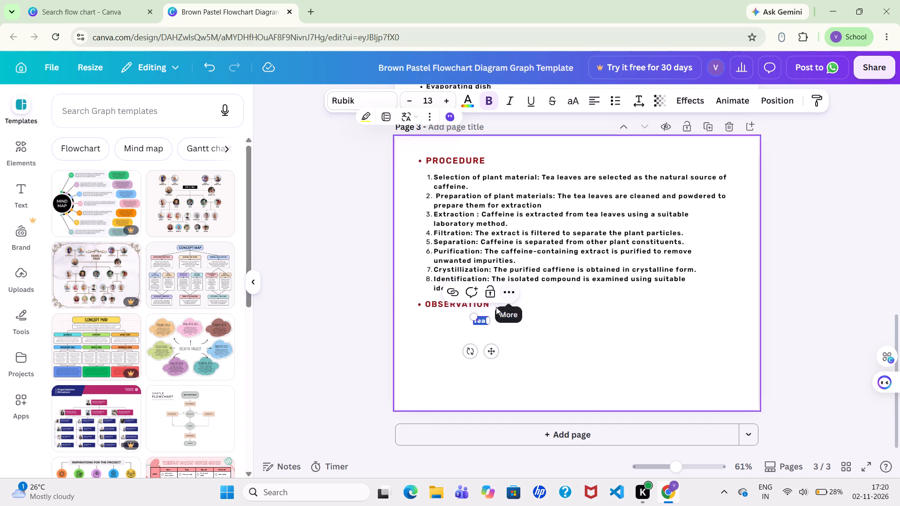
# Complete the line below the OBSERVATION heading to read "Tea leaves are the natural source of caffeine.".
pyautogui.click(486, 320)
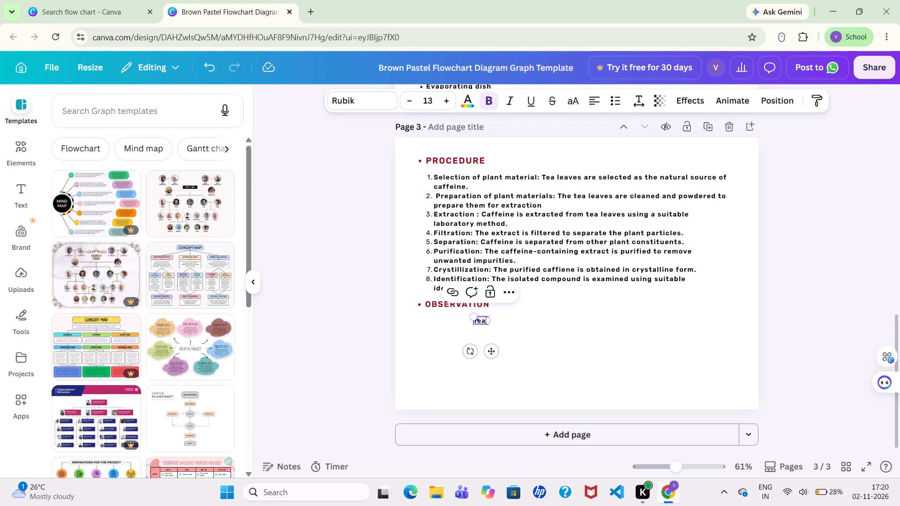
pyautogui.press('space')
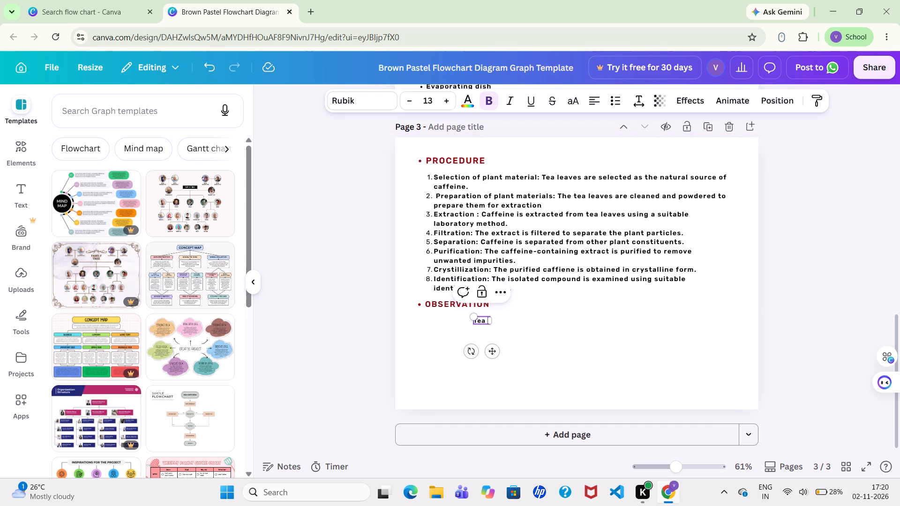
pyautogui.write('leaves ar')
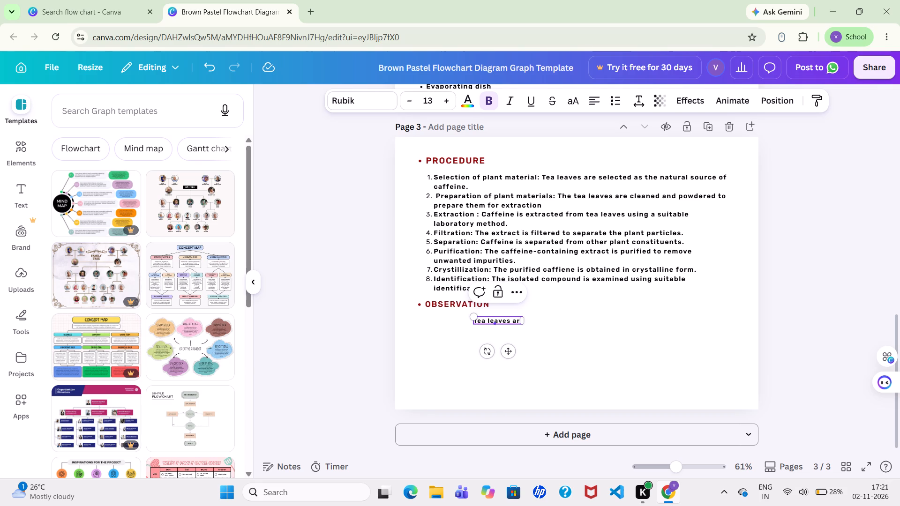
pyautogui.write('e')
pyautogui.press('space')
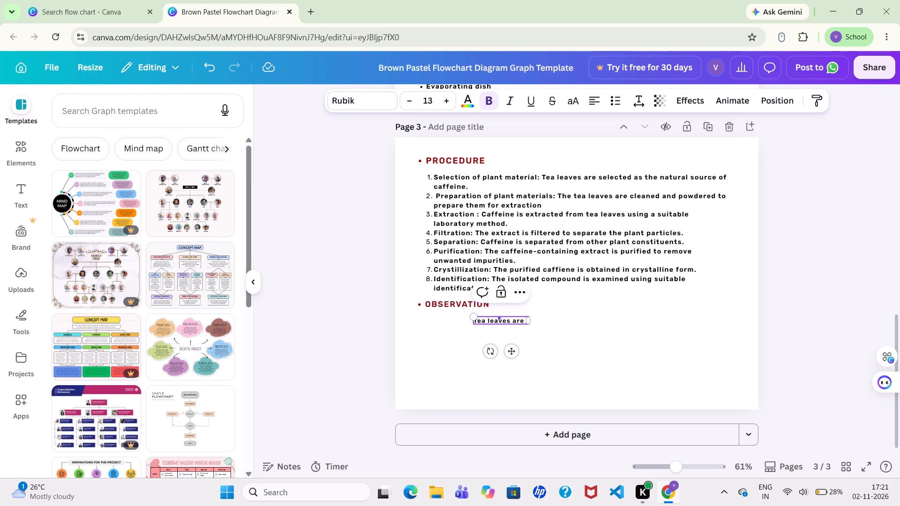
pyautogui.write('the na')
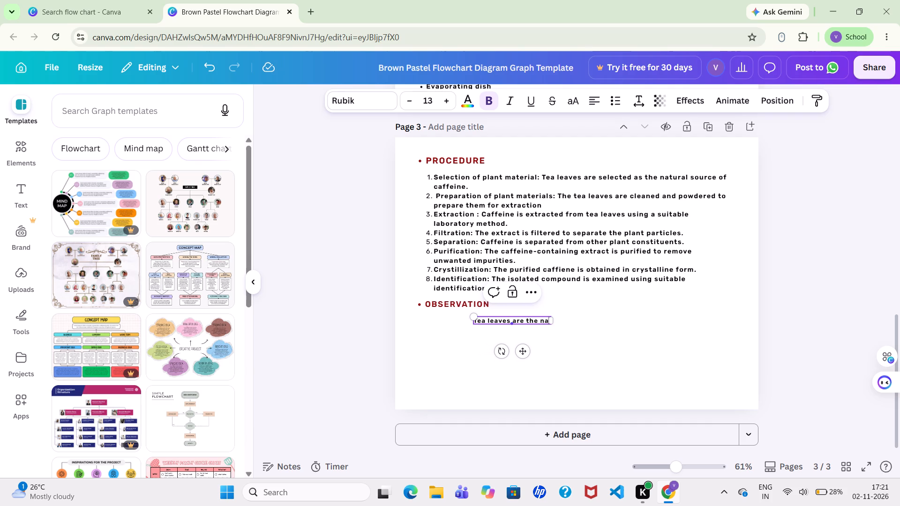
pyautogui.write('tura')
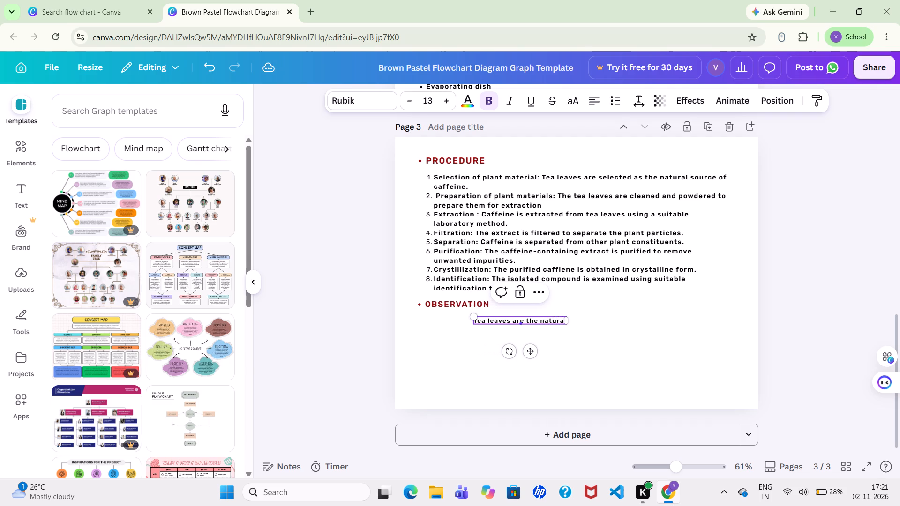
pyautogui.write('l')
pyautogui.press('space')
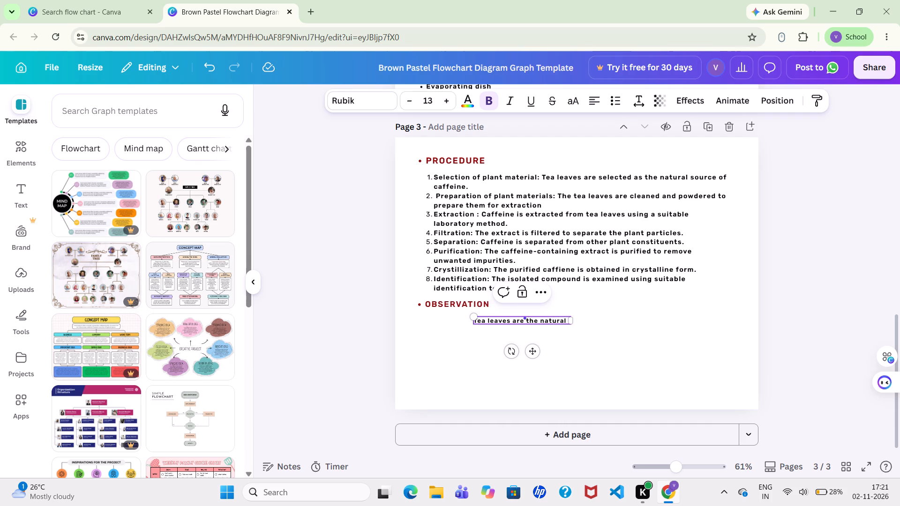
pyautogui.write('source of the')
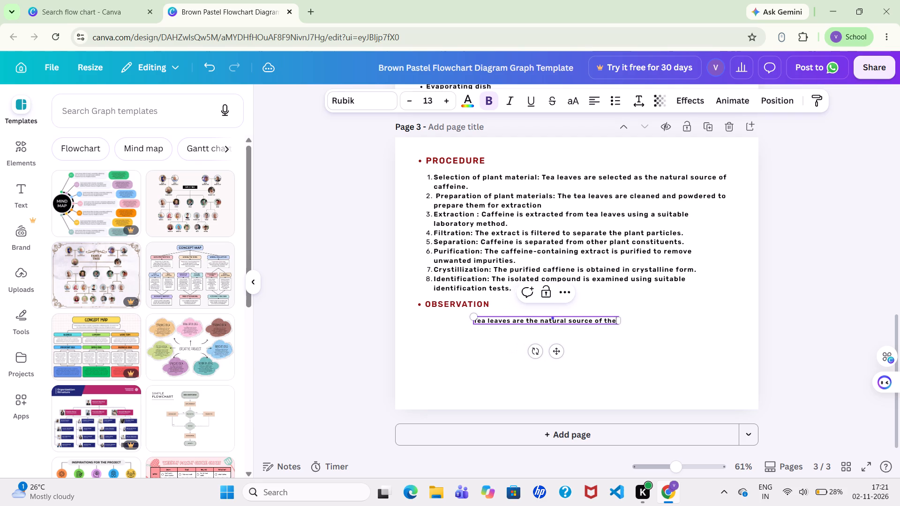
pyautogui.press('space')
pyautogui.press('BackSpace')
pyautogui.press('BackSpace')
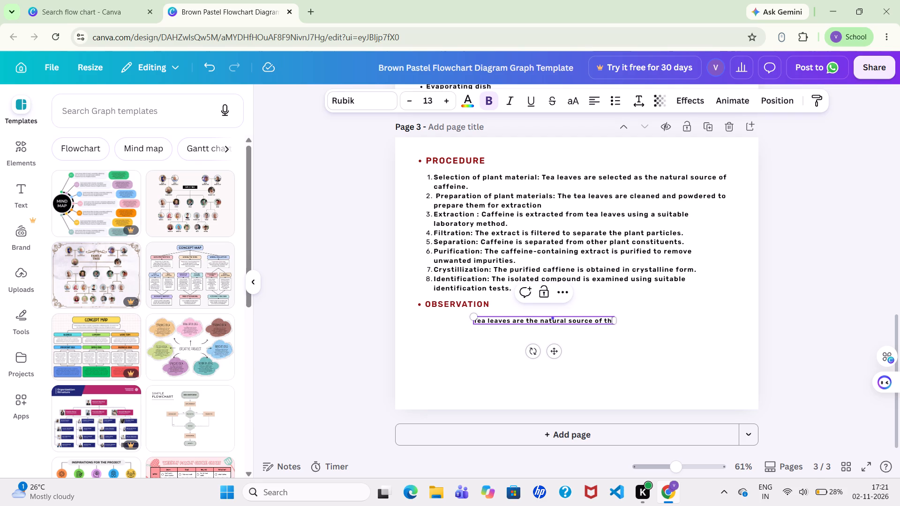
pyautogui.press('BackSpace')
pyautogui.press('BackSpace')
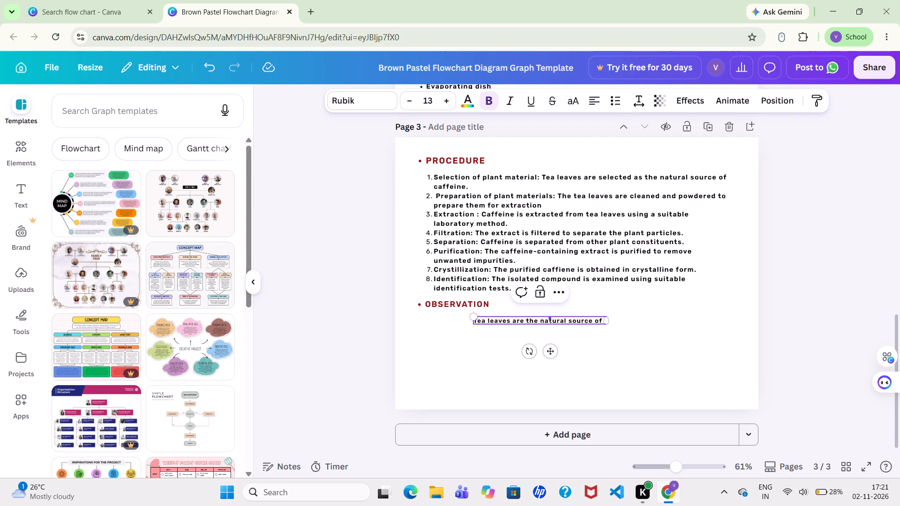
pyautogui.write('caffeine')
pyautogui.press('space')
pyautogui.press('BackSpace')
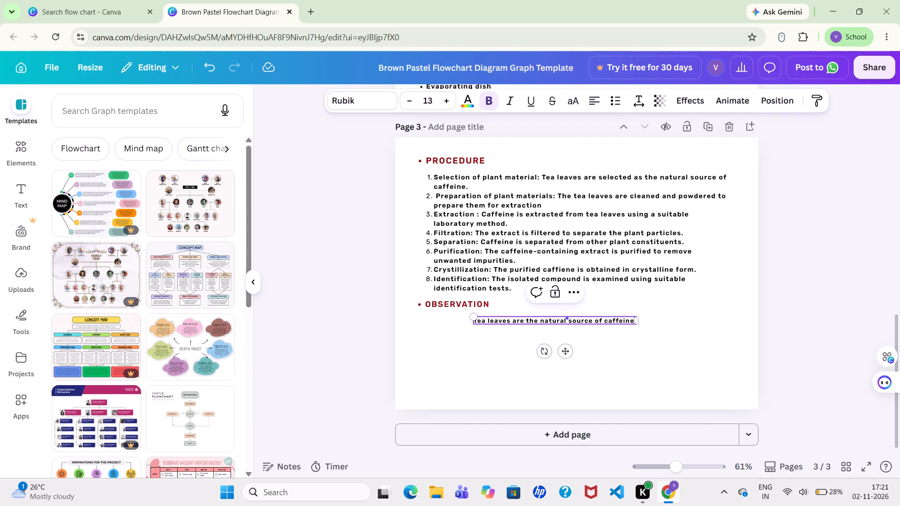
pyautogui.press('.')
pyautogui.press('Return')
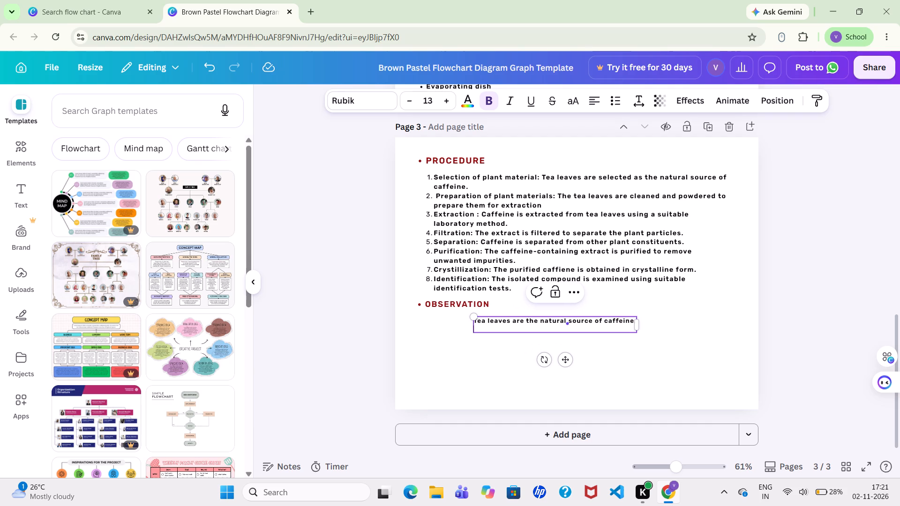
pyautogui.press('BackSpace')
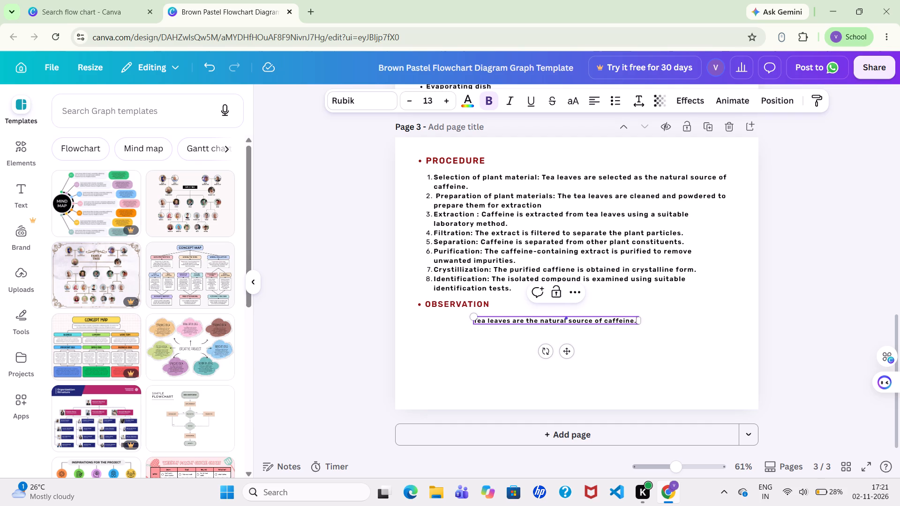
# Format the tea leaves sentence below the OBSERVATION heading as a bulleted list.
pyautogui.click(524, 319)
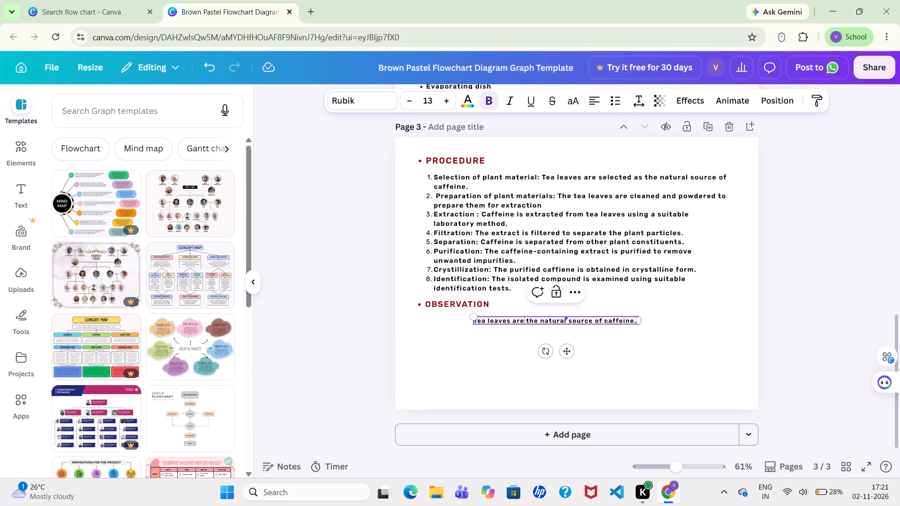
pyautogui.doubleClick(524, 319)
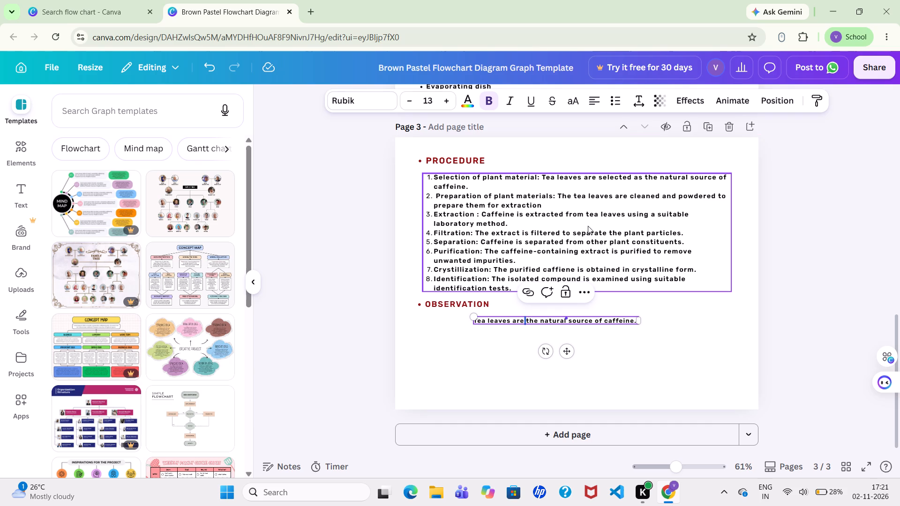
pyautogui.click(640, 335)
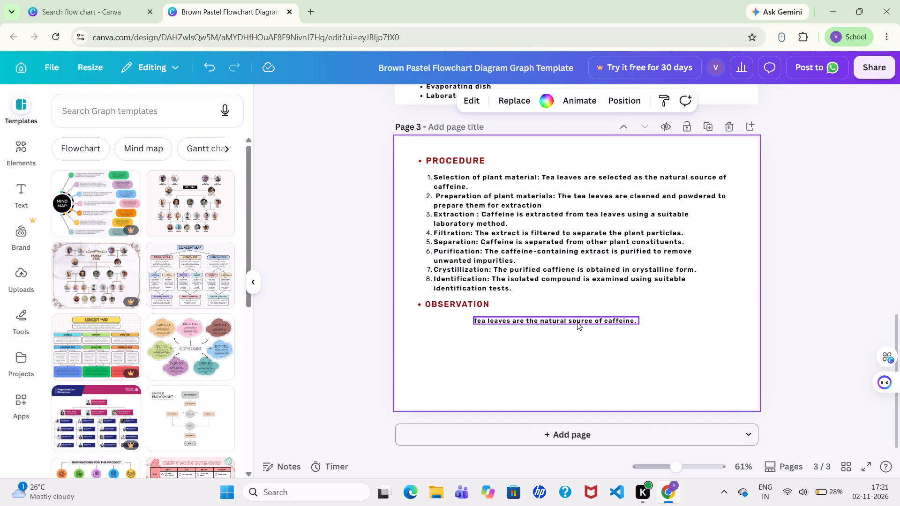
pyautogui.click(577, 322)
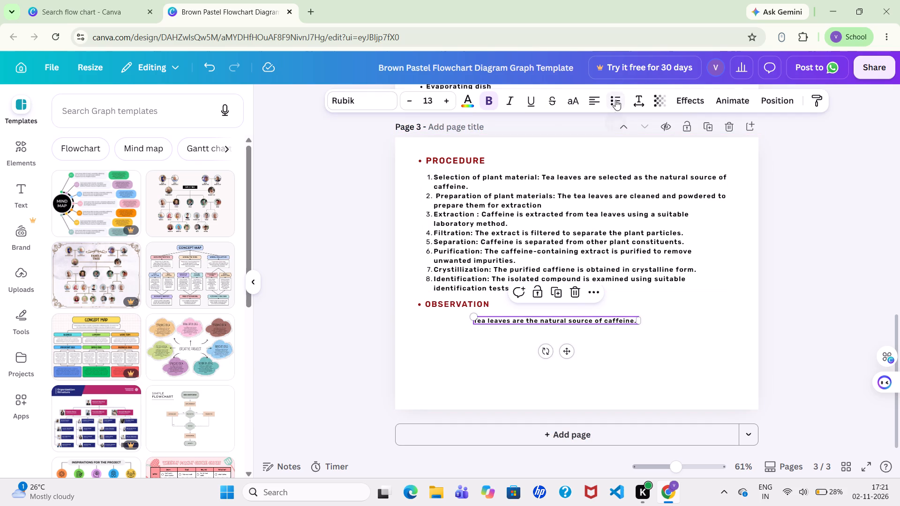
pyautogui.click(616, 100)
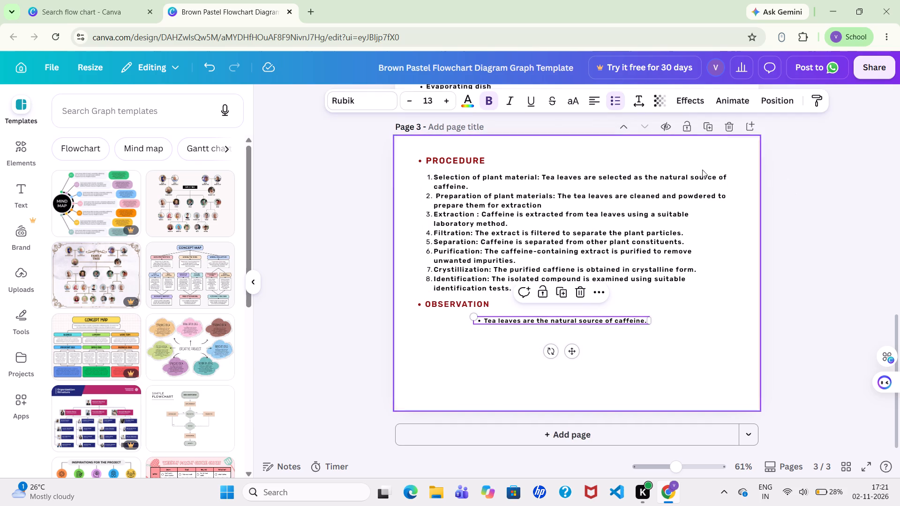
# Add a second bullet reading "Cffeine is separated from other plant constituents during the isolation process." followed by an empty third bullet.
pyautogui.click(645, 317)
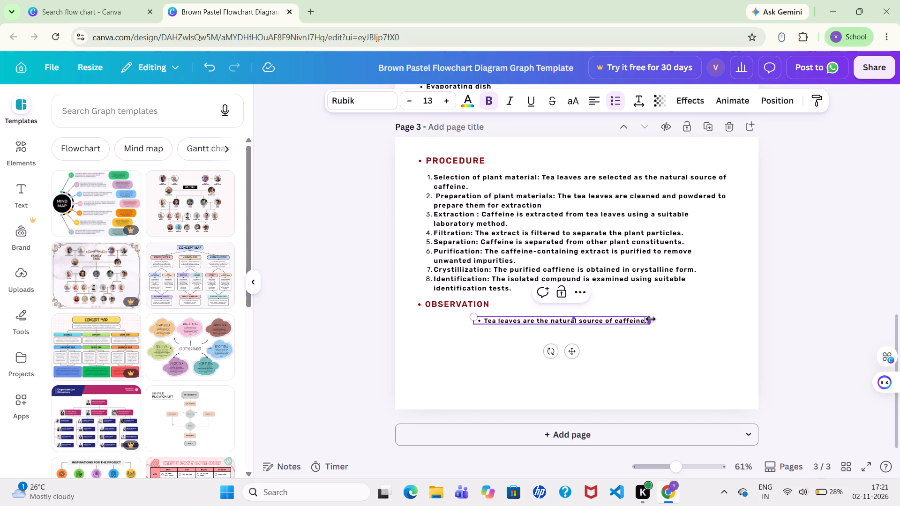
pyautogui.press('Right')
pyautogui.press('Return')
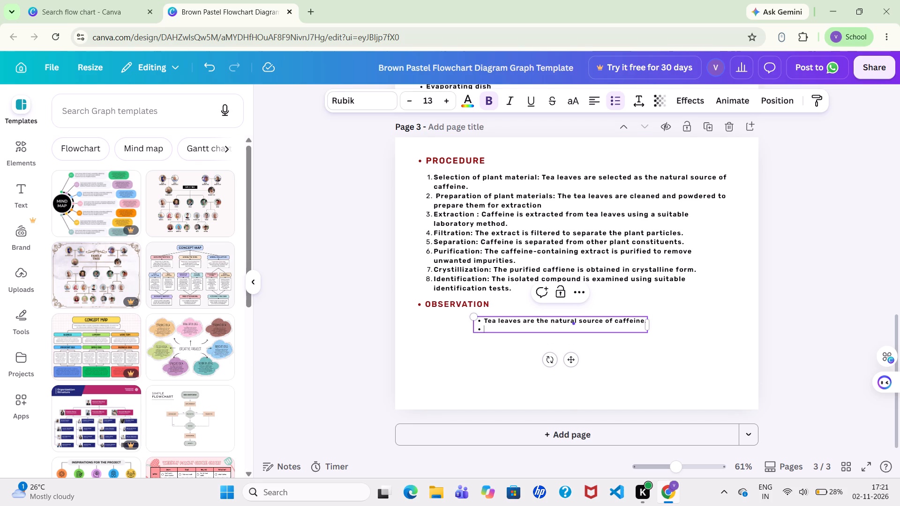
pyautogui.click(490, 328)
pyautogui.press('c')
pyautogui.write('ffeine is separated')
pyautogui.press('space')
pyautogui.write('from the')
pyautogui.press('space')
pyautogui.press('BackSpace')
pyautogui.press('BackSpace')
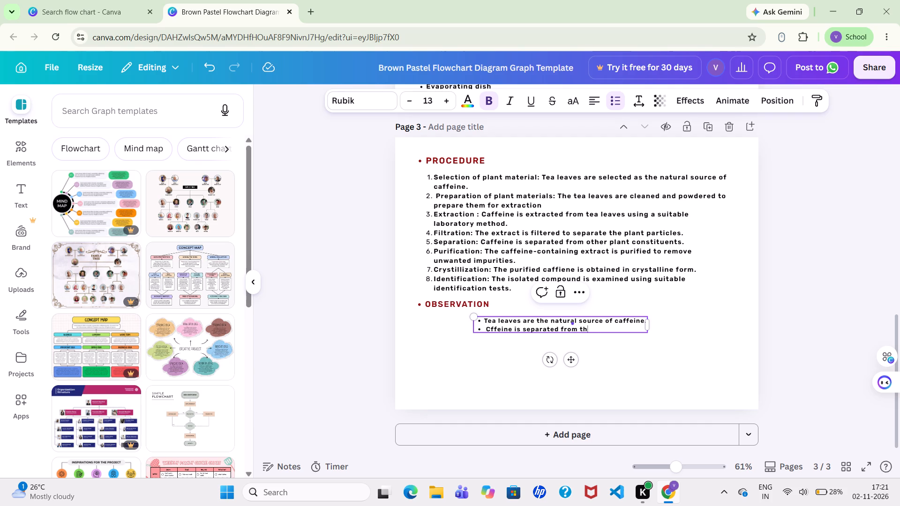
pyautogui.press('BackSpace')
pyautogui.press('BackSpace')
pyautogui.write('other')
pyautogui.press('space')
pyautogui.write('plant constituents during')
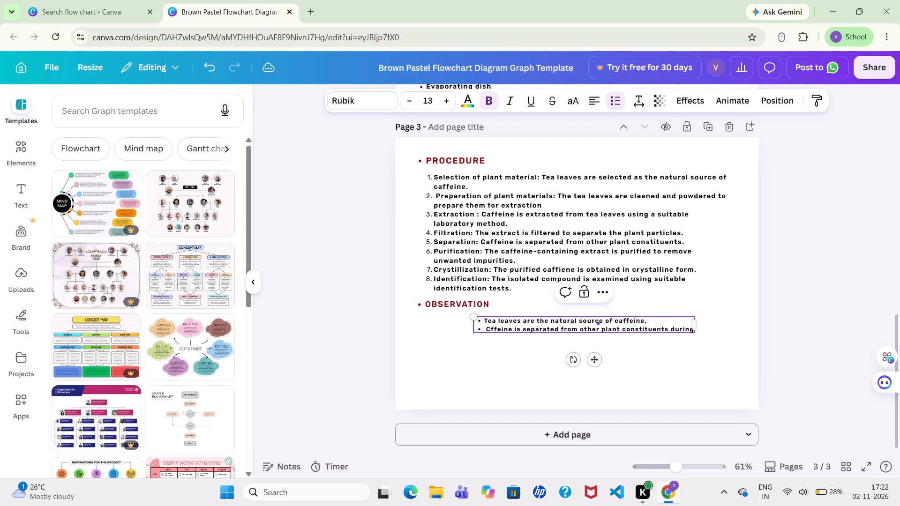
pyautogui.press('space')
pyautogui.write('the isolation o')
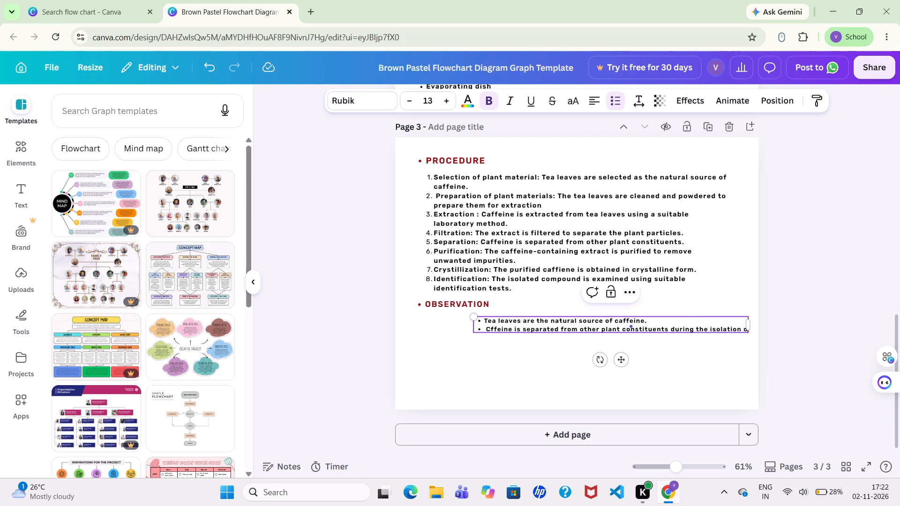
pyautogui.press('BackSpace')
pyautogui.write('process')
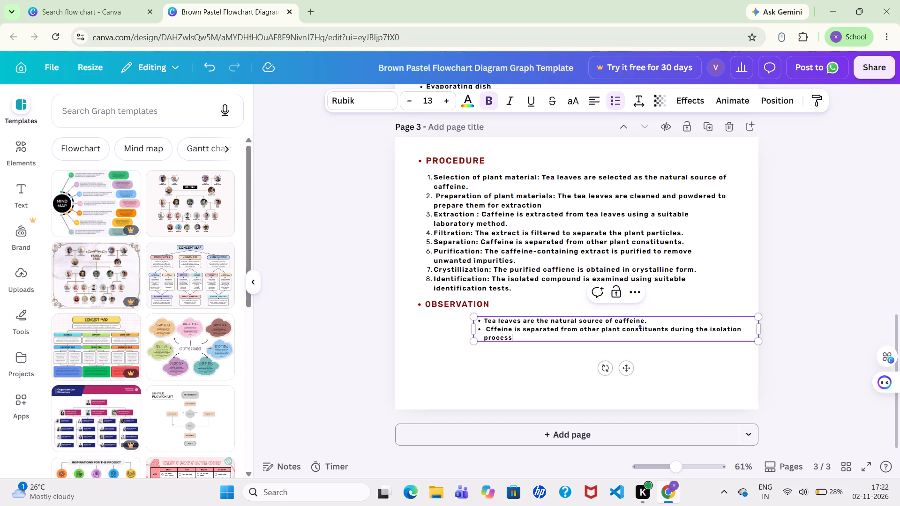
pyautogui.press('.')
pyautogui.press('Return')
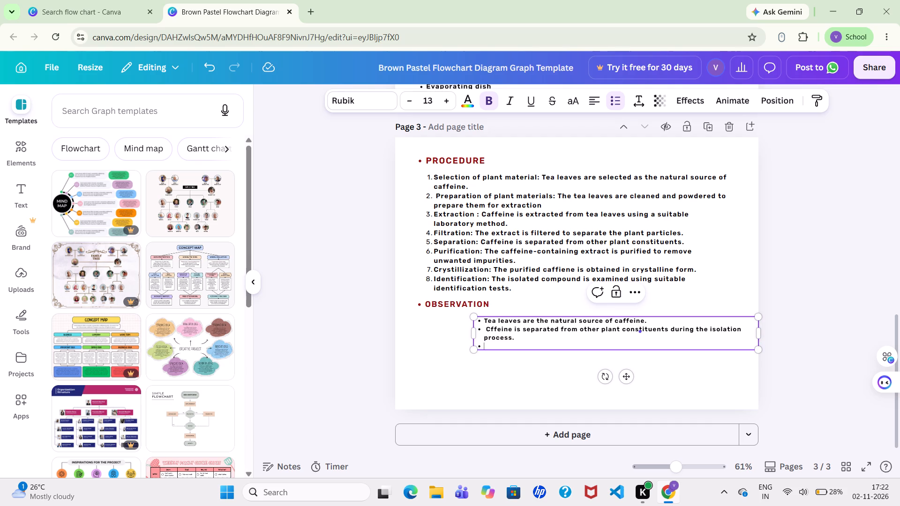
# Move the bulleted observations text box left so it sits beneath the OBSERVATION heading, near the heading's left edge.
pyautogui.click(567, 352)
pyautogui.moveTo(567, 352); pyautogui.dragTo(488, 341)
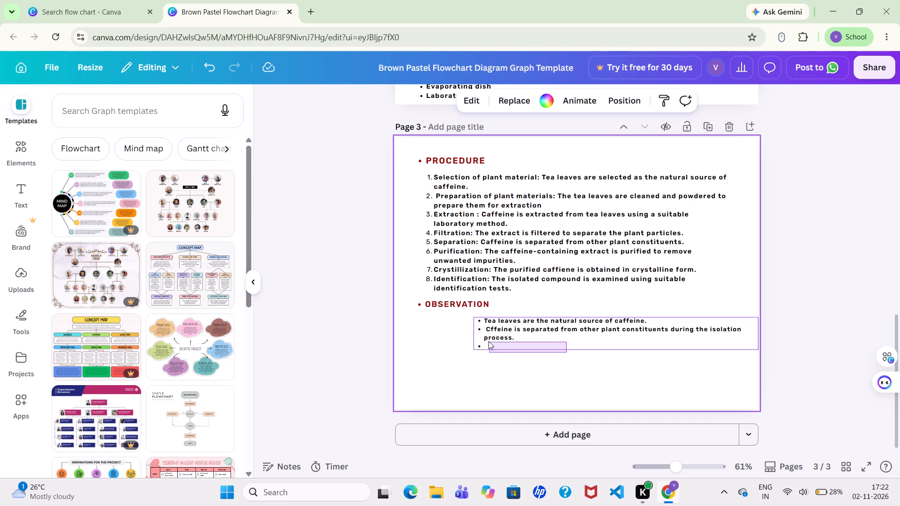
pyautogui.moveTo(488, 341); pyautogui.dragTo(516, 350)
pyautogui.doubleClick(538, 340)
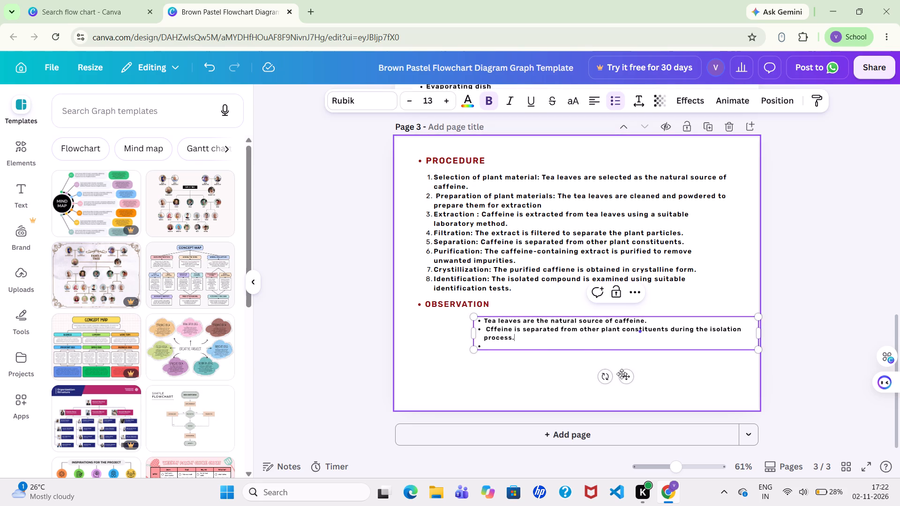
pyautogui.click(625, 378)
pyautogui.moveTo(625, 378); pyautogui.dragTo(608, 378)
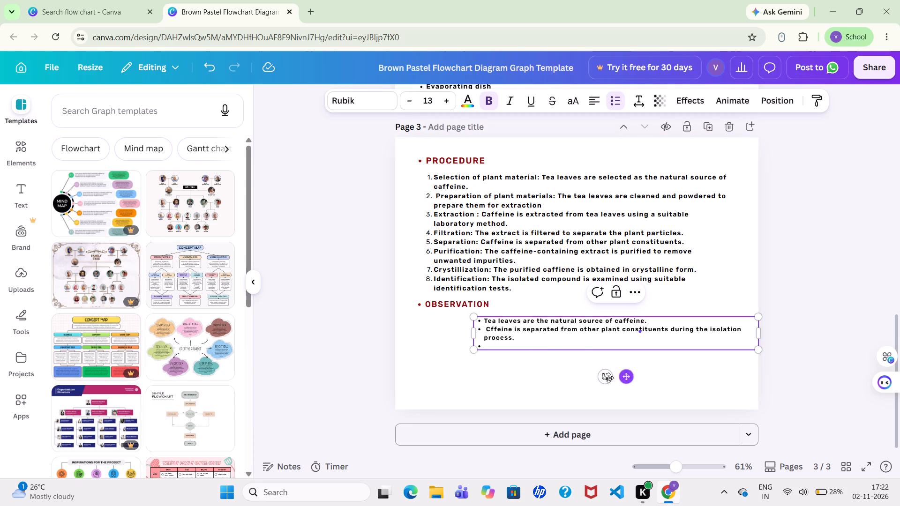
pyautogui.moveTo(608, 378); pyautogui.dragTo(582, 378)
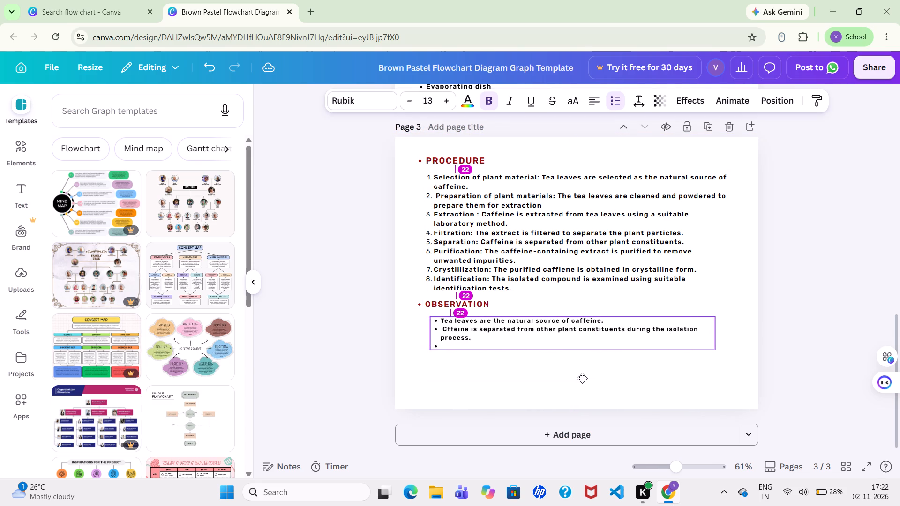
pyautogui.moveTo(582, 378); pyautogui.dragTo(576, 379)
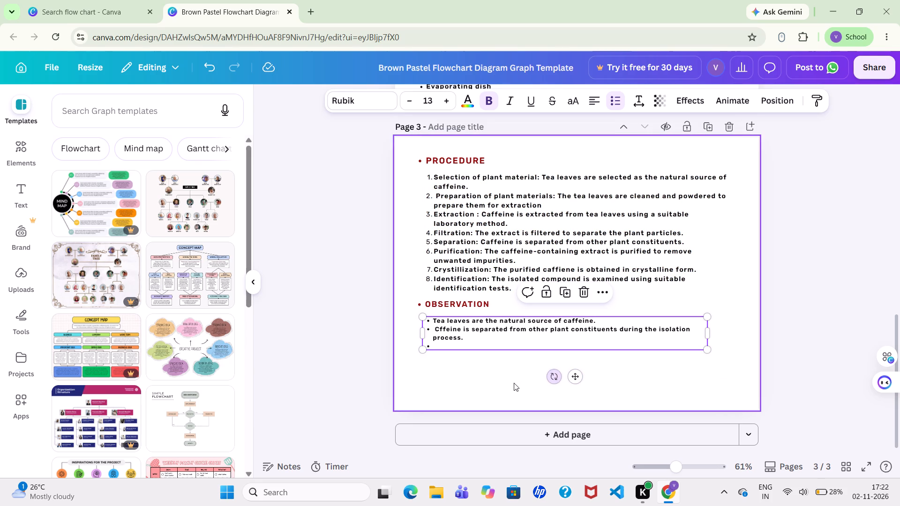
pyautogui.click(514, 383)
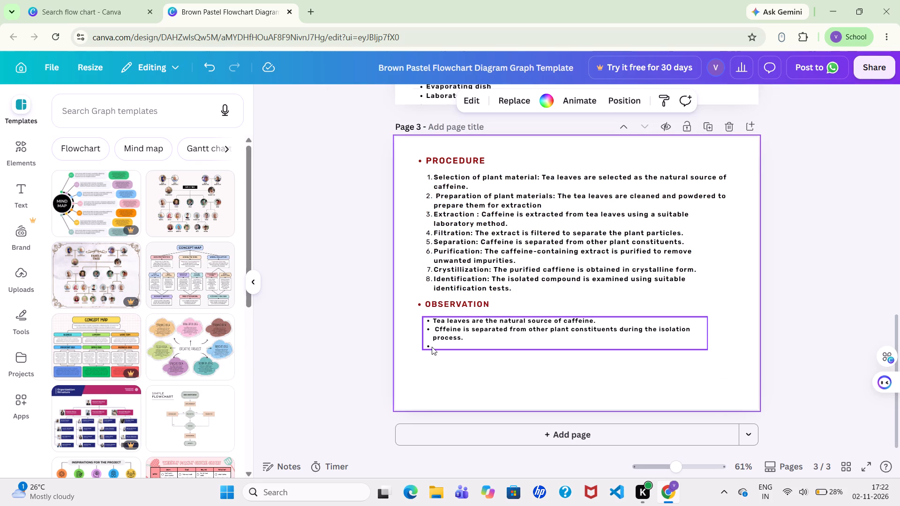
# Correct the misspelled first word of the second observation bullet to "Caffeine".
pyautogui.click(434, 344)
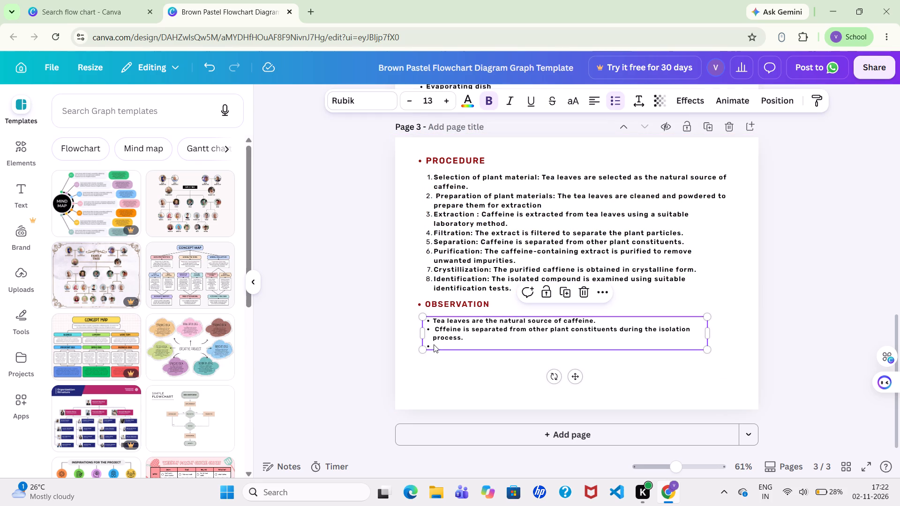
pyautogui.click(434, 344)
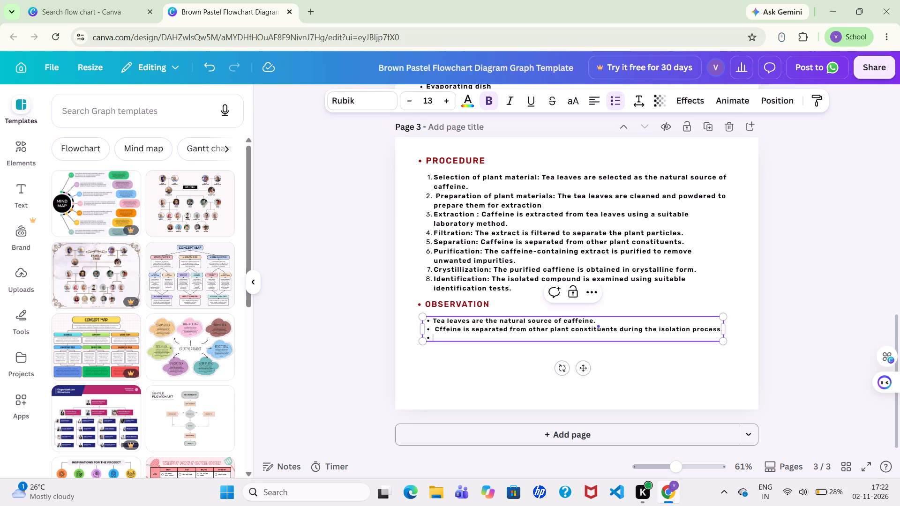
pyautogui.click(448, 335)
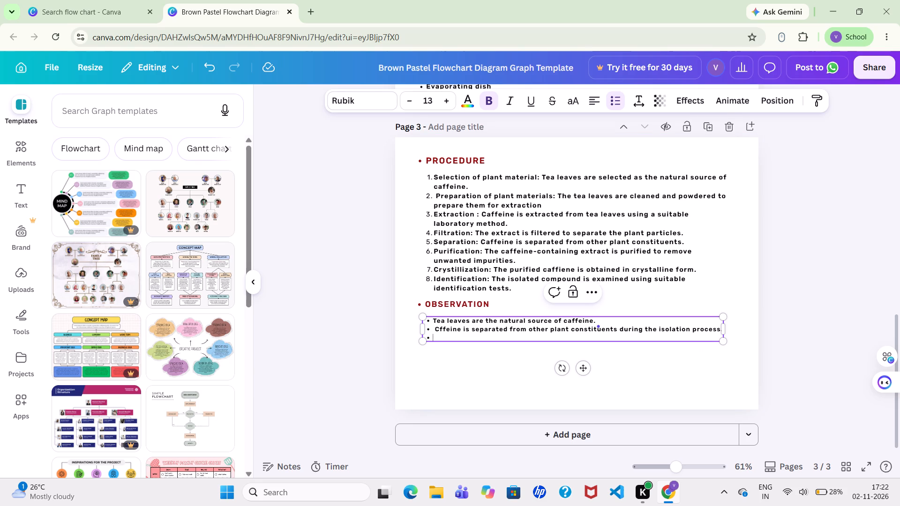
pyautogui.click(438, 328)
pyautogui.press('a')
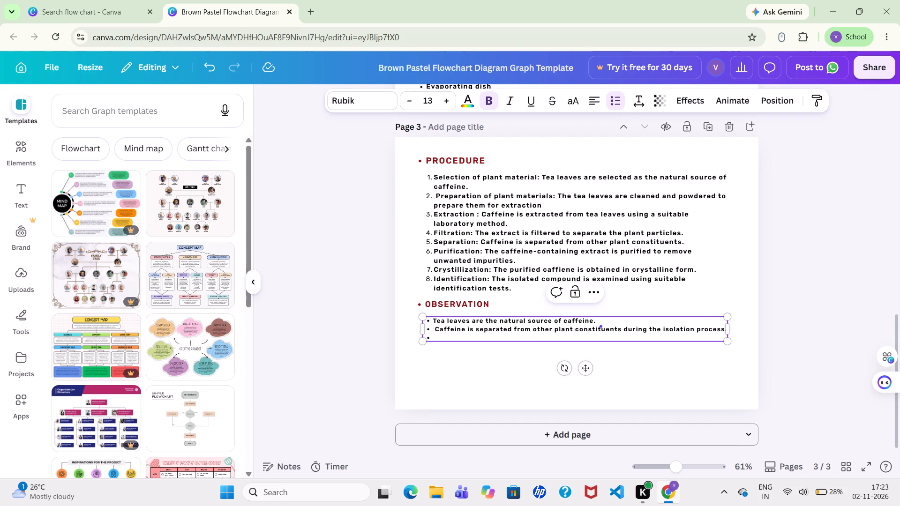
pyautogui.press('Down')
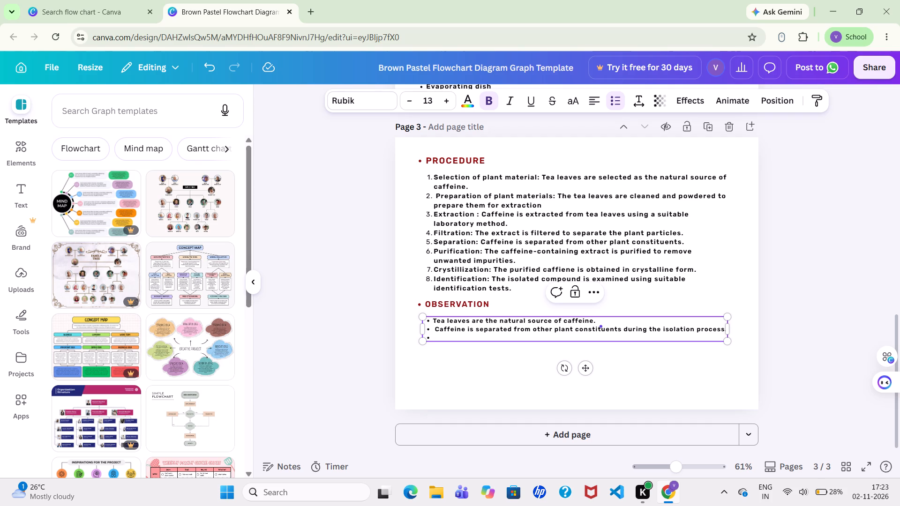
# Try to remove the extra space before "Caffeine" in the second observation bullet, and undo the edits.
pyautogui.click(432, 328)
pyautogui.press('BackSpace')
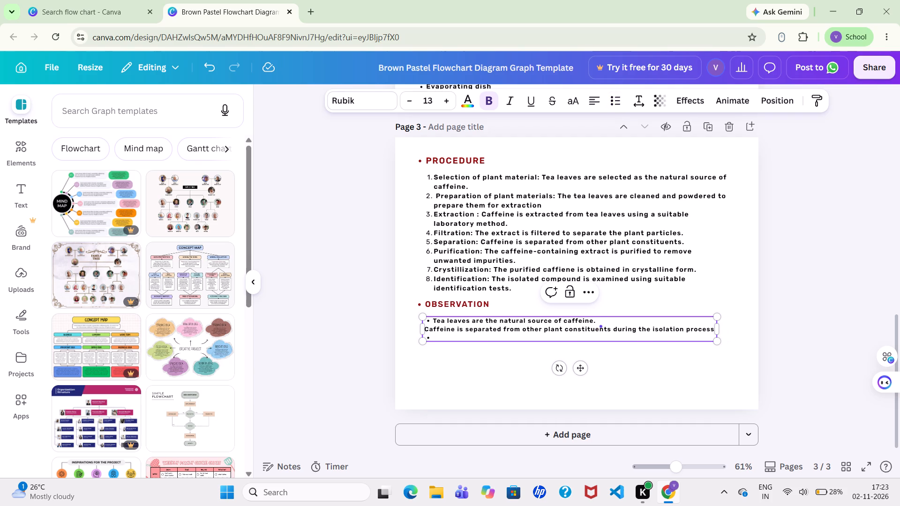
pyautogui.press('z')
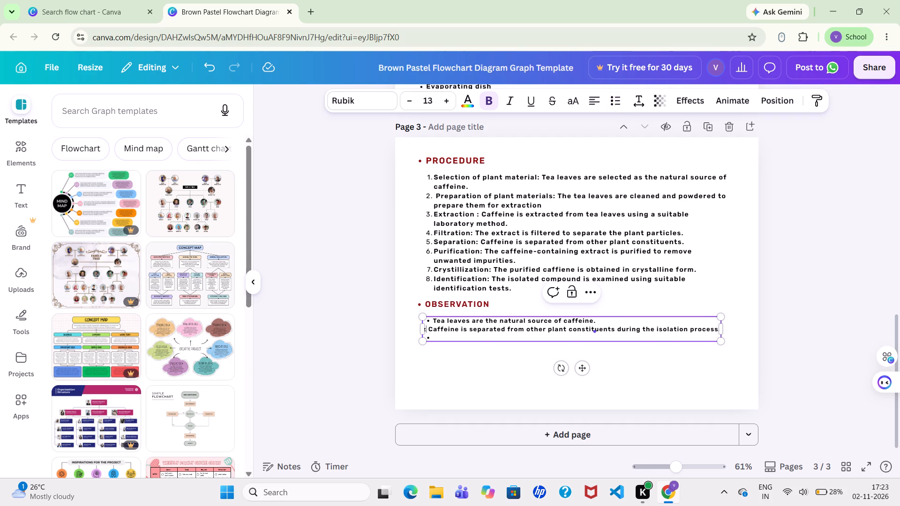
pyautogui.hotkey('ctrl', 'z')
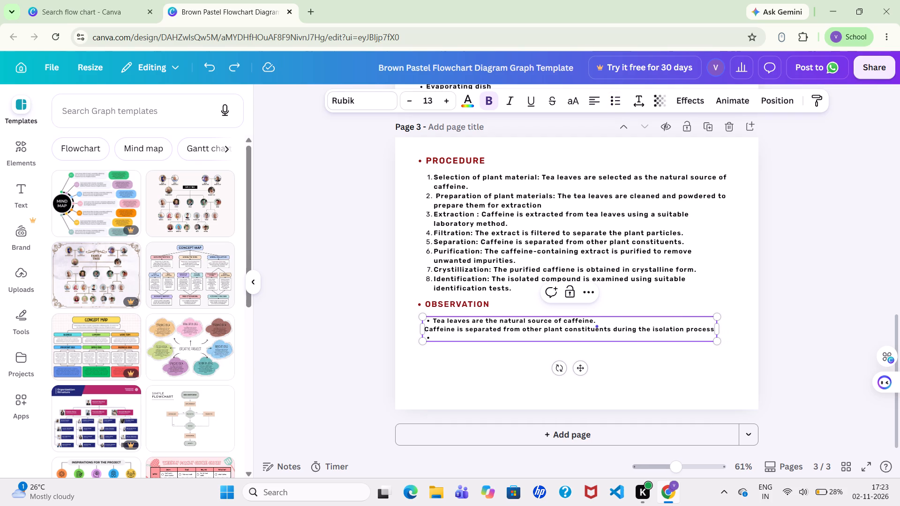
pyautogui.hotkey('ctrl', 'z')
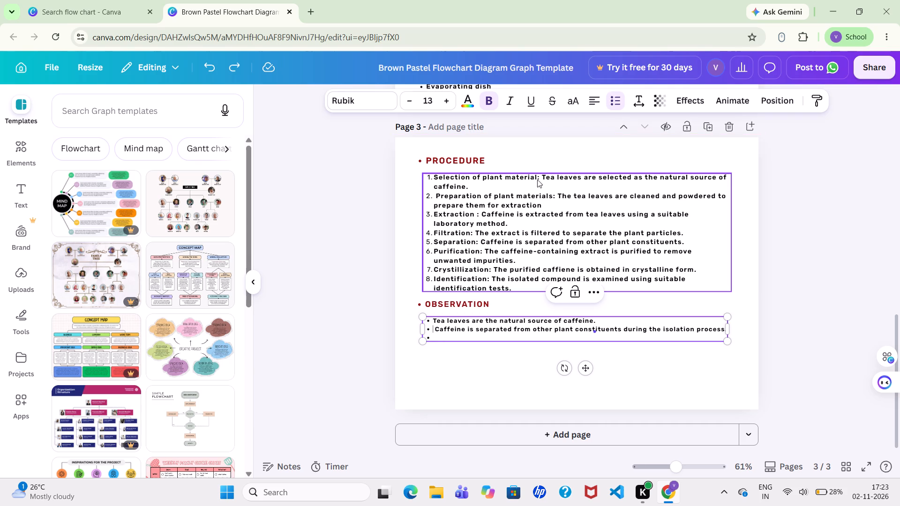
# Set the text alignment of the second observation bullet to right.
pyautogui.click(587, 99)
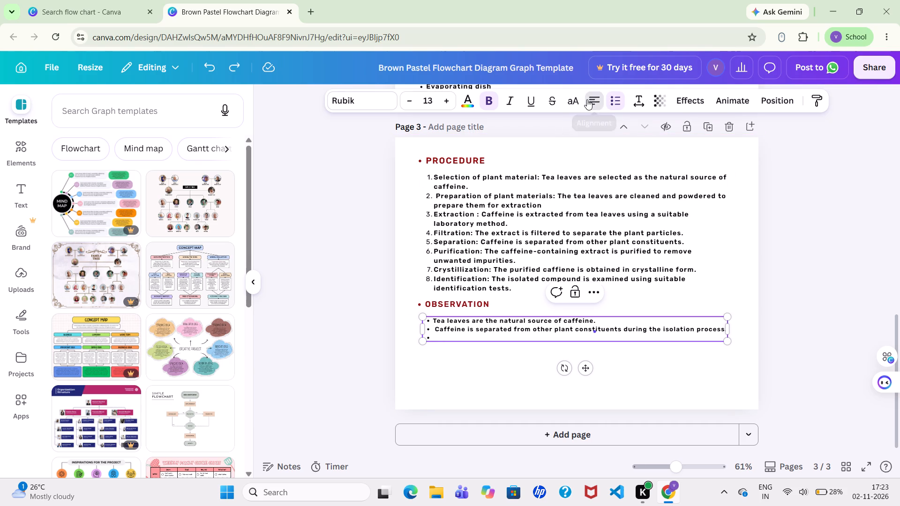
pyautogui.click(592, 98)
# Fill the empty third observation bullet with "The purified caffeine is generally obtained in crystilline form.".
pyautogui.click(434, 337)
pyautogui.press('t')
pyautogui.write('purified caffeine is')
pyautogui.press('space')
pyautogui.write('generally')
pyautogui.press('space')
pyautogui.write('obtained in')
pyautogui.press('space')
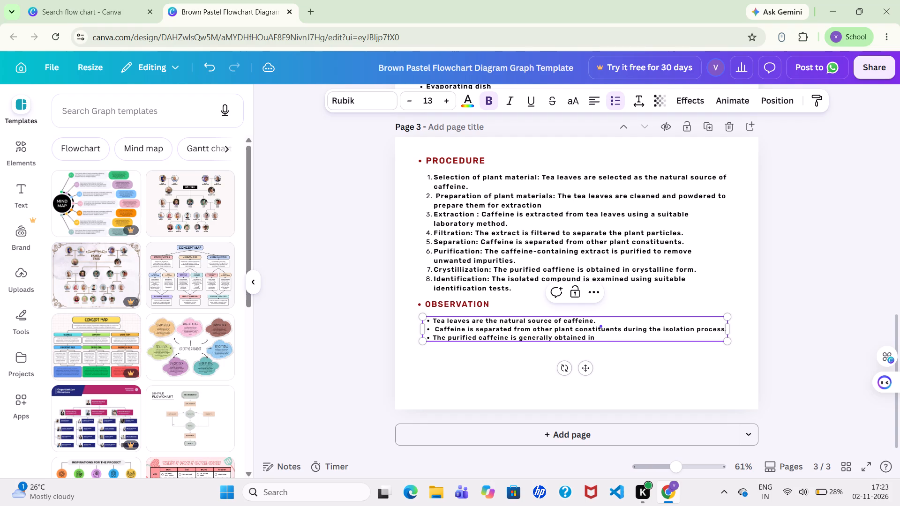
pyautogui.write('crysti')
pyautogui.write('lline form')
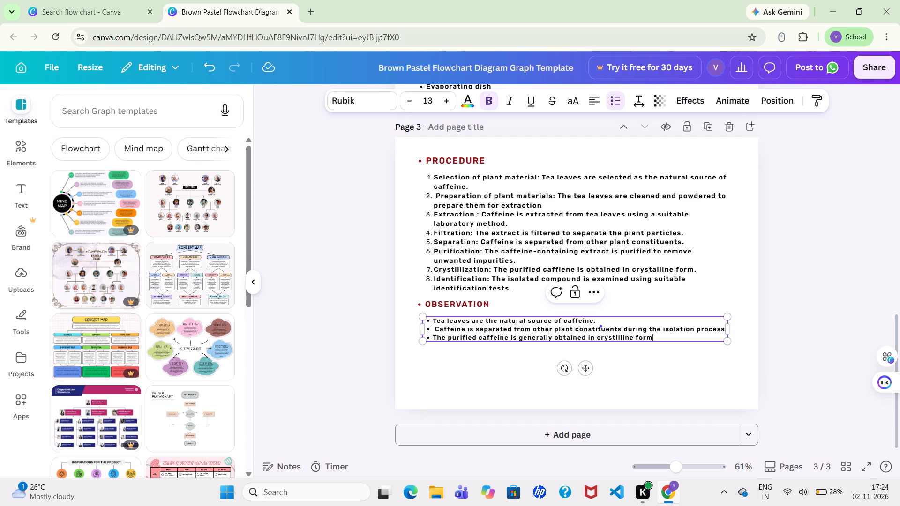
pyautogui.press('.')
# Add a fourth observation bullet reading "The isolated compound can be examined by suitable identification tests.".
pyautogui.press('Return')
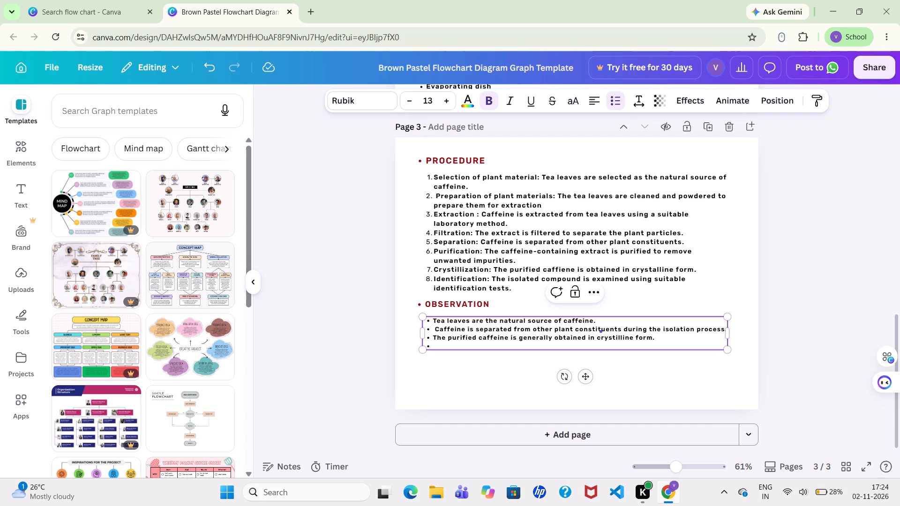
pyautogui.press('t')
pyautogui.write('isolated')
pyautogui.press('space')
pyautogui.write('compound')
pyautogui.press('space')
pyautogui.write('can be exa')
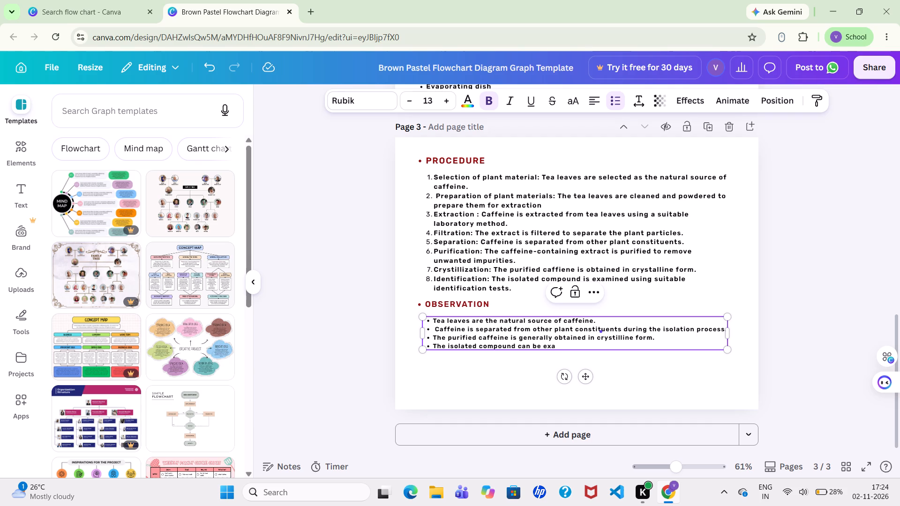
pyautogui.write('mined by suit')
pyautogui.write('able')
pyautogui.press('space')
pyautogui.write('identifiv')
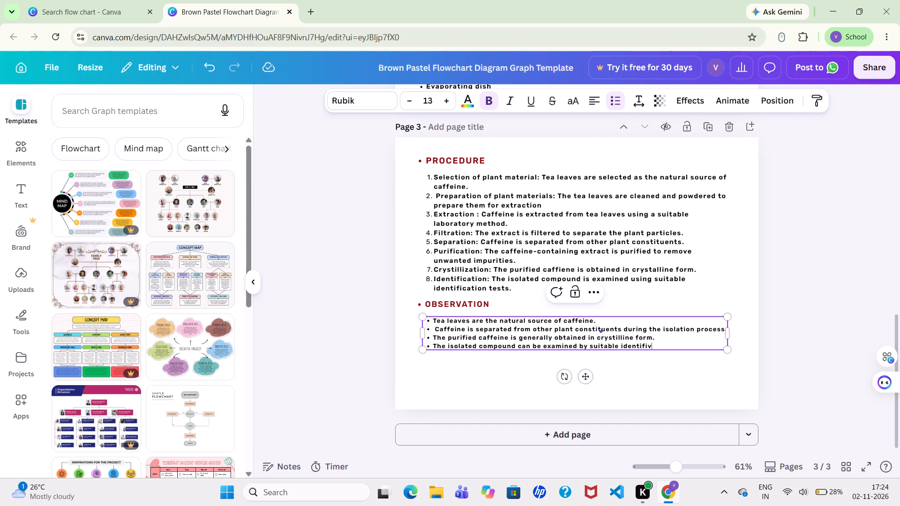
pyautogui.press('BackSpace')
pyautogui.press('c')
pyautogui.write('ation')
pyautogui.press('space')
pyautogui.write('tests')
pyautogui.press('.')
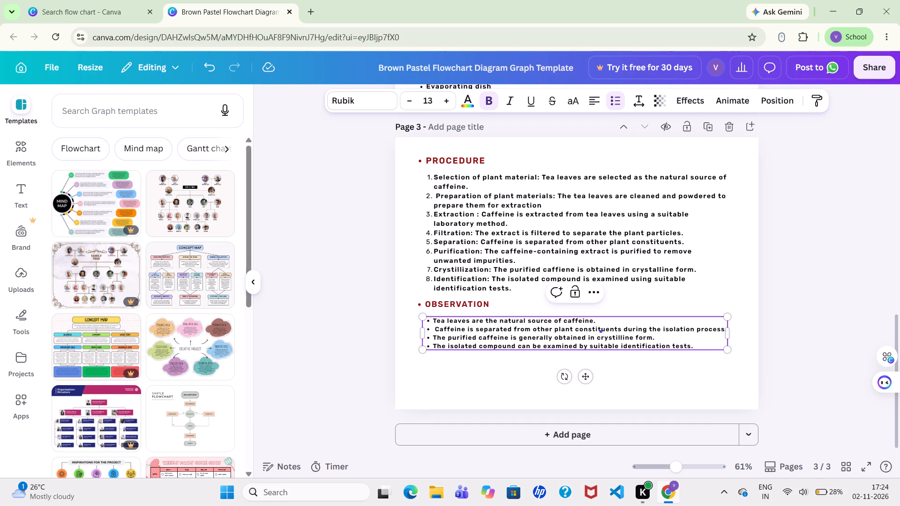
pyautogui.click(470, 357)
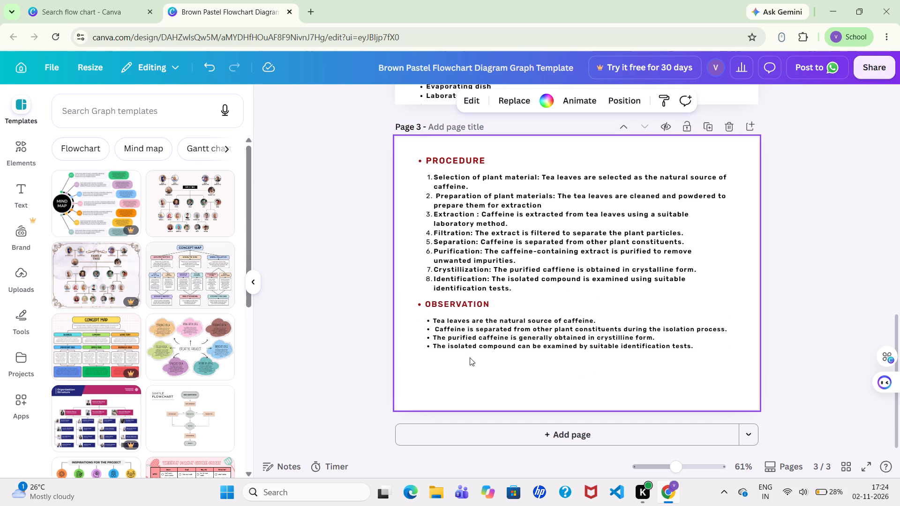
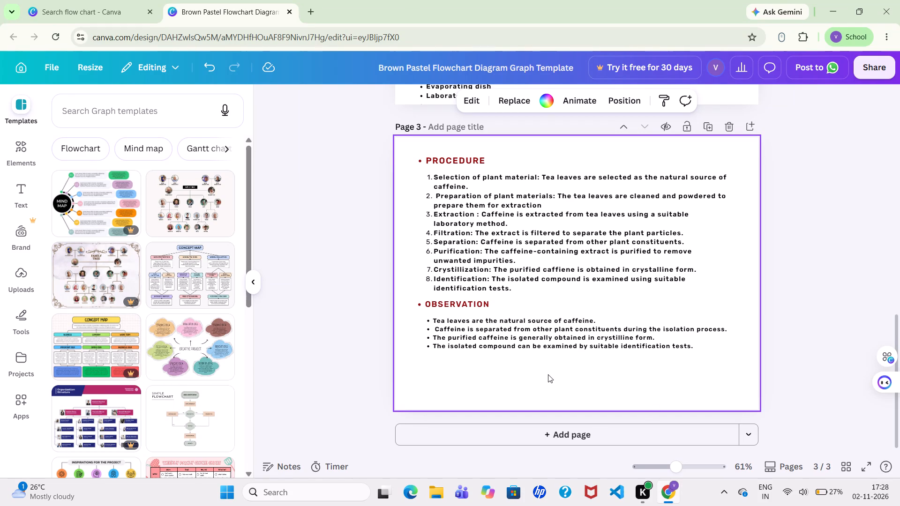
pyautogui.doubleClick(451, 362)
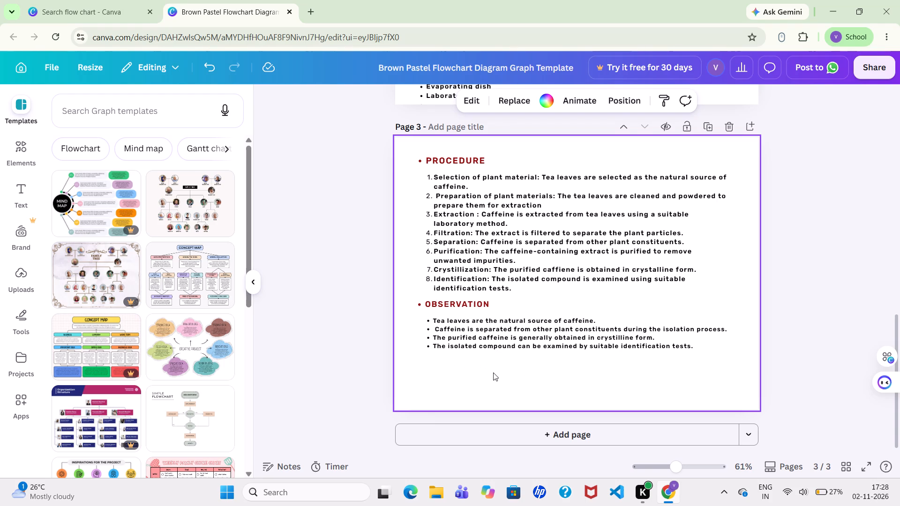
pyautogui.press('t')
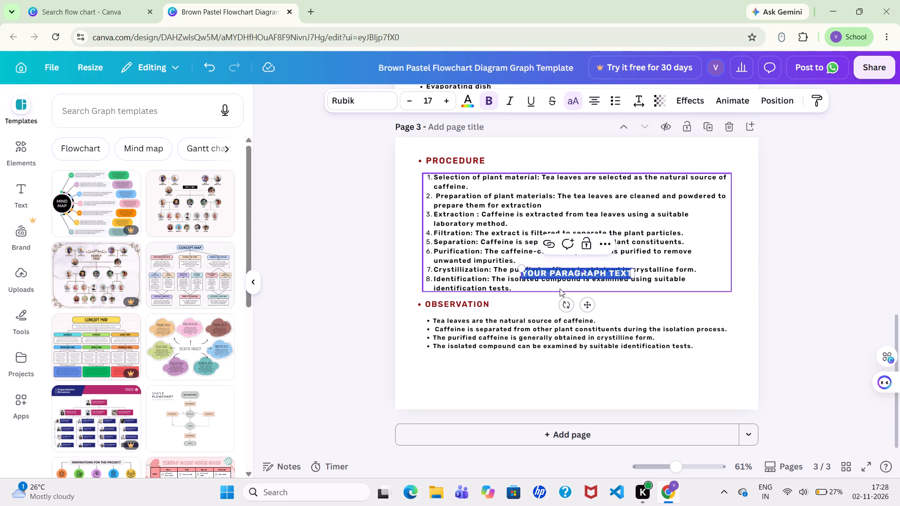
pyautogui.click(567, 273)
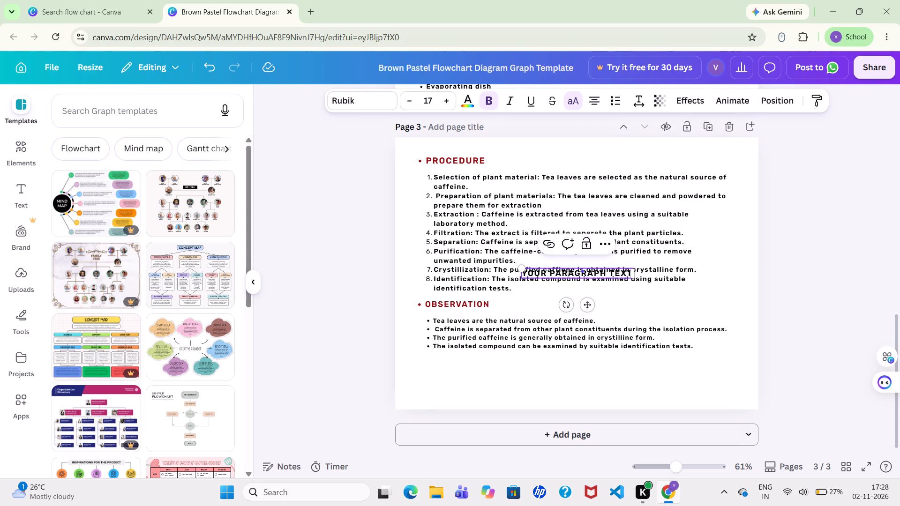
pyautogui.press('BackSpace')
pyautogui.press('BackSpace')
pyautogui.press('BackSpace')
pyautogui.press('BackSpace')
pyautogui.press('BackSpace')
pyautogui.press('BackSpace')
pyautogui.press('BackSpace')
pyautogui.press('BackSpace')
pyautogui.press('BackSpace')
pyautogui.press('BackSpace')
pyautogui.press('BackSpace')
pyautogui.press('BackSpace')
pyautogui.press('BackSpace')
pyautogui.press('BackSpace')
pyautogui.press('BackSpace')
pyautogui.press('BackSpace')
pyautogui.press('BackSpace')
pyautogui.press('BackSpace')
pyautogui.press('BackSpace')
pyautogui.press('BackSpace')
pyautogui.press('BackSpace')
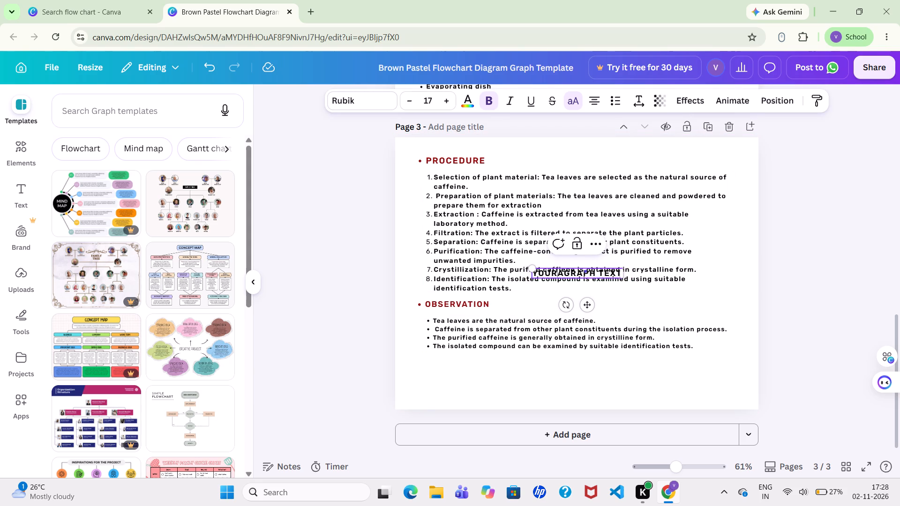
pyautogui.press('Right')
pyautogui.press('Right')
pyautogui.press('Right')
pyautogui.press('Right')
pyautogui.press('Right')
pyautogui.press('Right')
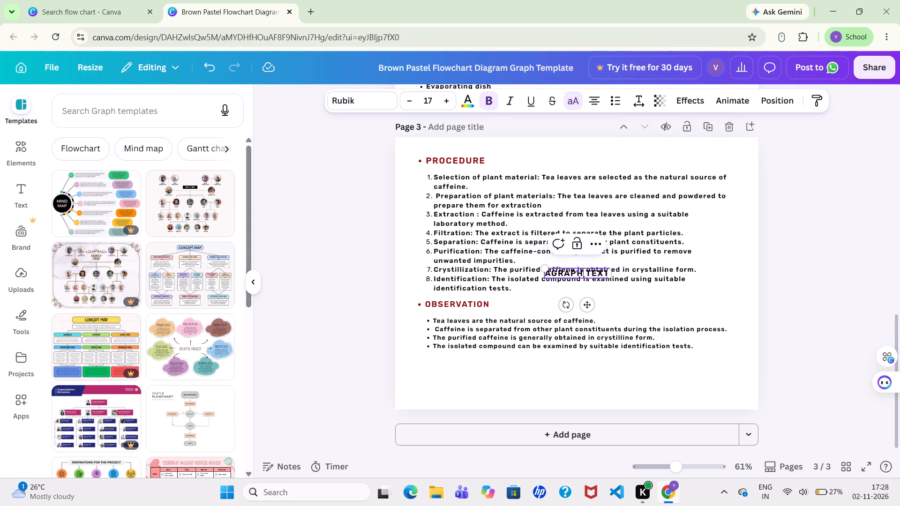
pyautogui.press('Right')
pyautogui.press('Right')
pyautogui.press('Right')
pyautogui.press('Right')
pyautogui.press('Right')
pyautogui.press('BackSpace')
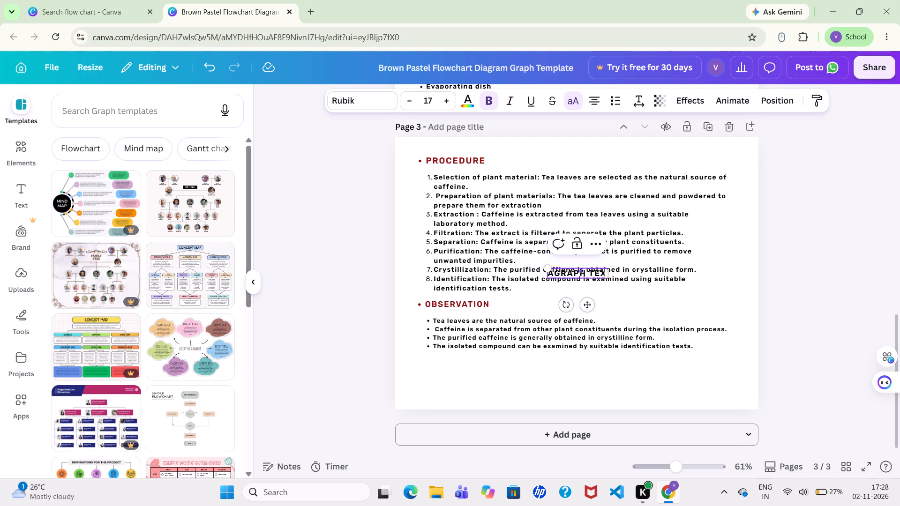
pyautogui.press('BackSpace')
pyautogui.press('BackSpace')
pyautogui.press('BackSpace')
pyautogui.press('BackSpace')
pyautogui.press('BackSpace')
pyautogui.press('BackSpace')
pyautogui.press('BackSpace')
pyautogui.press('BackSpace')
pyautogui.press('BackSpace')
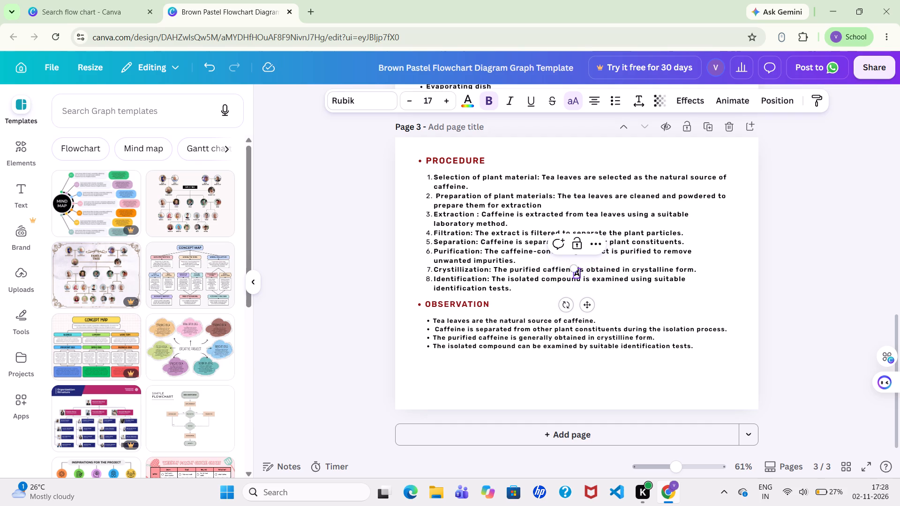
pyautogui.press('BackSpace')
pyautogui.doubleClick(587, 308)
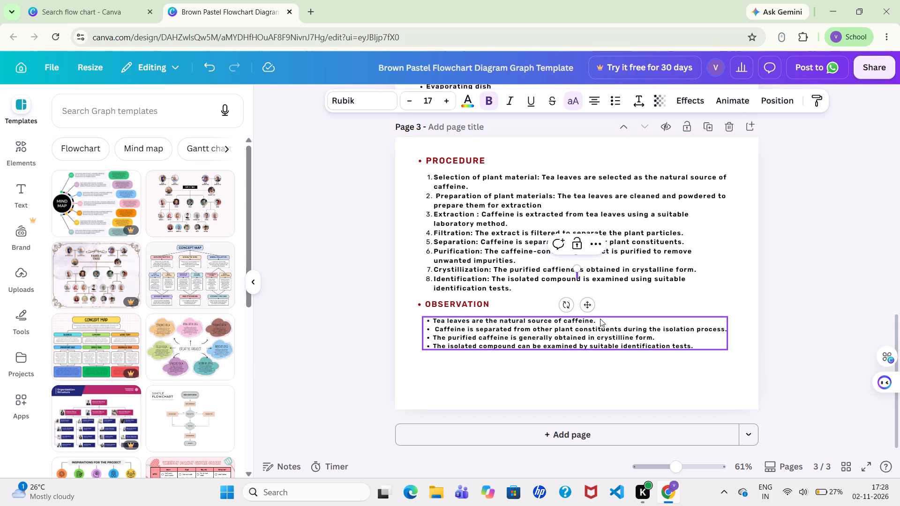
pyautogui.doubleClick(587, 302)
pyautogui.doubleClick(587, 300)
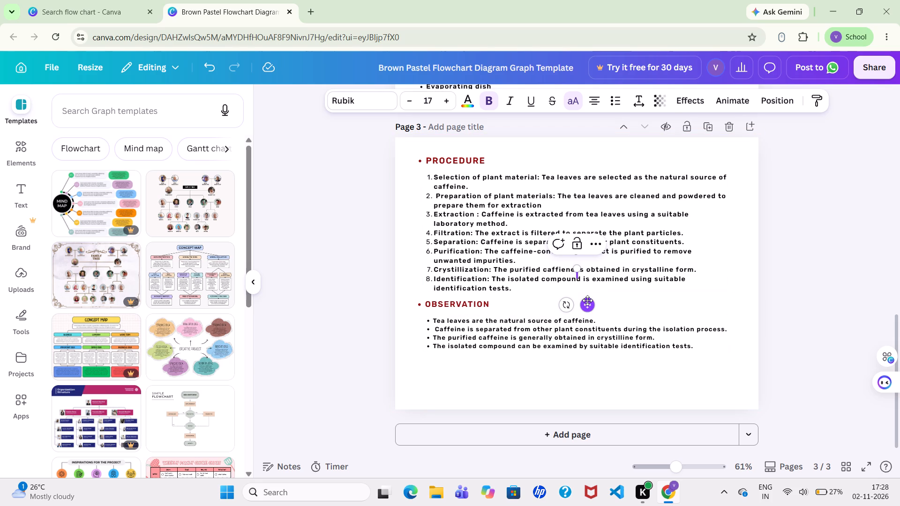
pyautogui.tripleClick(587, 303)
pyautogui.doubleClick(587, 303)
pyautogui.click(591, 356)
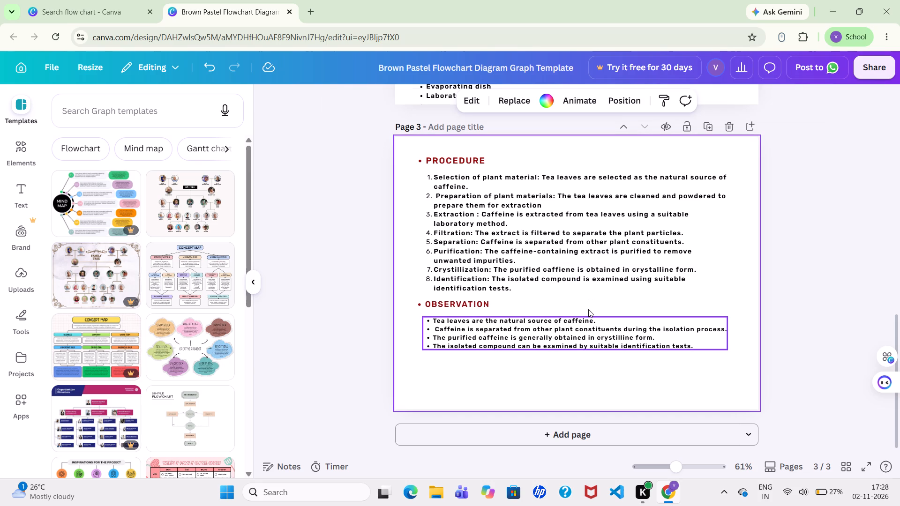
# Add a new text box on page 3 and replace its placeholder text with "APPLICATIONS".
pyautogui.press('t')
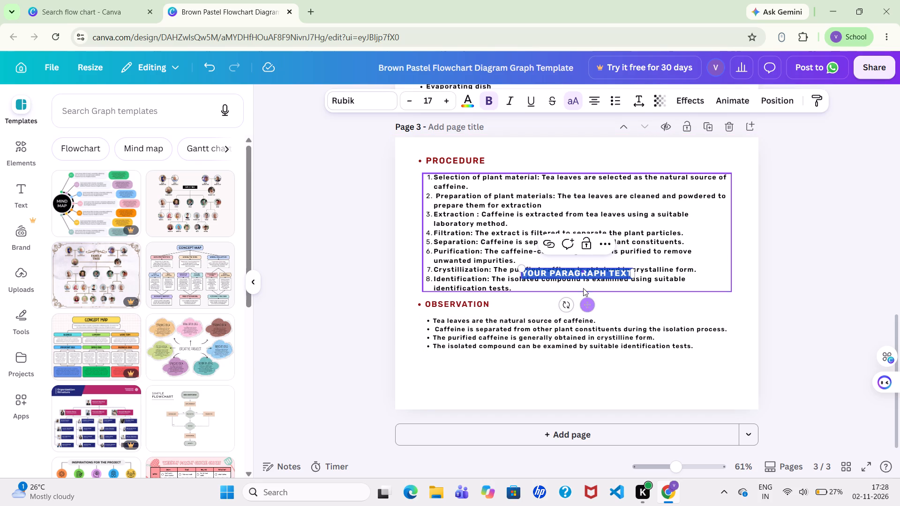
pyautogui.doubleClick(577, 275)
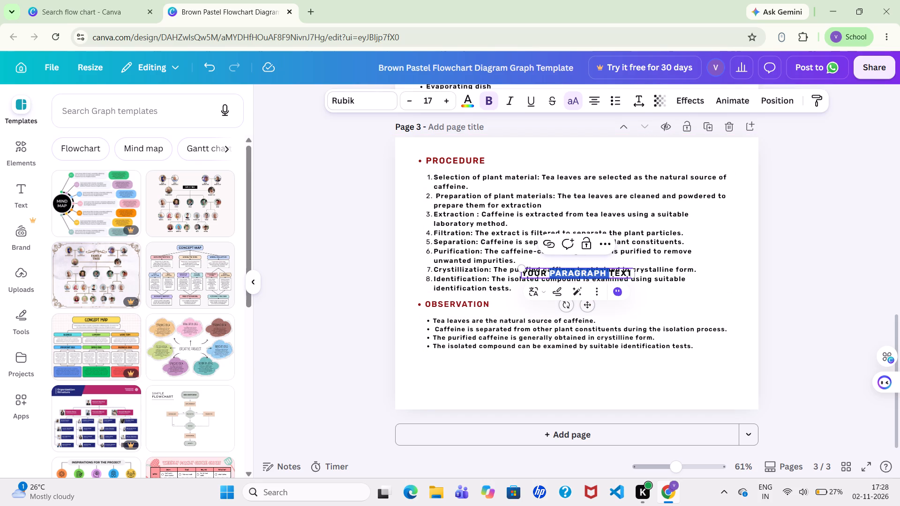
pyautogui.press('BackSpace')
pyautogui.press('BackSpace')
pyautogui.press('Right')
pyautogui.press('Right')
pyautogui.press('Right')
pyautogui.press('Right')
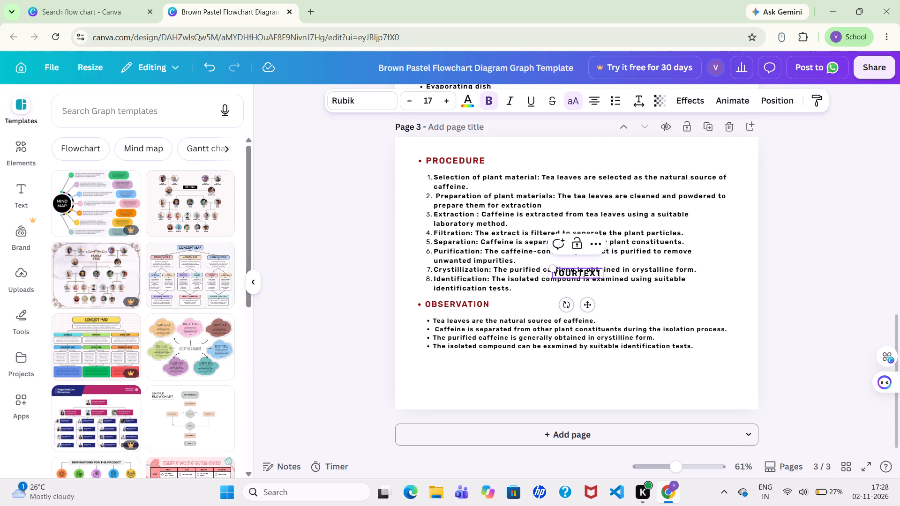
pyautogui.press('Right')
pyautogui.press('BackSpace')
pyautogui.press('BackSpace')
pyautogui.press('BackSpace')
pyautogui.press('BackSpace')
pyautogui.press('BackSpace')
pyautogui.press('BackSpace')
pyautogui.press('BackSpace')
pyautogui.press('BackSpace')
pyautogui.press('BackSpace')
pyautogui.press('BackSpace')
pyautogui.press('BackSpace')
pyautogui.press('BackSpace')
pyautogui.press('BackSpace')
pyautogui.press('BackSpace')
pyautogui.press('BackSpace')
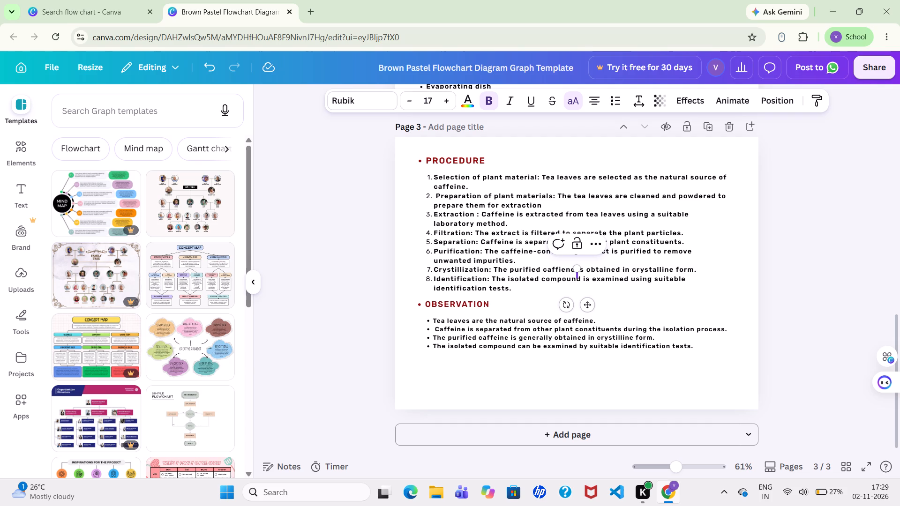
pyautogui.write('applications')
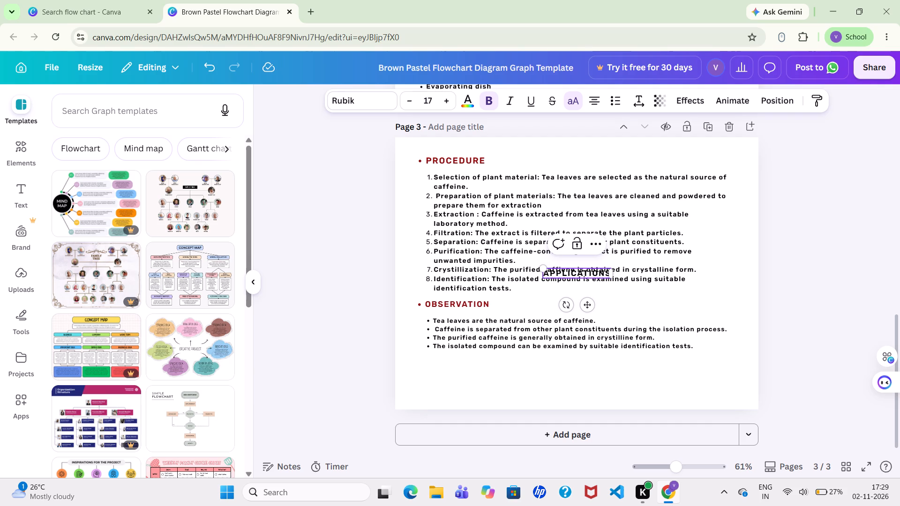
pyautogui.press('space')
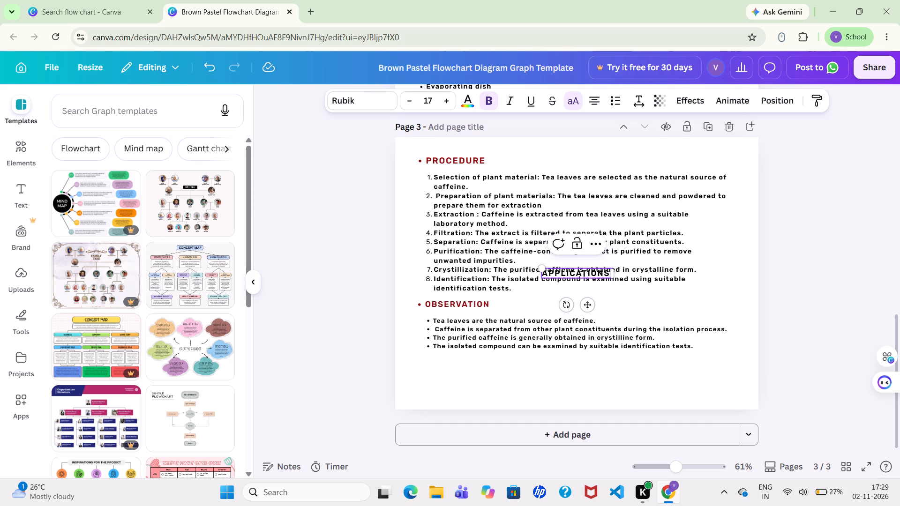
# Show the page thumbnails and look over the contents of pages 1 and 2 before returning to page 3.
pyautogui.doubleClick(772, 469)
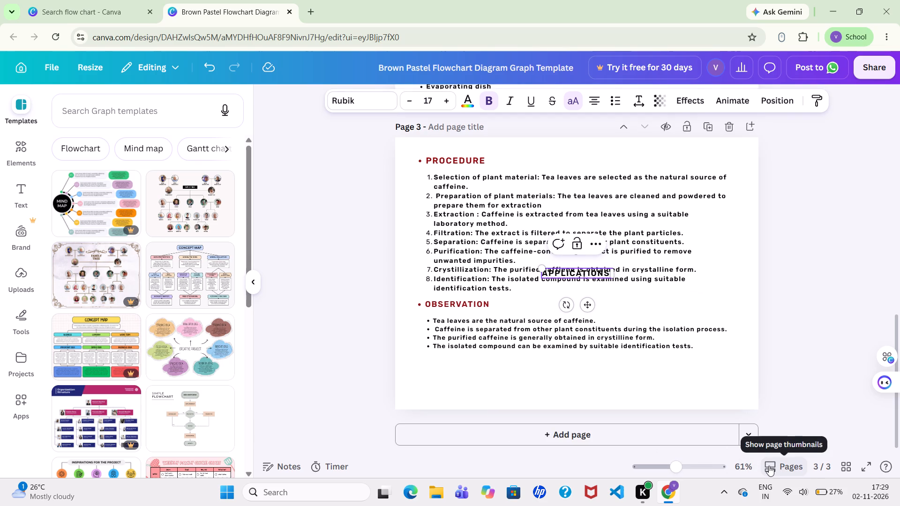
pyautogui.click(769, 466)
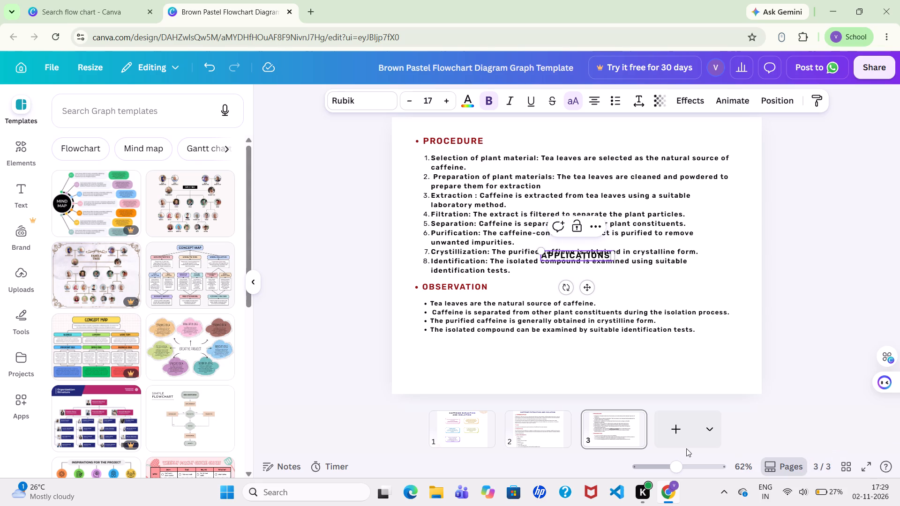
pyautogui.click(468, 426)
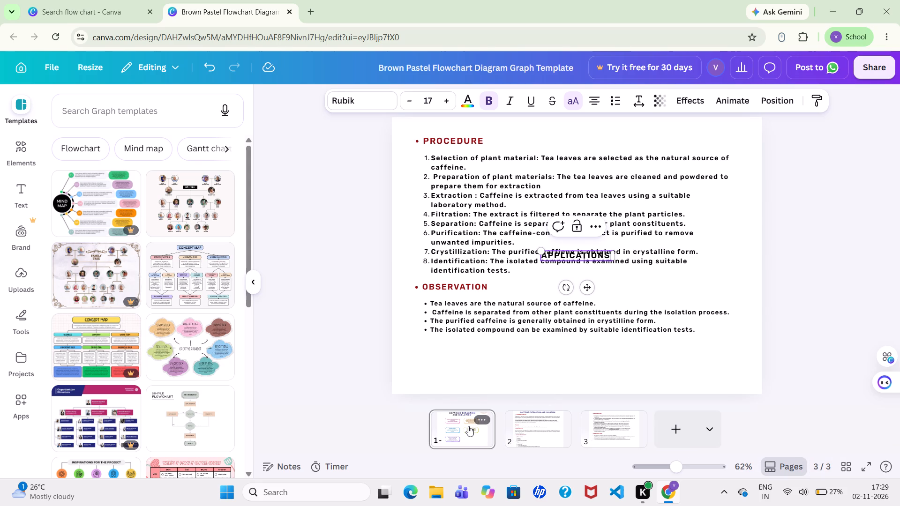
pyautogui.click(550, 431)
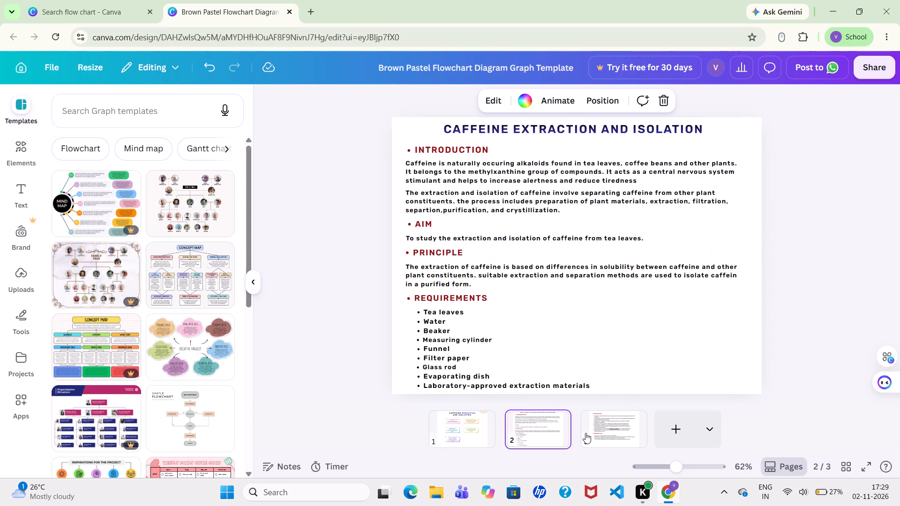
pyautogui.click(600, 433)
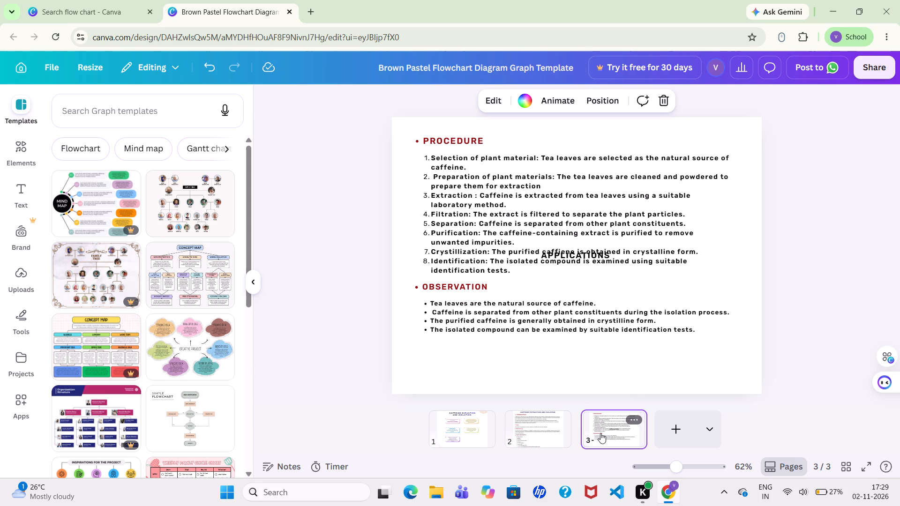
pyautogui.click(559, 429)
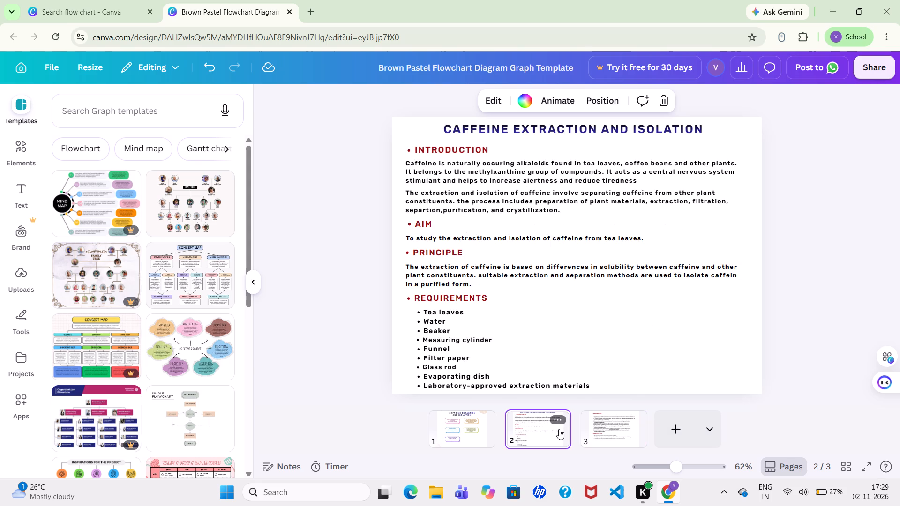
pyautogui.click(617, 418)
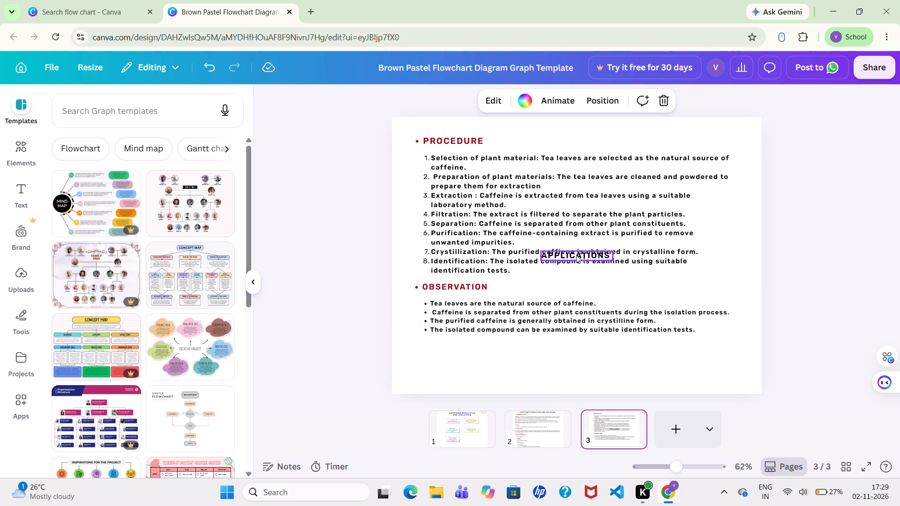
# Place the APPLICATIONS text beneath the last observation bullet and format it as a bulleted heading.
pyautogui.moveTo(576, 255); pyautogui.dragTo(492, 331)
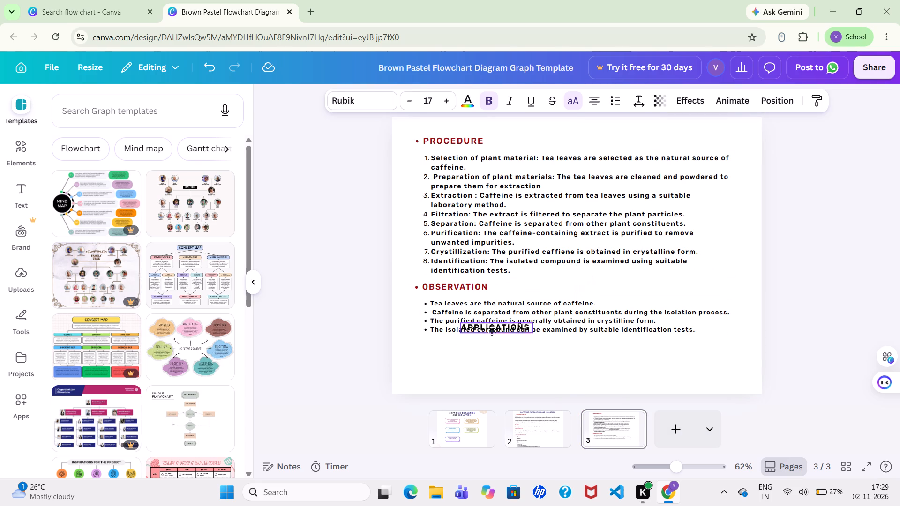
pyautogui.moveTo(492, 331); pyautogui.dragTo(457, 347)
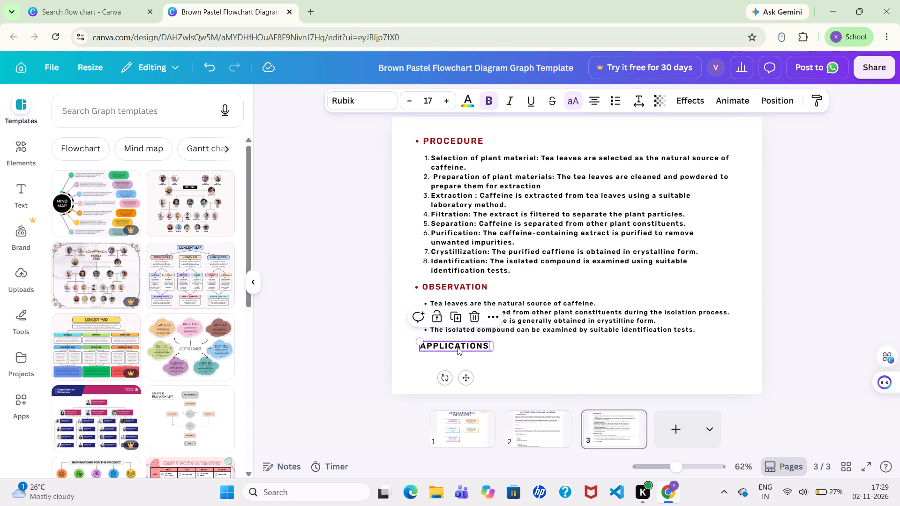
pyautogui.click(457, 347)
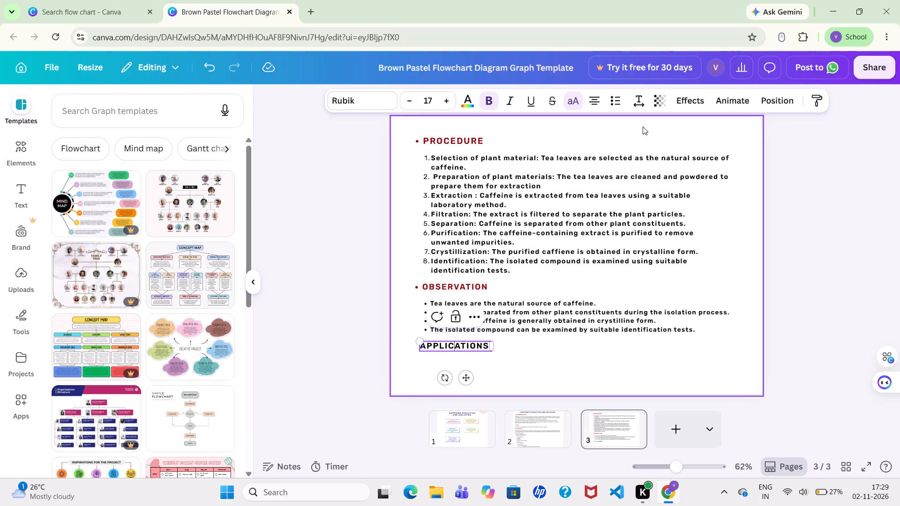
pyautogui.click(618, 107)
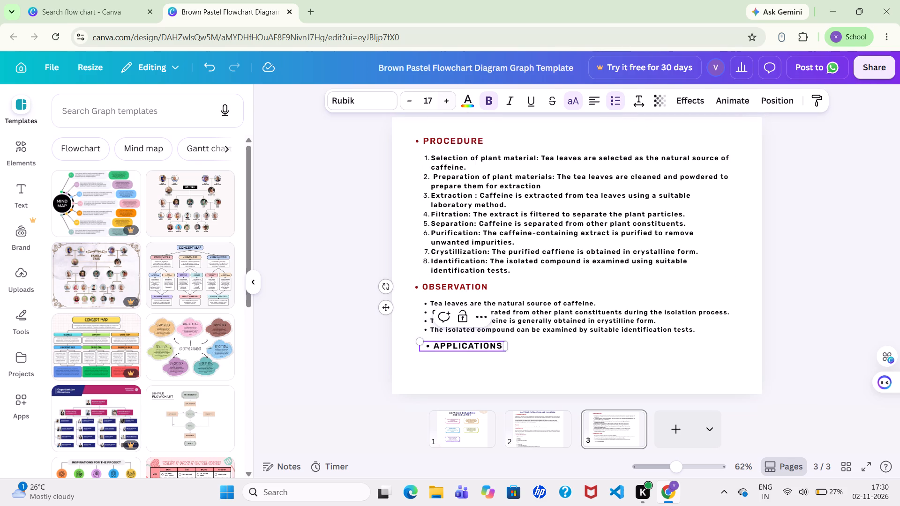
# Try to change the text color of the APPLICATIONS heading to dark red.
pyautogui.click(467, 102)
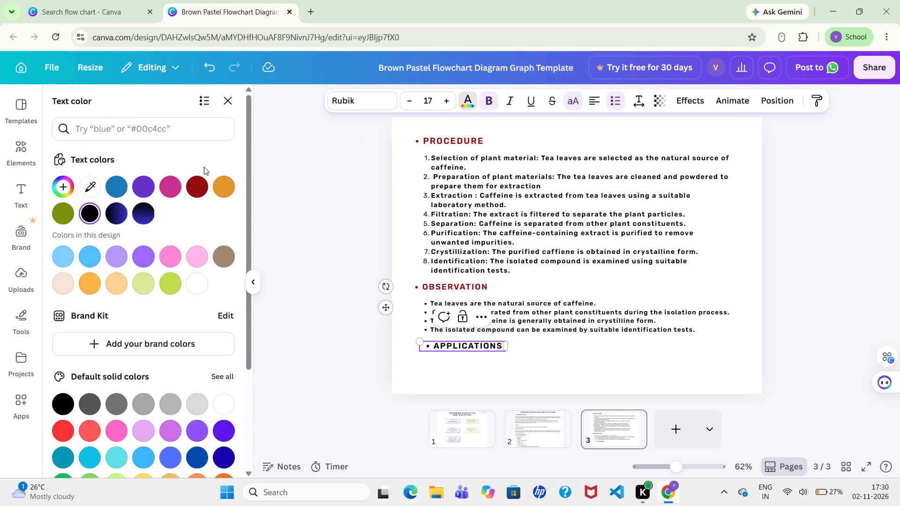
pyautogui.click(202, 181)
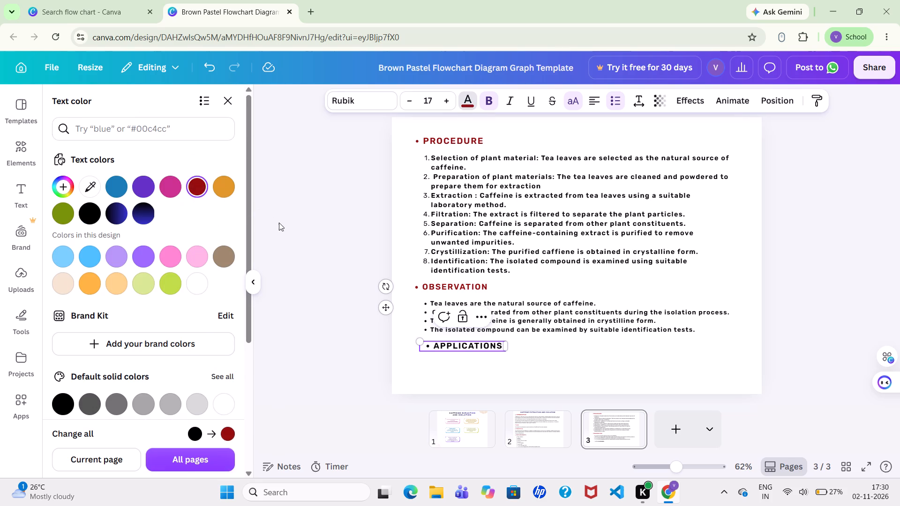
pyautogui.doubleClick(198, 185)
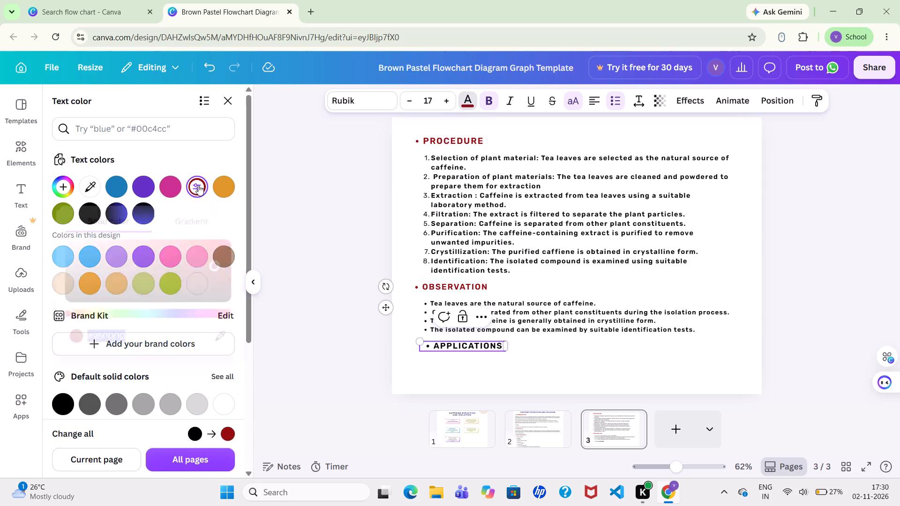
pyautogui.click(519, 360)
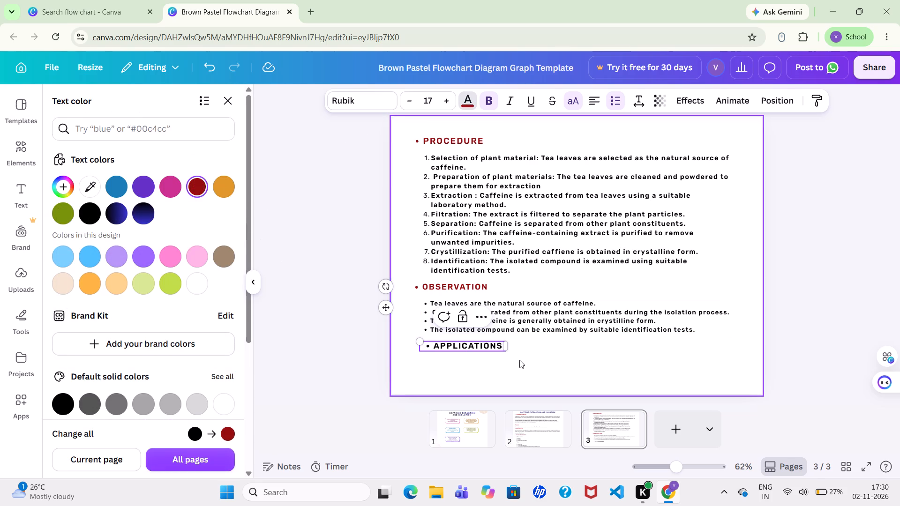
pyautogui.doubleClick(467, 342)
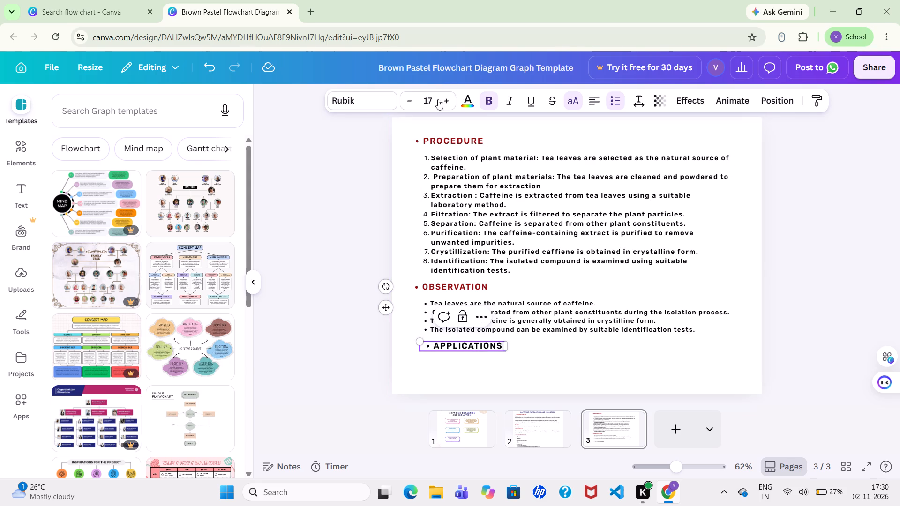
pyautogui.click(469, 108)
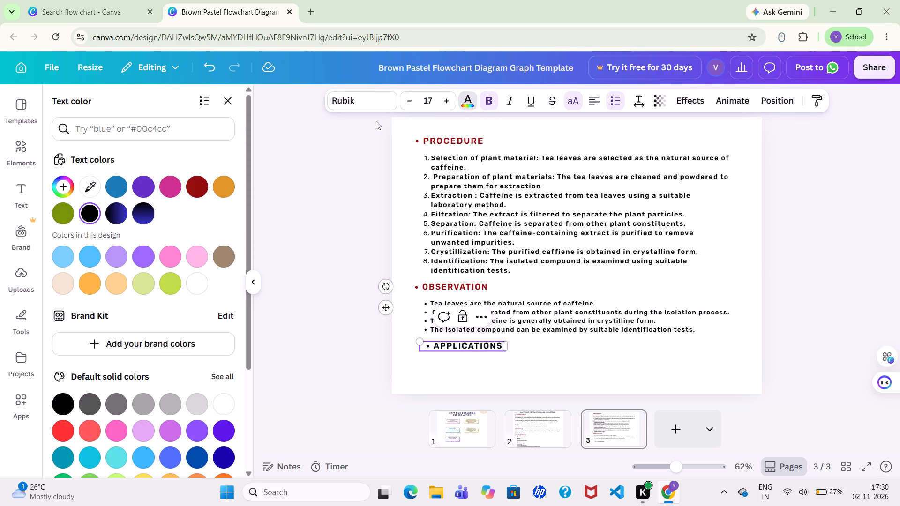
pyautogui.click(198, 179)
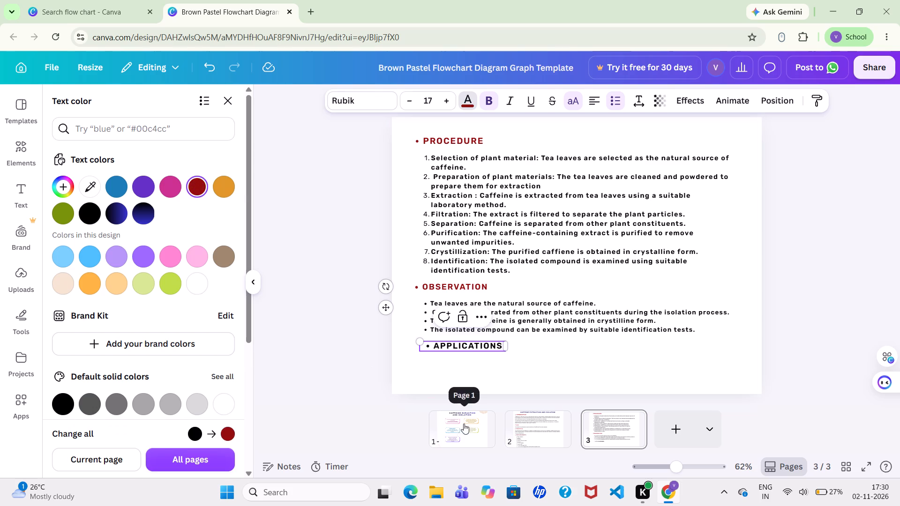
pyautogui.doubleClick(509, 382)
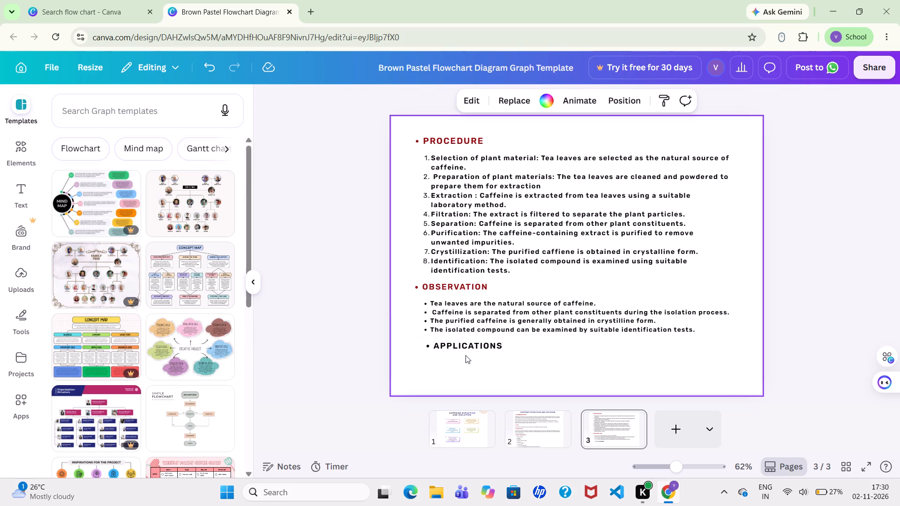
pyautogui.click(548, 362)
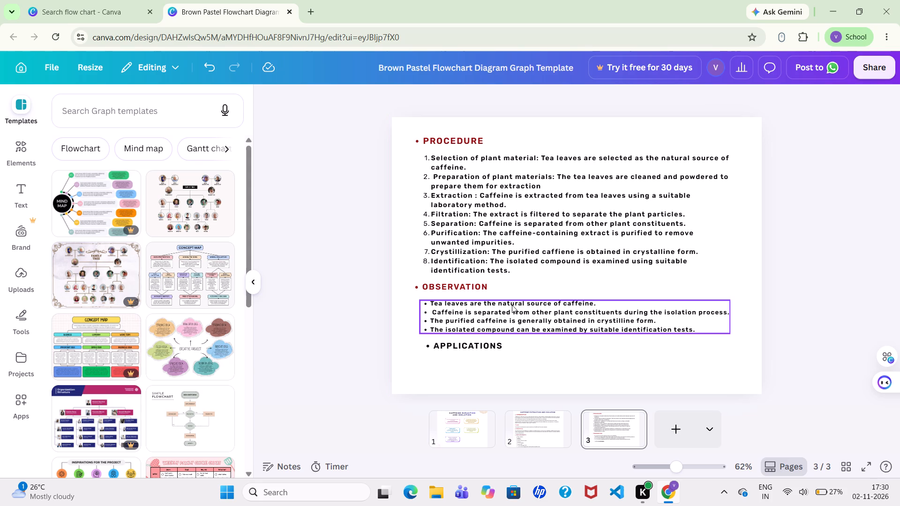
# Reduce the numbered PROCEDURE list to font size 13 and move it slightly closer to its heading.
pyautogui.doubleClick(512, 305)
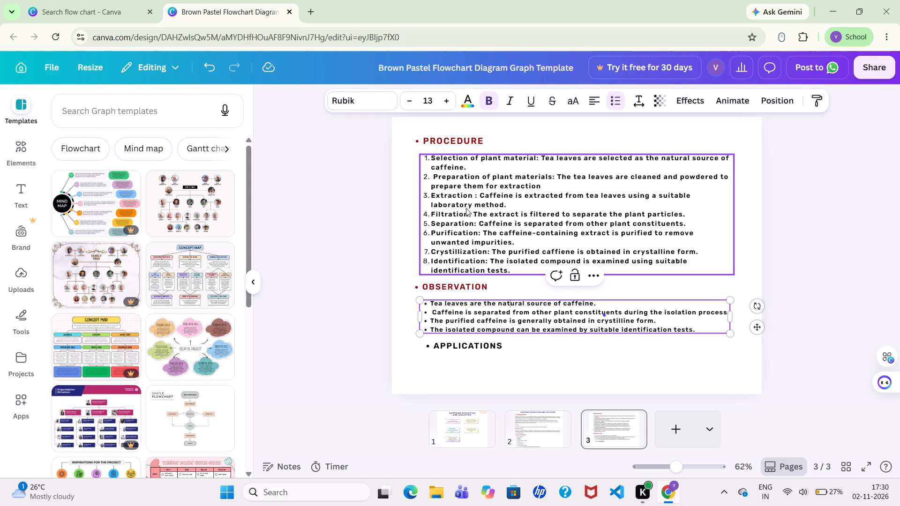
pyautogui.click(471, 215)
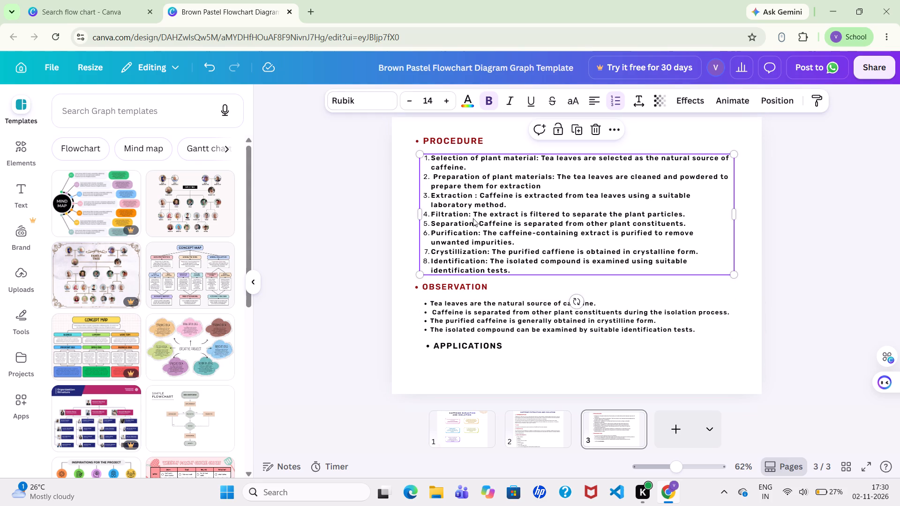
pyautogui.click(408, 104)
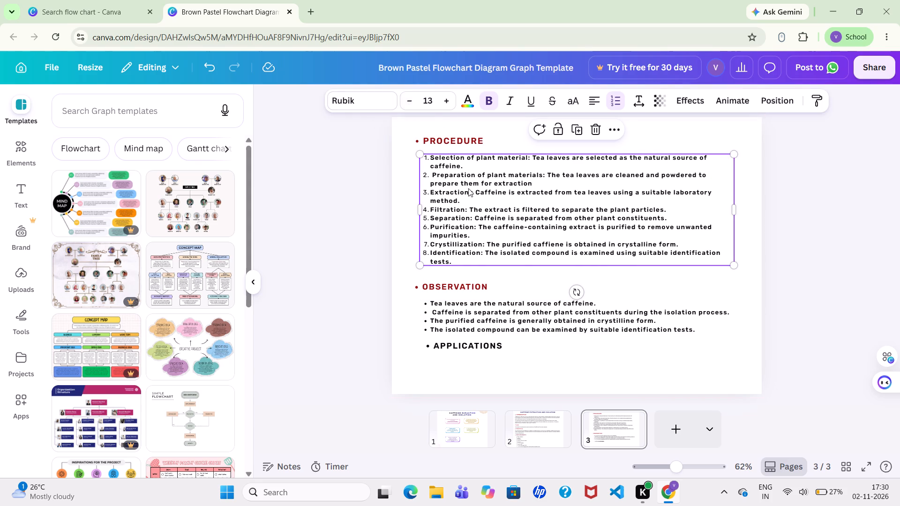
pyautogui.click(500, 187)
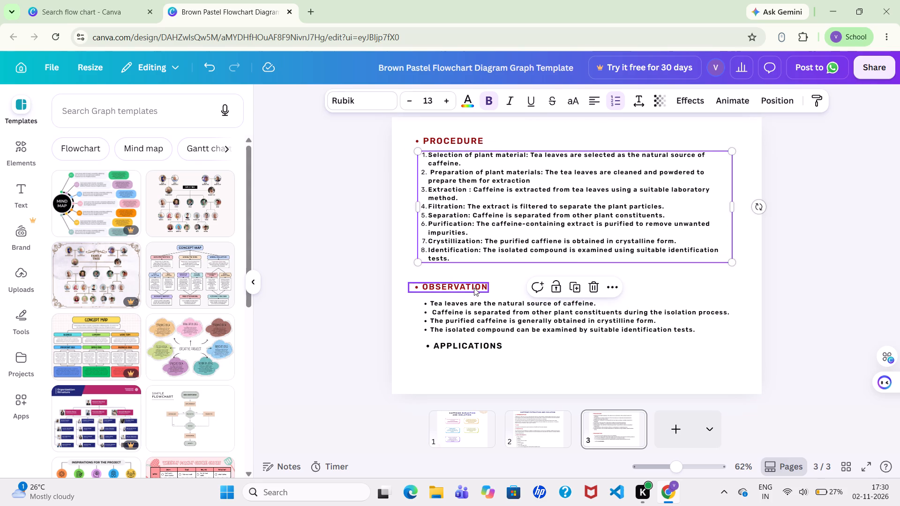
# Move the OBSERVATION heading and its bullet list up to close the gaps beneath the PROCEDURE list.
pyautogui.moveTo(472, 284); pyautogui.dragTo(472, 279)
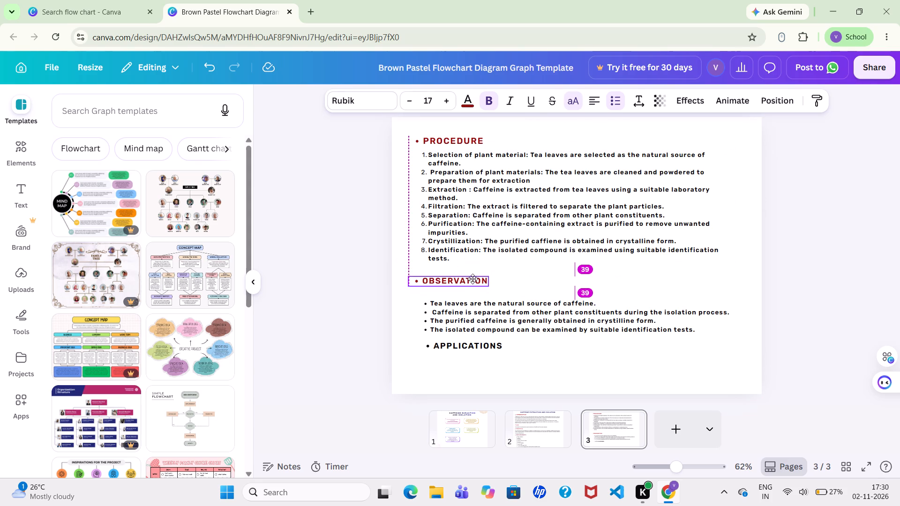
pyautogui.moveTo(472, 279); pyautogui.dragTo(472, 273)
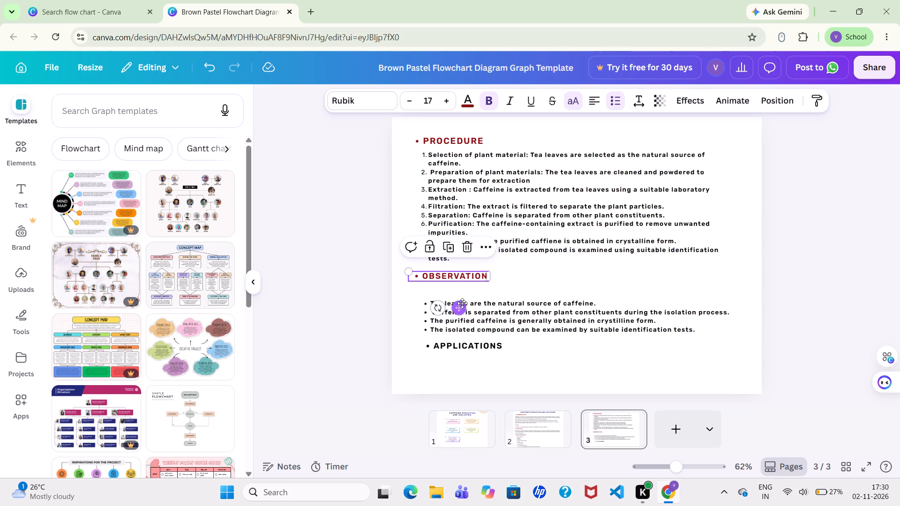
pyautogui.click(466, 310)
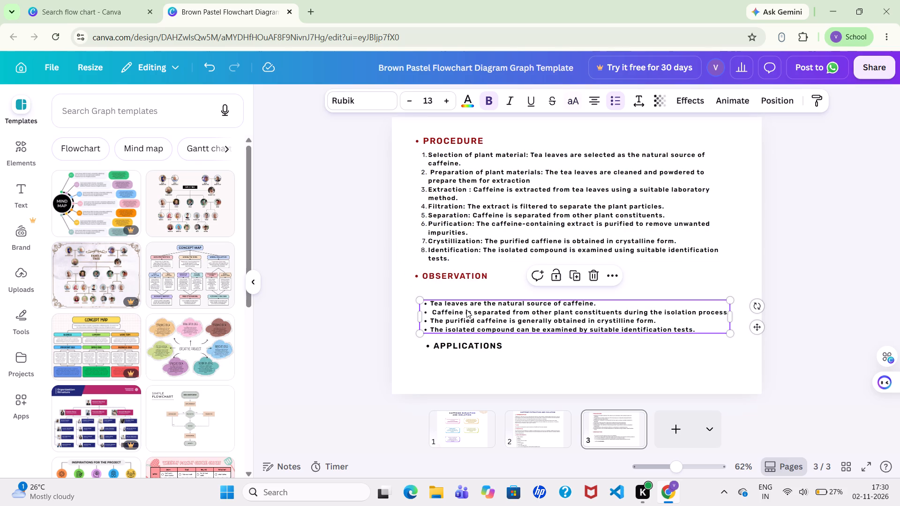
pyautogui.moveTo(466, 310); pyautogui.dragTo(466, 303)
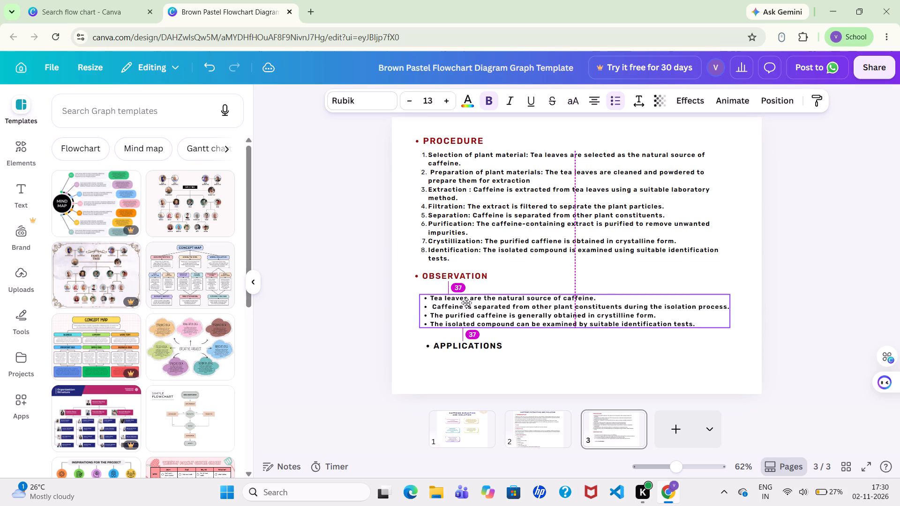
pyautogui.moveTo(466, 303); pyautogui.dragTo(465, 300)
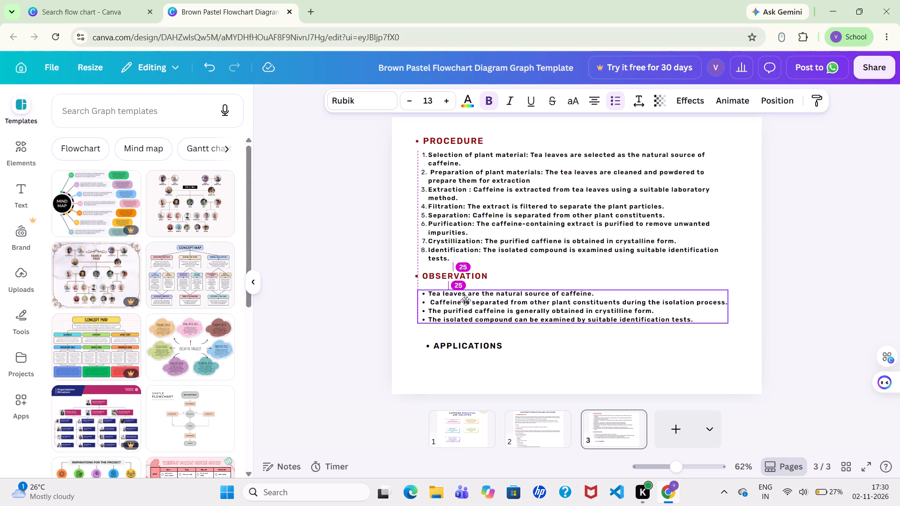
pyautogui.moveTo(465, 300); pyautogui.dragTo(465, 296)
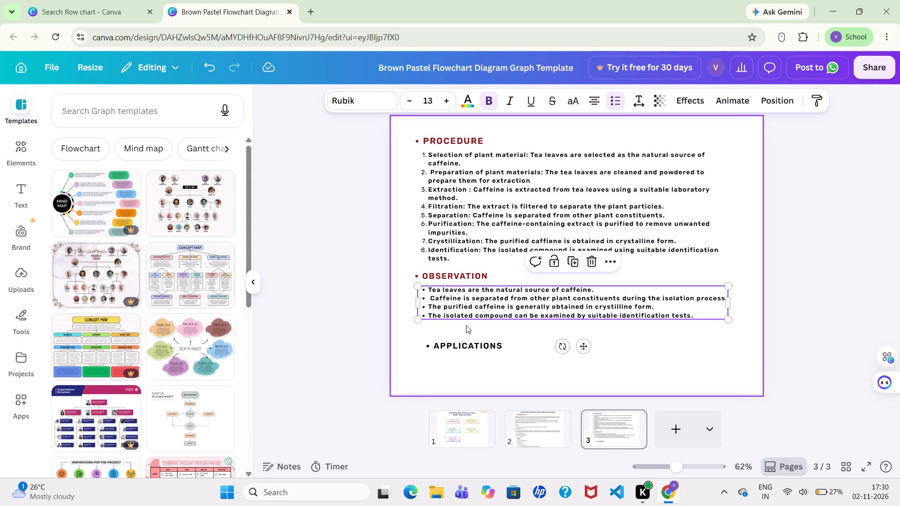
pyautogui.click(474, 304)
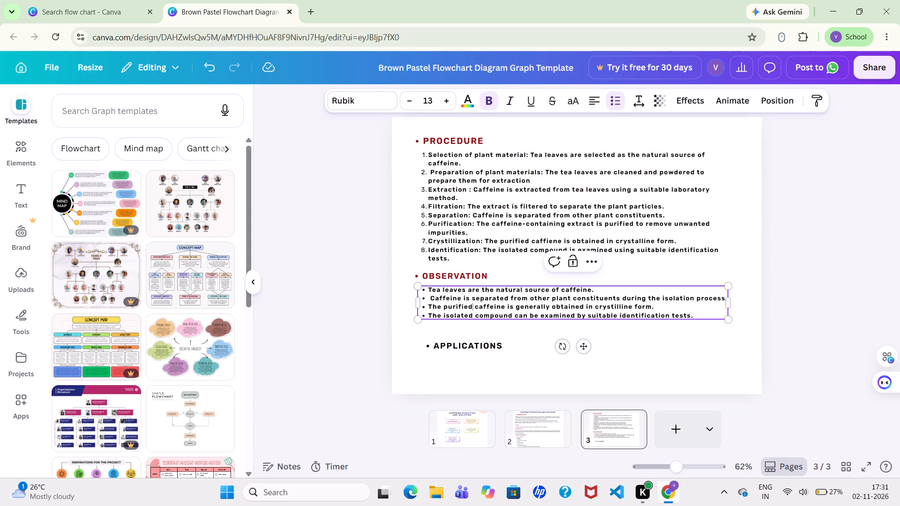
pyautogui.moveTo(479, 309); pyautogui.dragTo(484, 335)
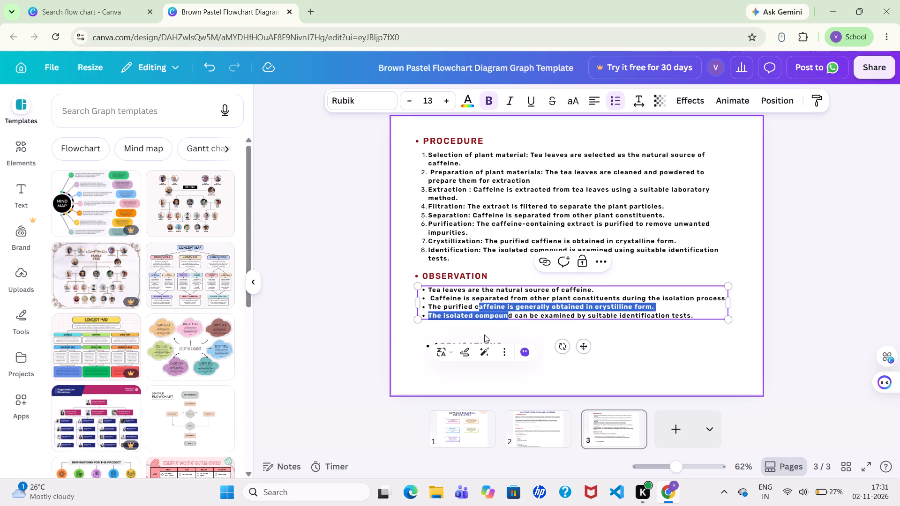
pyautogui.click(506, 336)
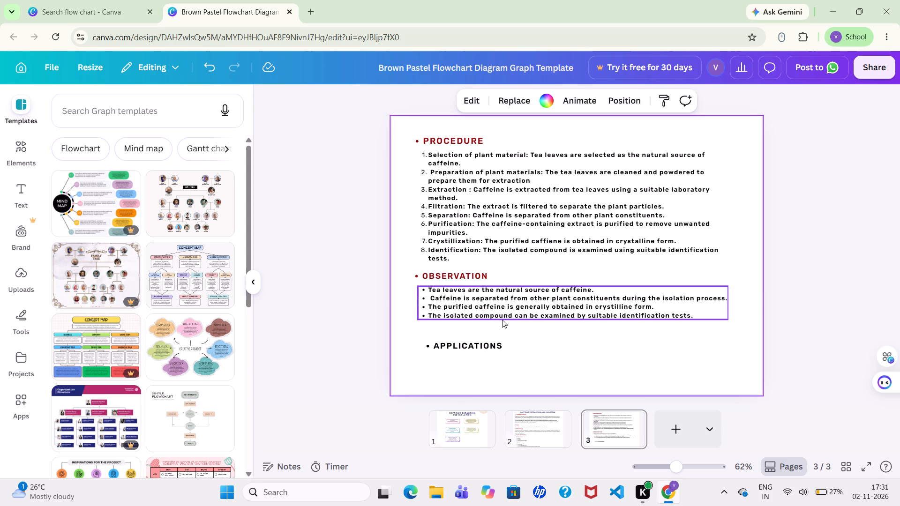
pyautogui.click(507, 306)
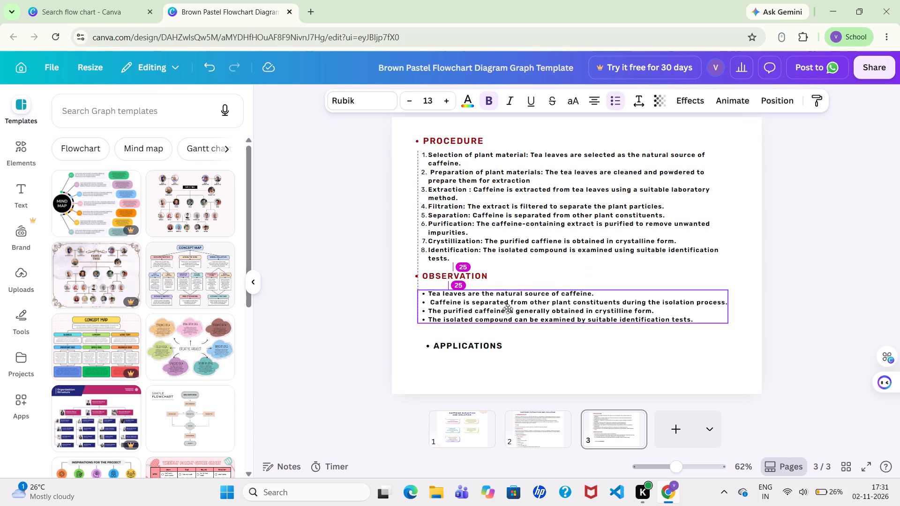
pyautogui.click(522, 328)
# Move the APPLICATIONS heading up beneath the last observation bullet, roughly in line with the other headings.
pyautogui.moveTo(484, 342); pyautogui.dragTo(478, 329)
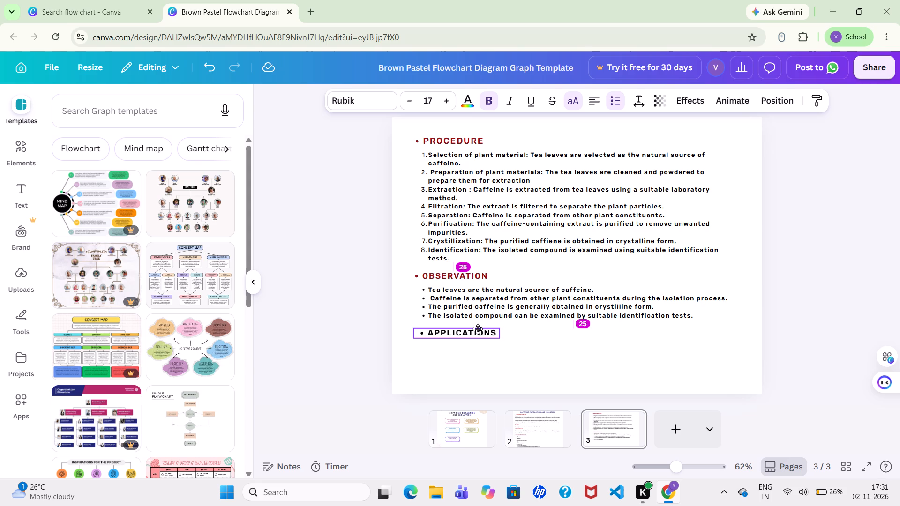
pyautogui.moveTo(478, 329); pyautogui.dragTo(476, 329)
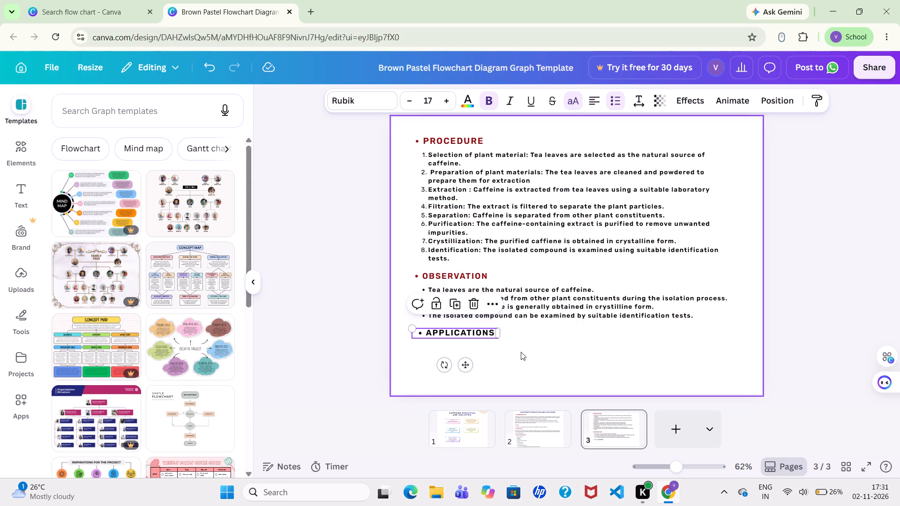
pyautogui.click(522, 352)
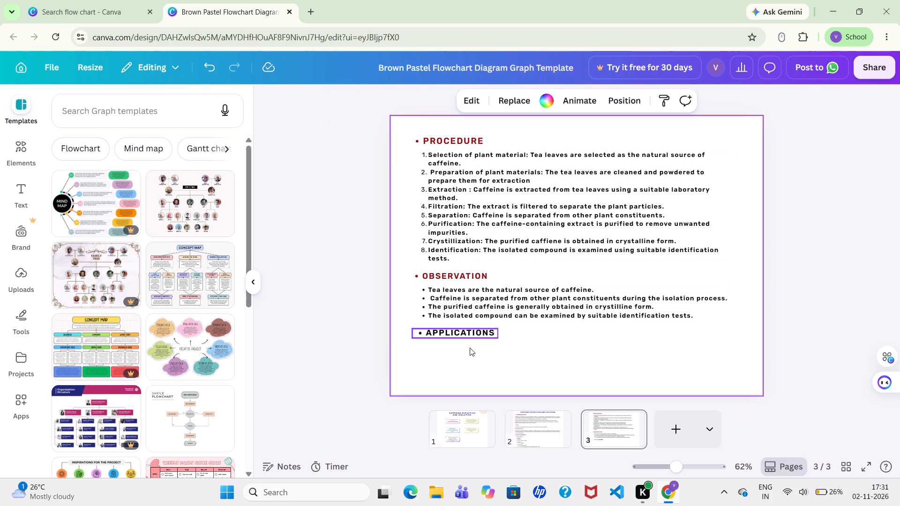
# Select the APPLICATIONS heading's text and color it dark red to match the PROCEDURE and OBSERVATION headings.
pyautogui.click(464, 330)
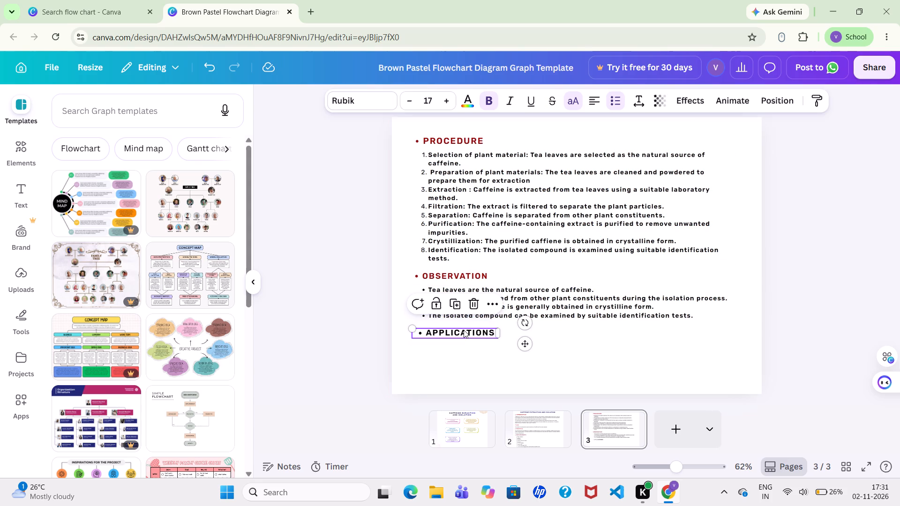
pyautogui.doubleClick(464, 330)
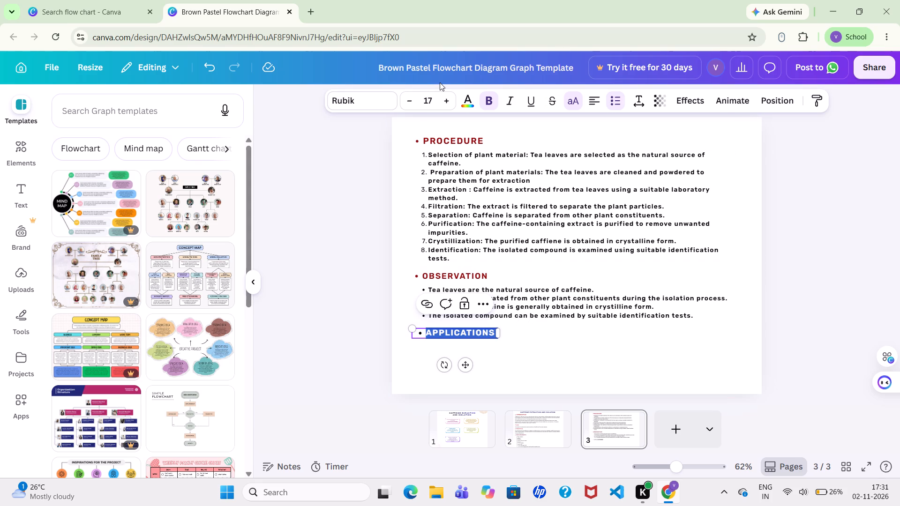
pyautogui.click(467, 103)
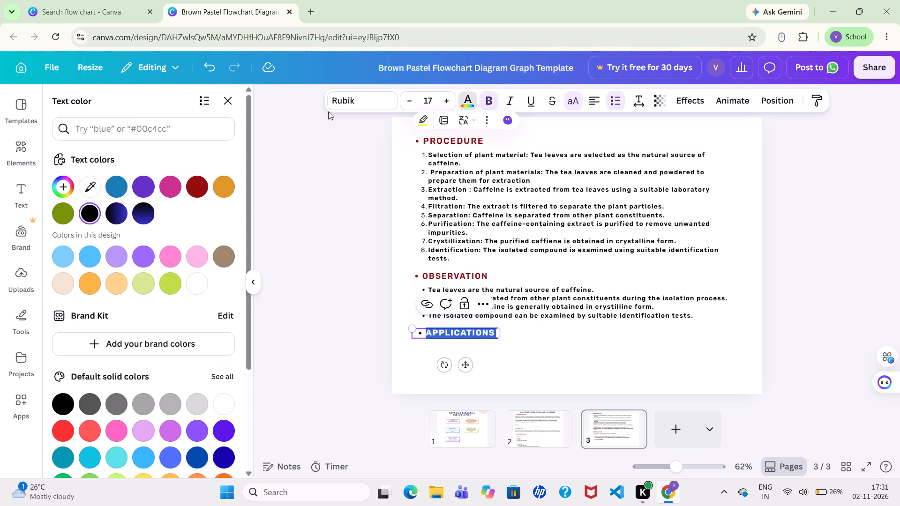
pyautogui.click(201, 186)
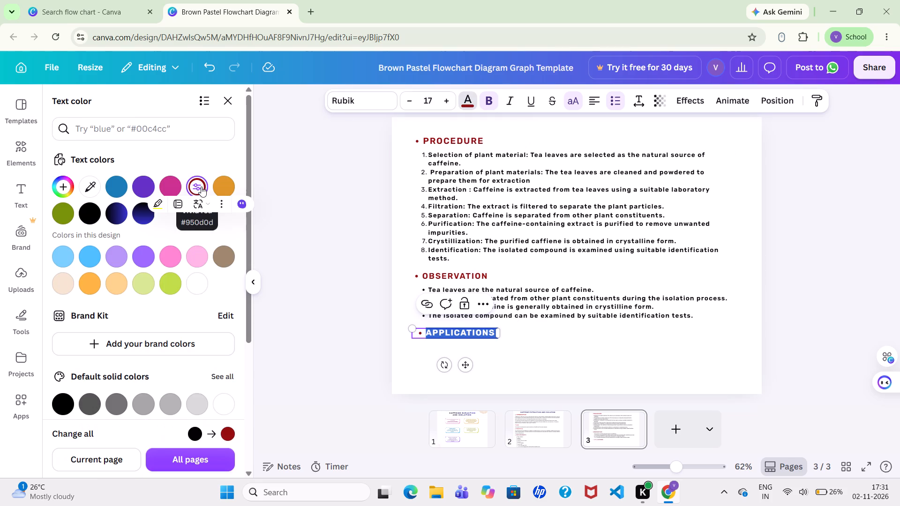
pyautogui.click(517, 339)
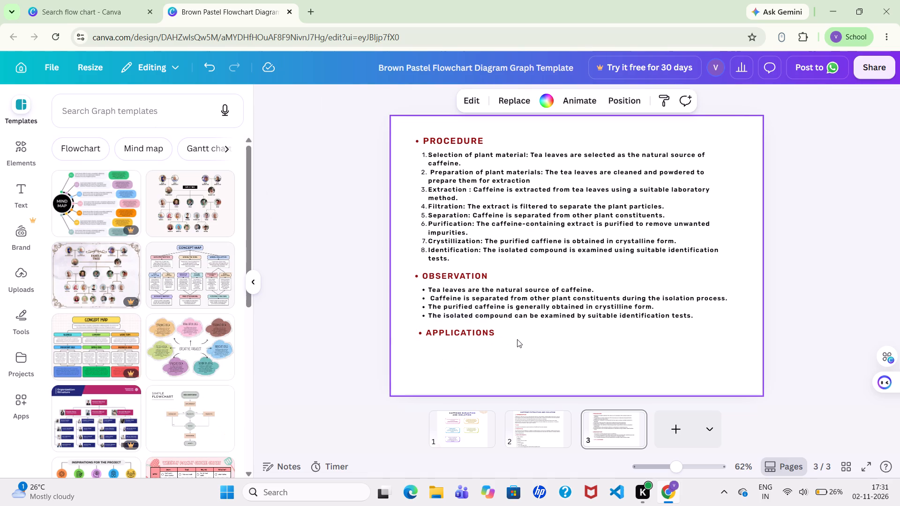
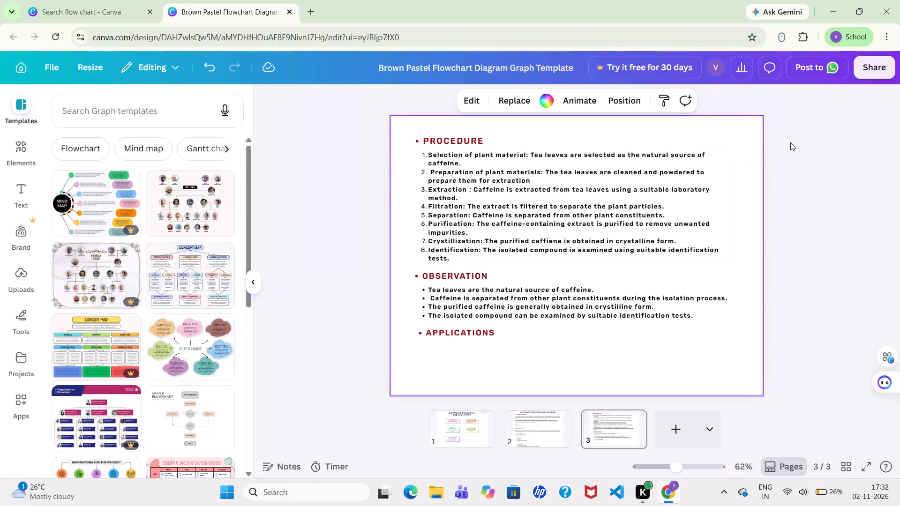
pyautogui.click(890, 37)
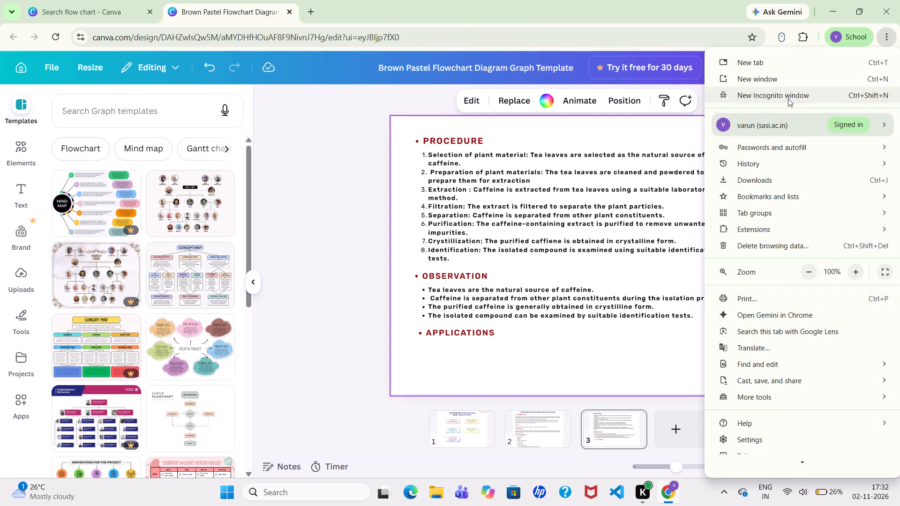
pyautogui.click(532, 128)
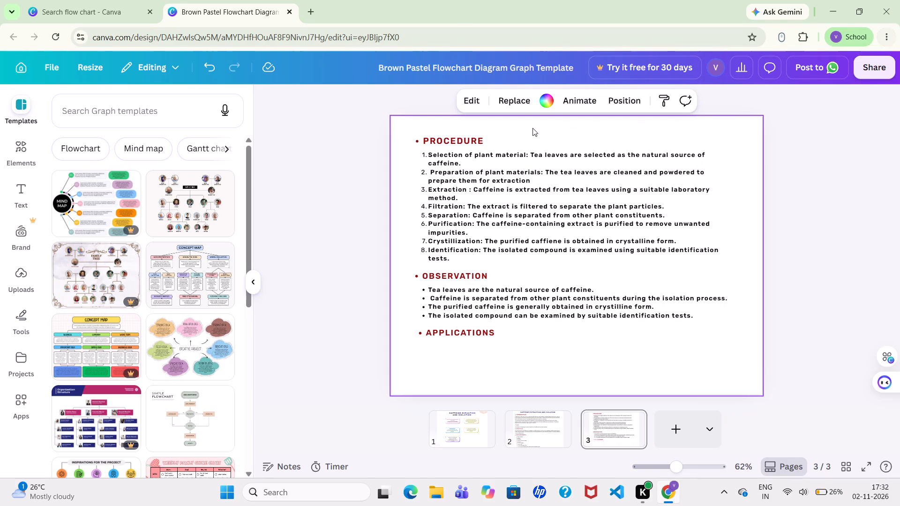
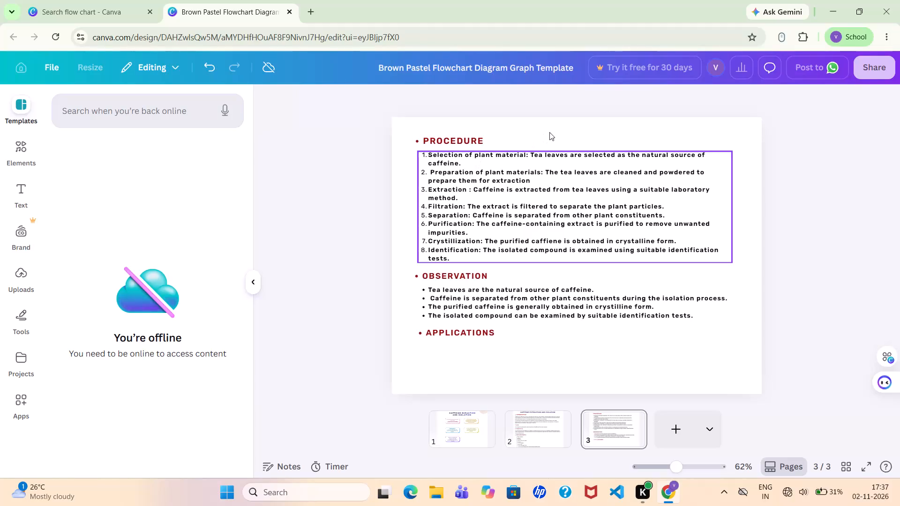
# Deselect the text on the page and lower the Windows display brightness to near its minimum.
pyautogui.click(372, 124)
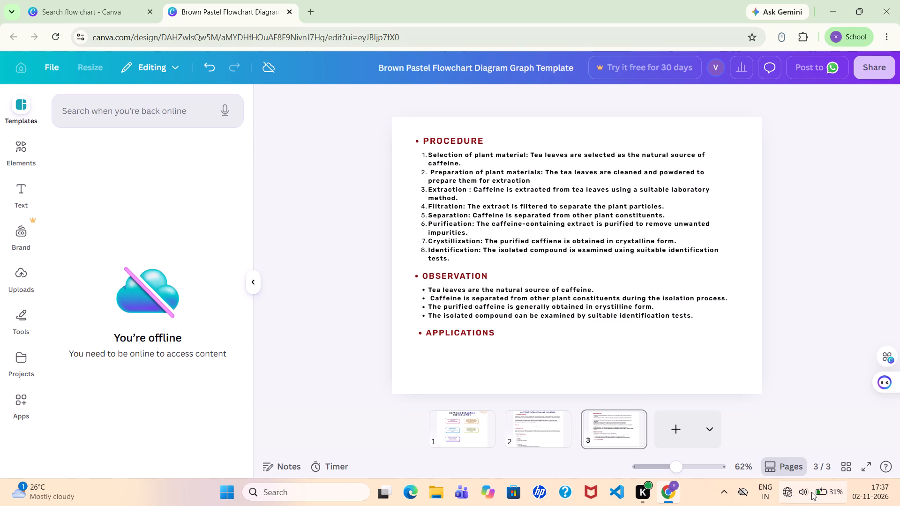
pyautogui.click(824, 488)
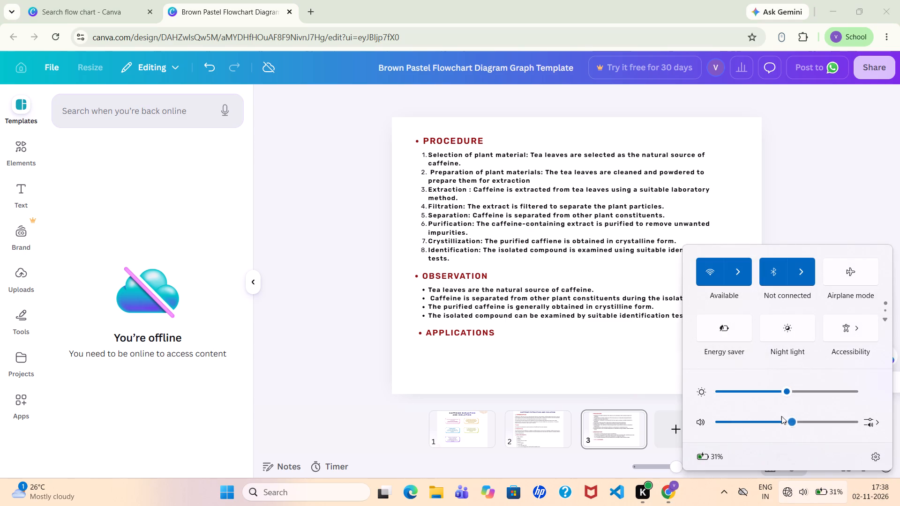
pyautogui.click(734, 390)
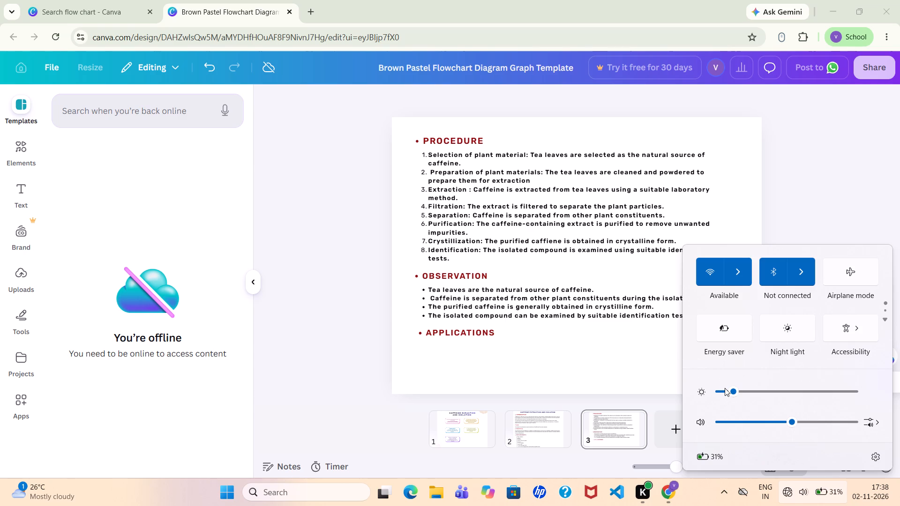
pyautogui.click(725, 388)
pyautogui.click(804, 180)
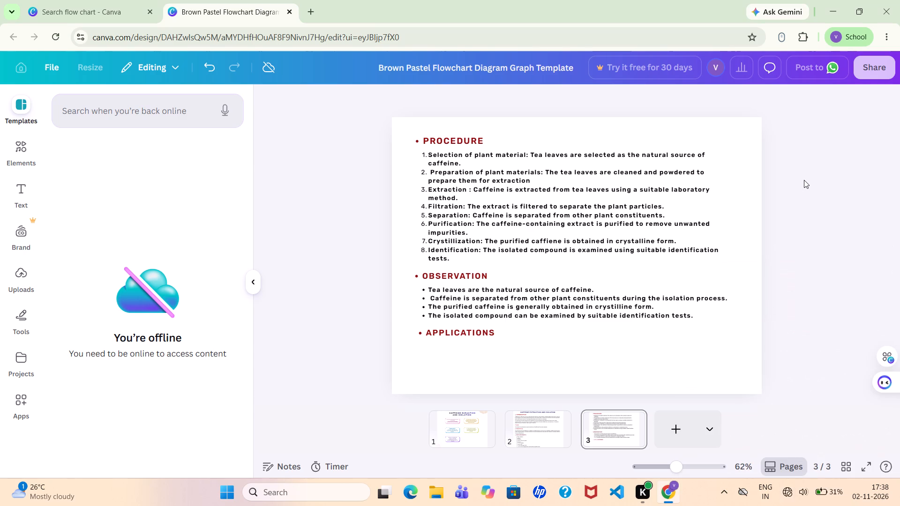